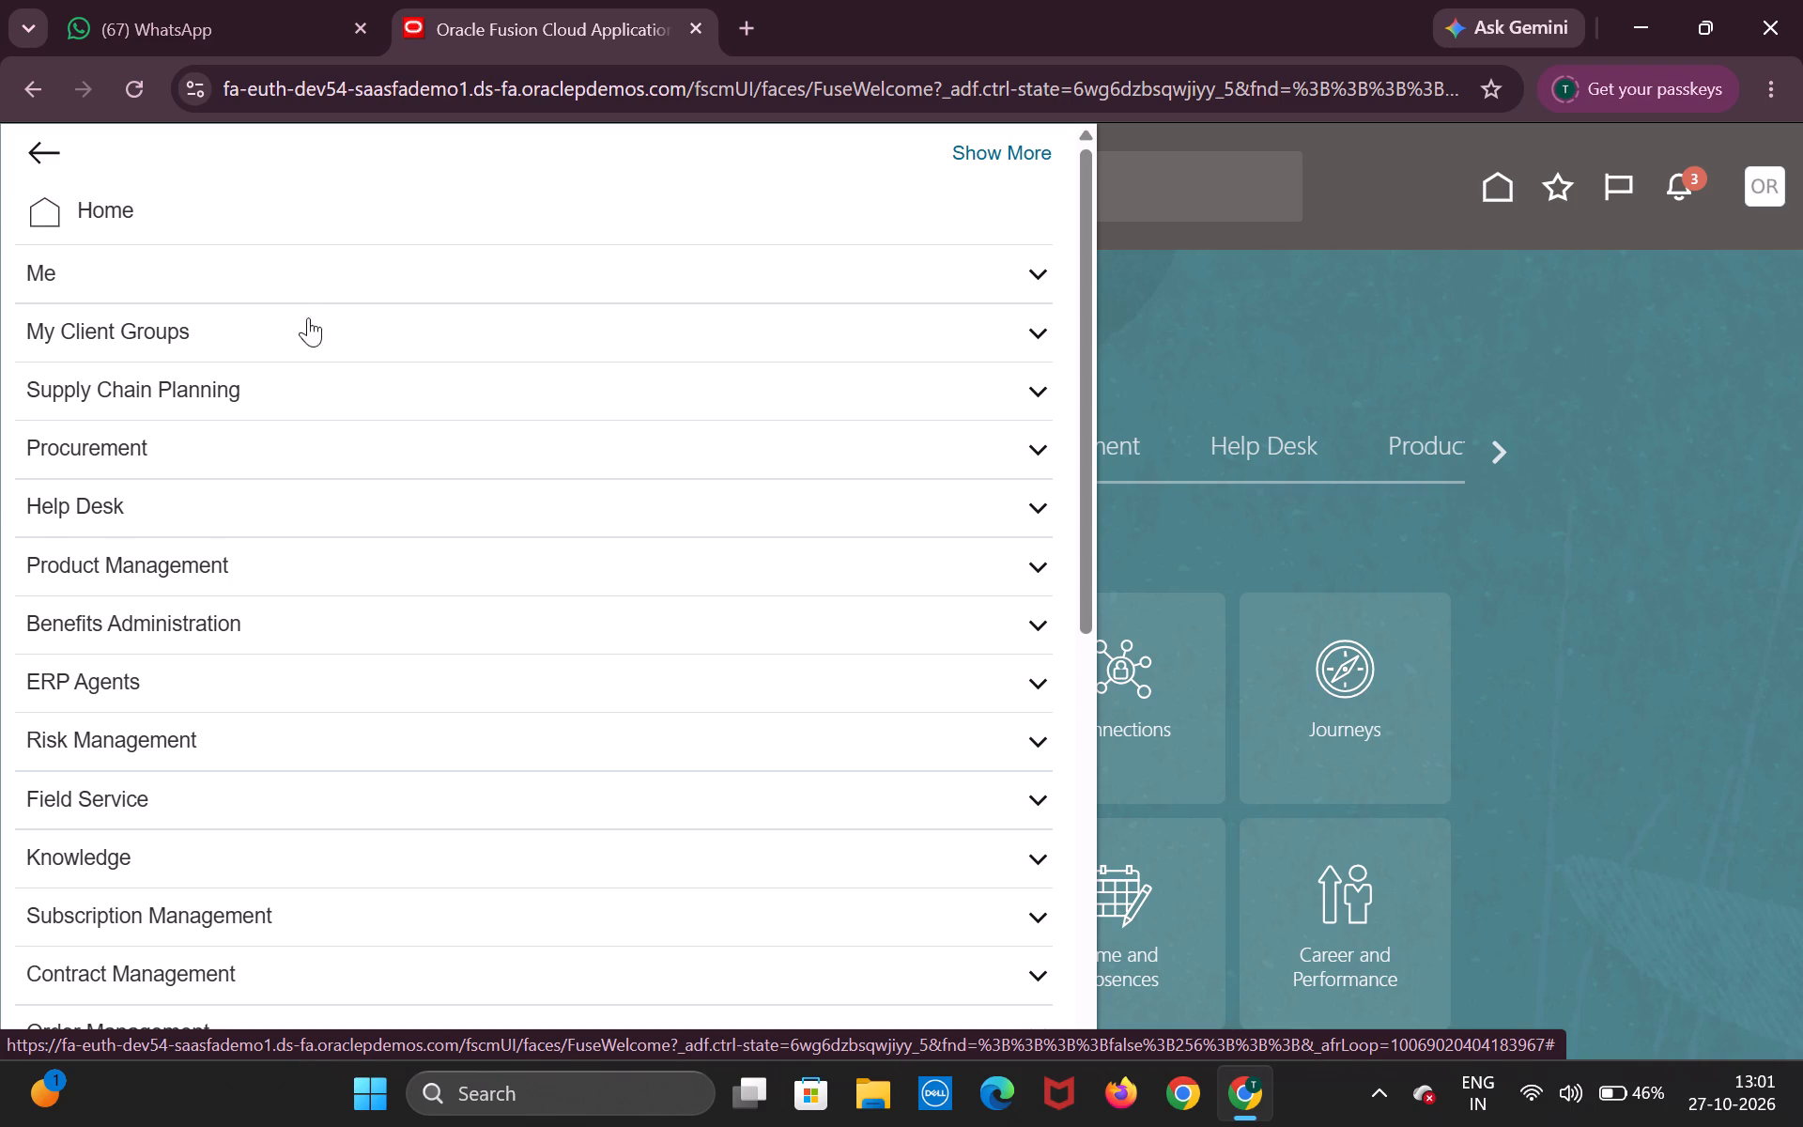
Open the Security Console from the Tools group and dismiss its startup notice.
{"action": "scroll", "coordinate": [441, 555], "scroll_direction": "down", "scroll_amount": 5}
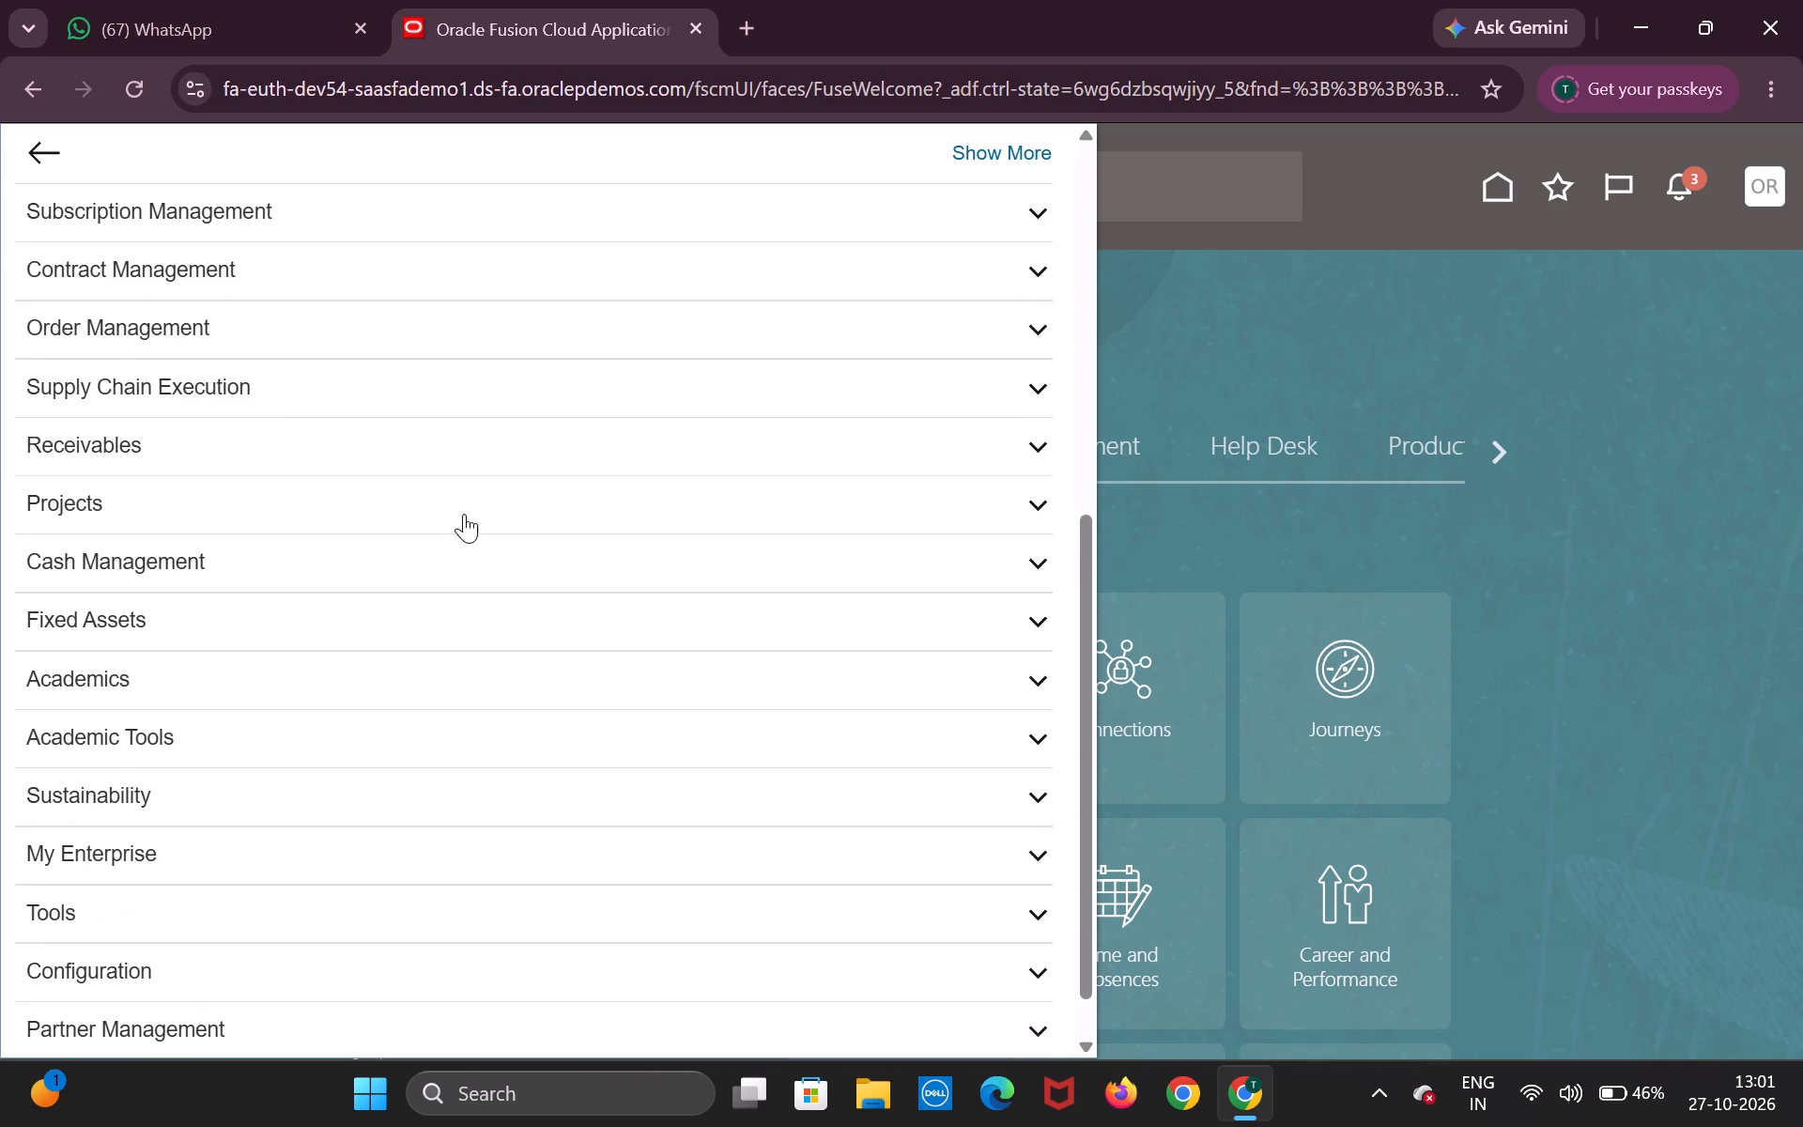
{"action": "scroll", "coordinate": [467, 505], "scroll_direction": "down", "scroll_amount": 12}
{"action": "left_click", "coordinate": [625, 844]}
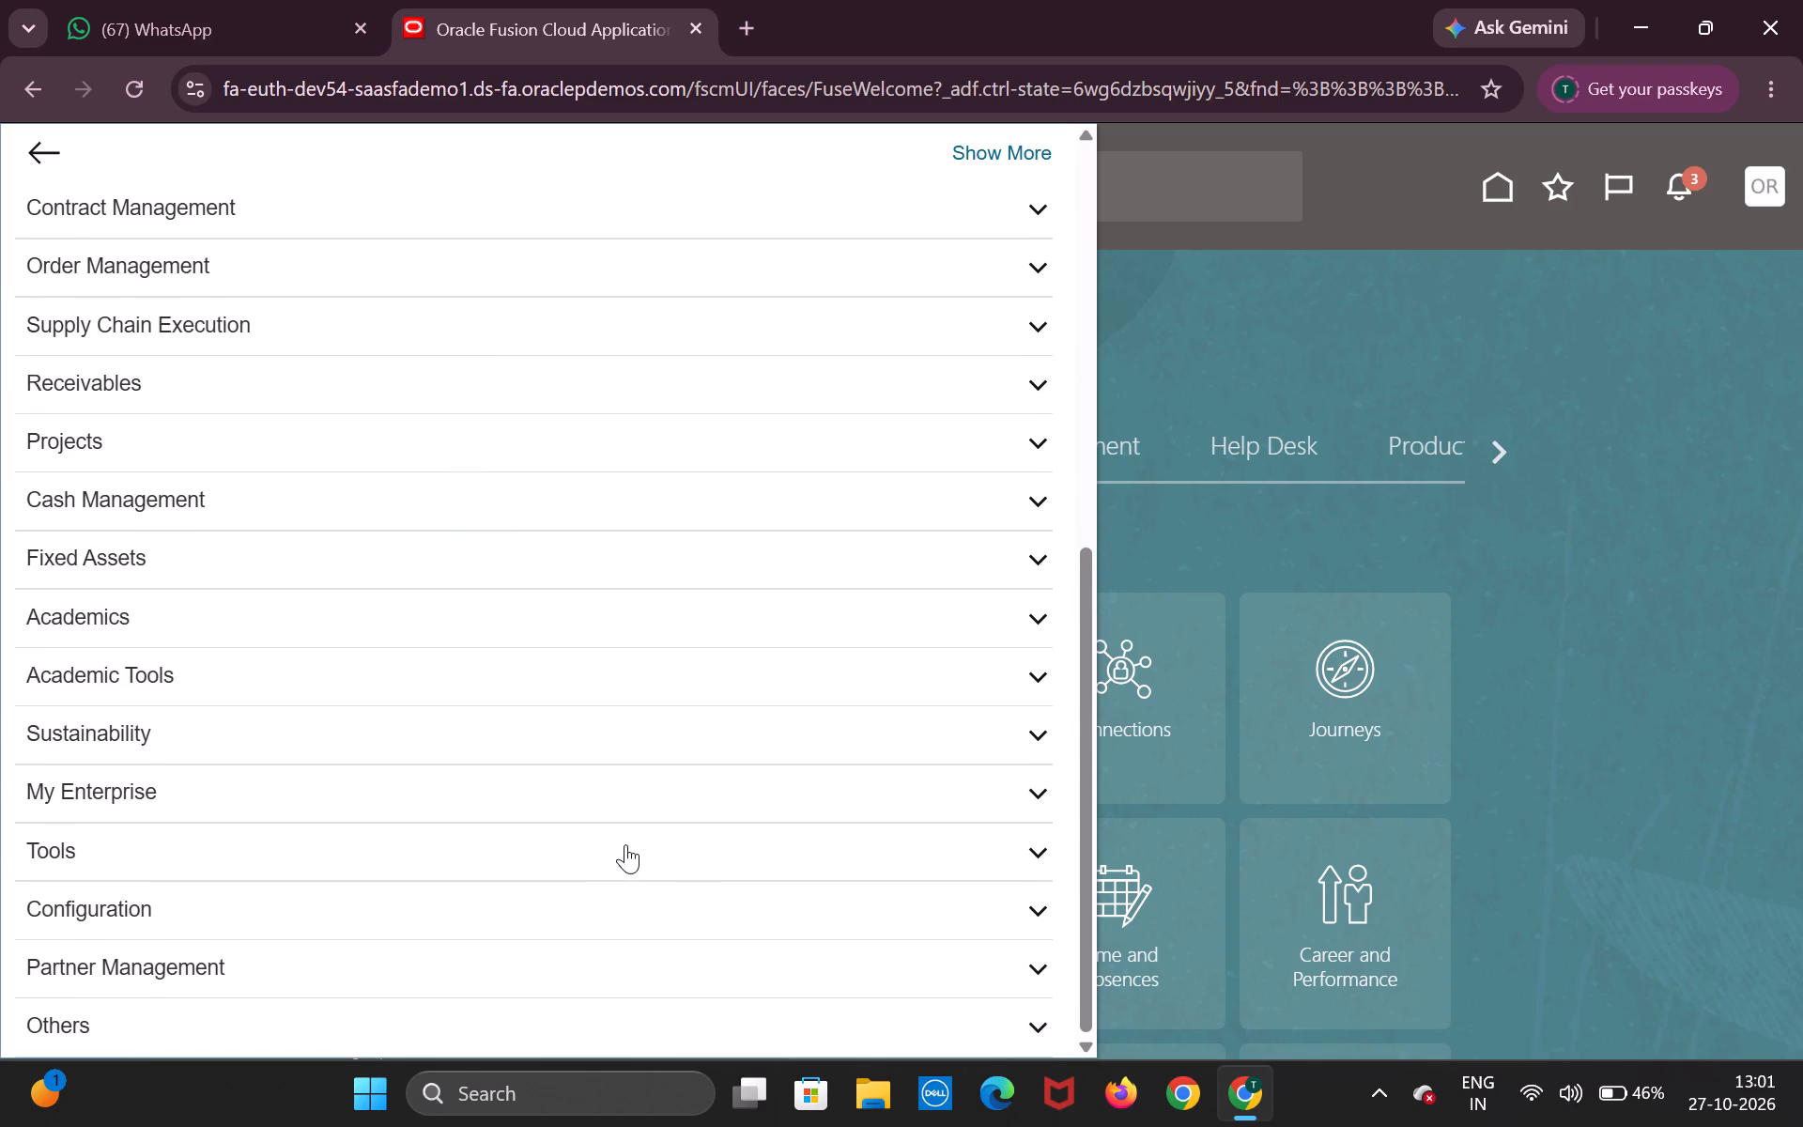
{"action": "scroll", "coordinate": [625, 802], "scroll_direction": "down", "scroll_amount": 4}
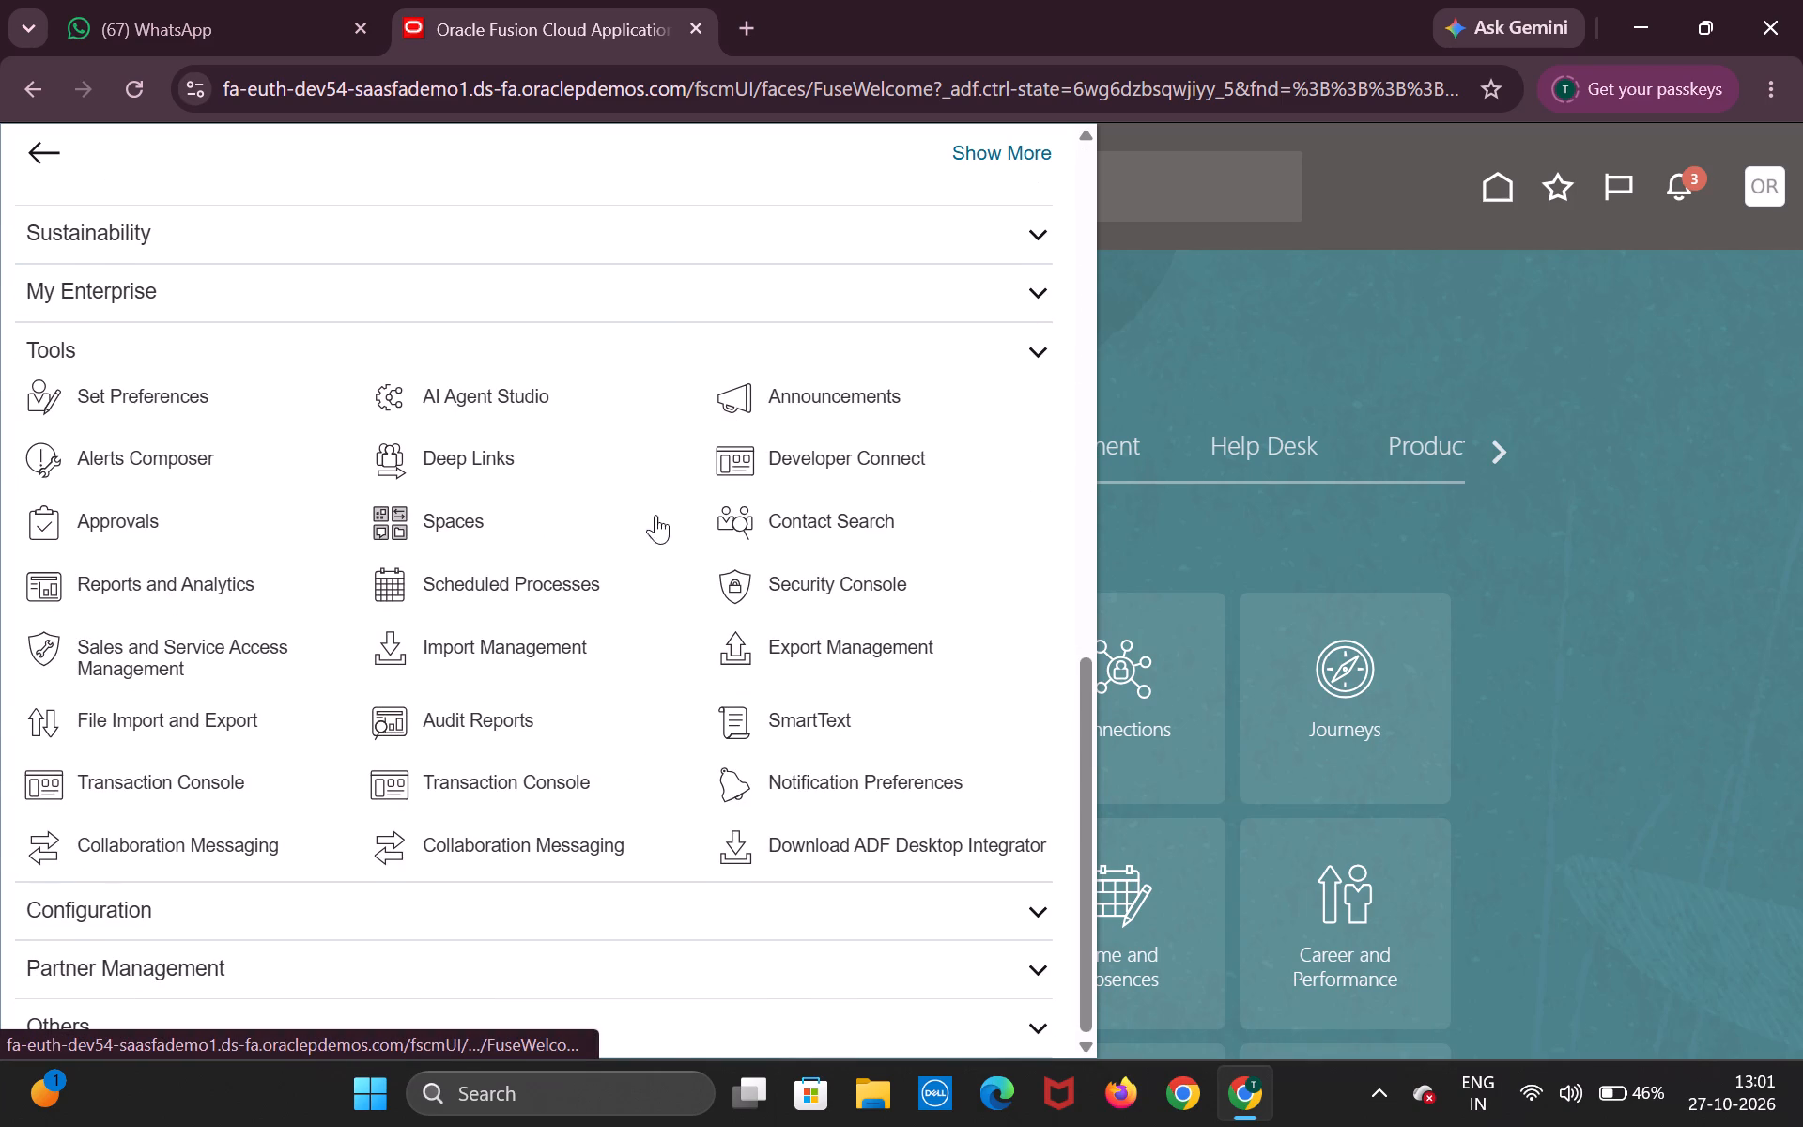
{"action": "left_click", "coordinate": [737, 595]}
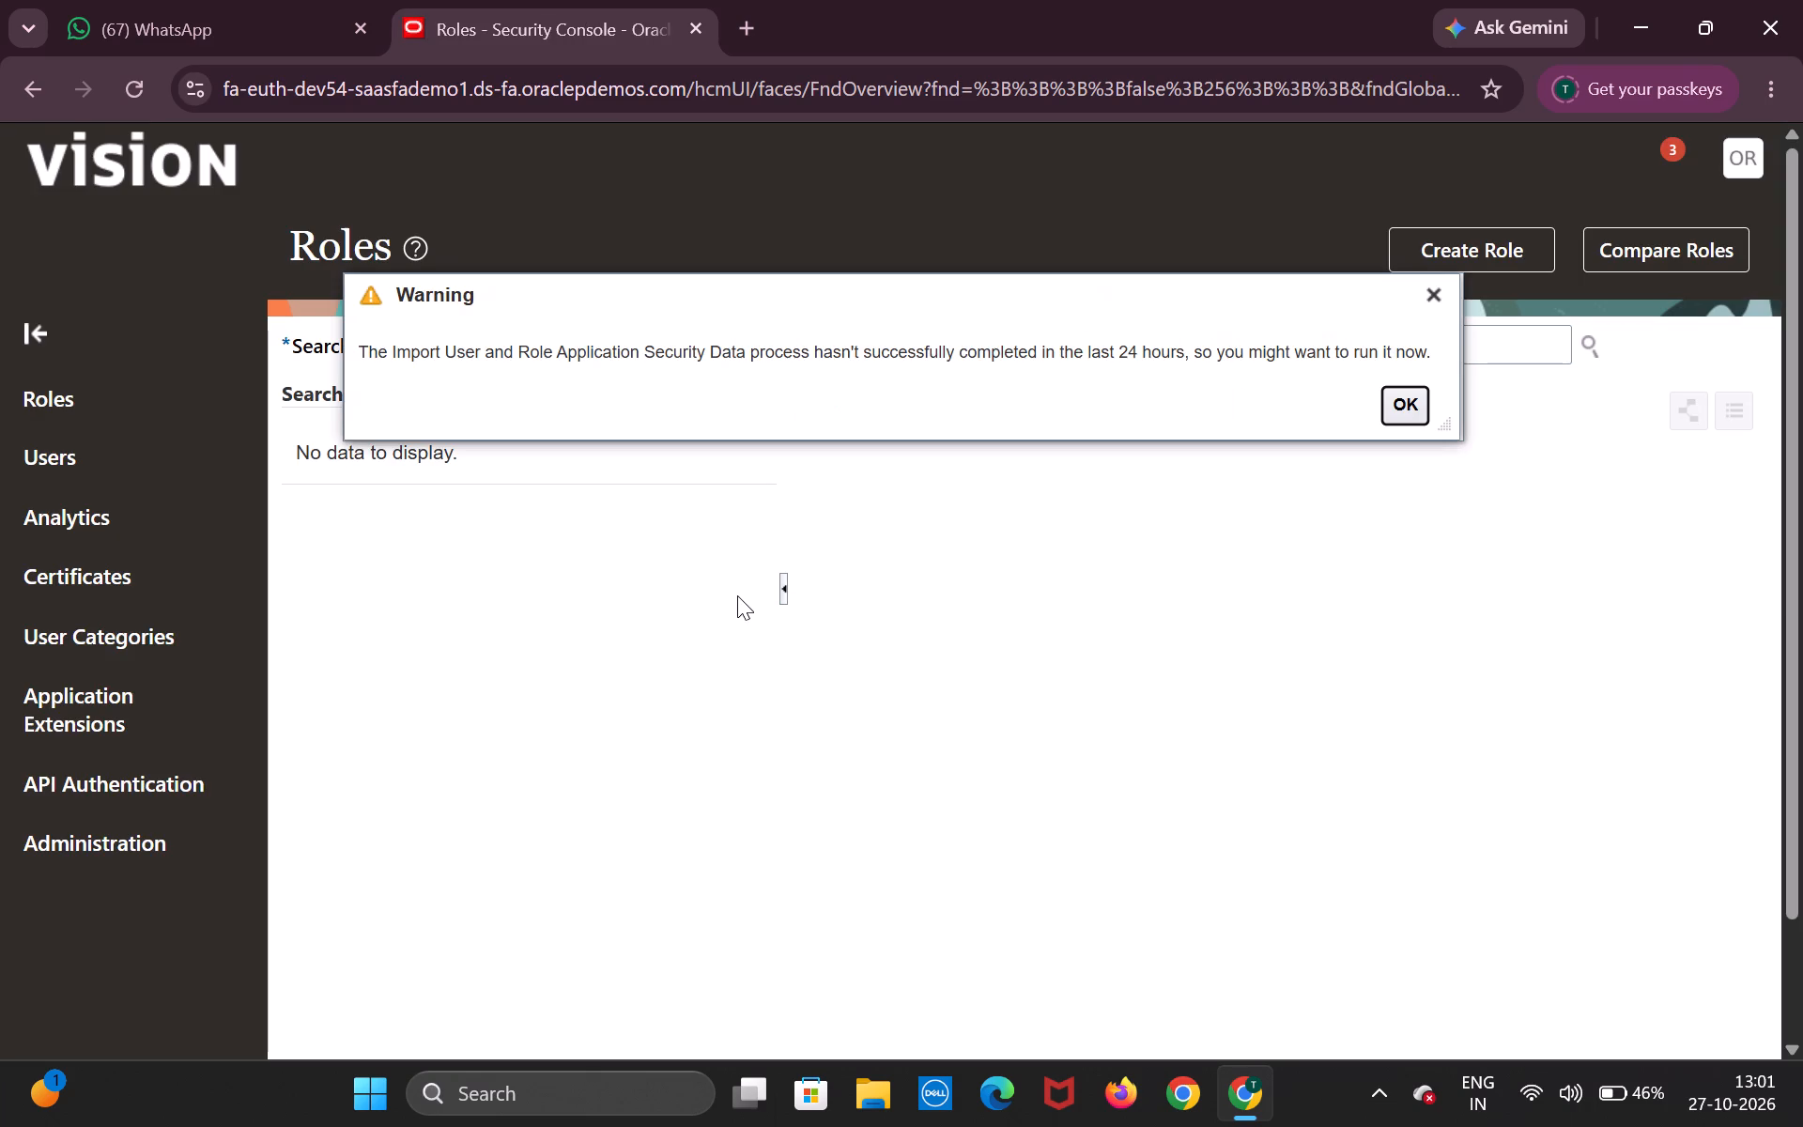
{"action": "left_click", "coordinate": [1408, 402]}
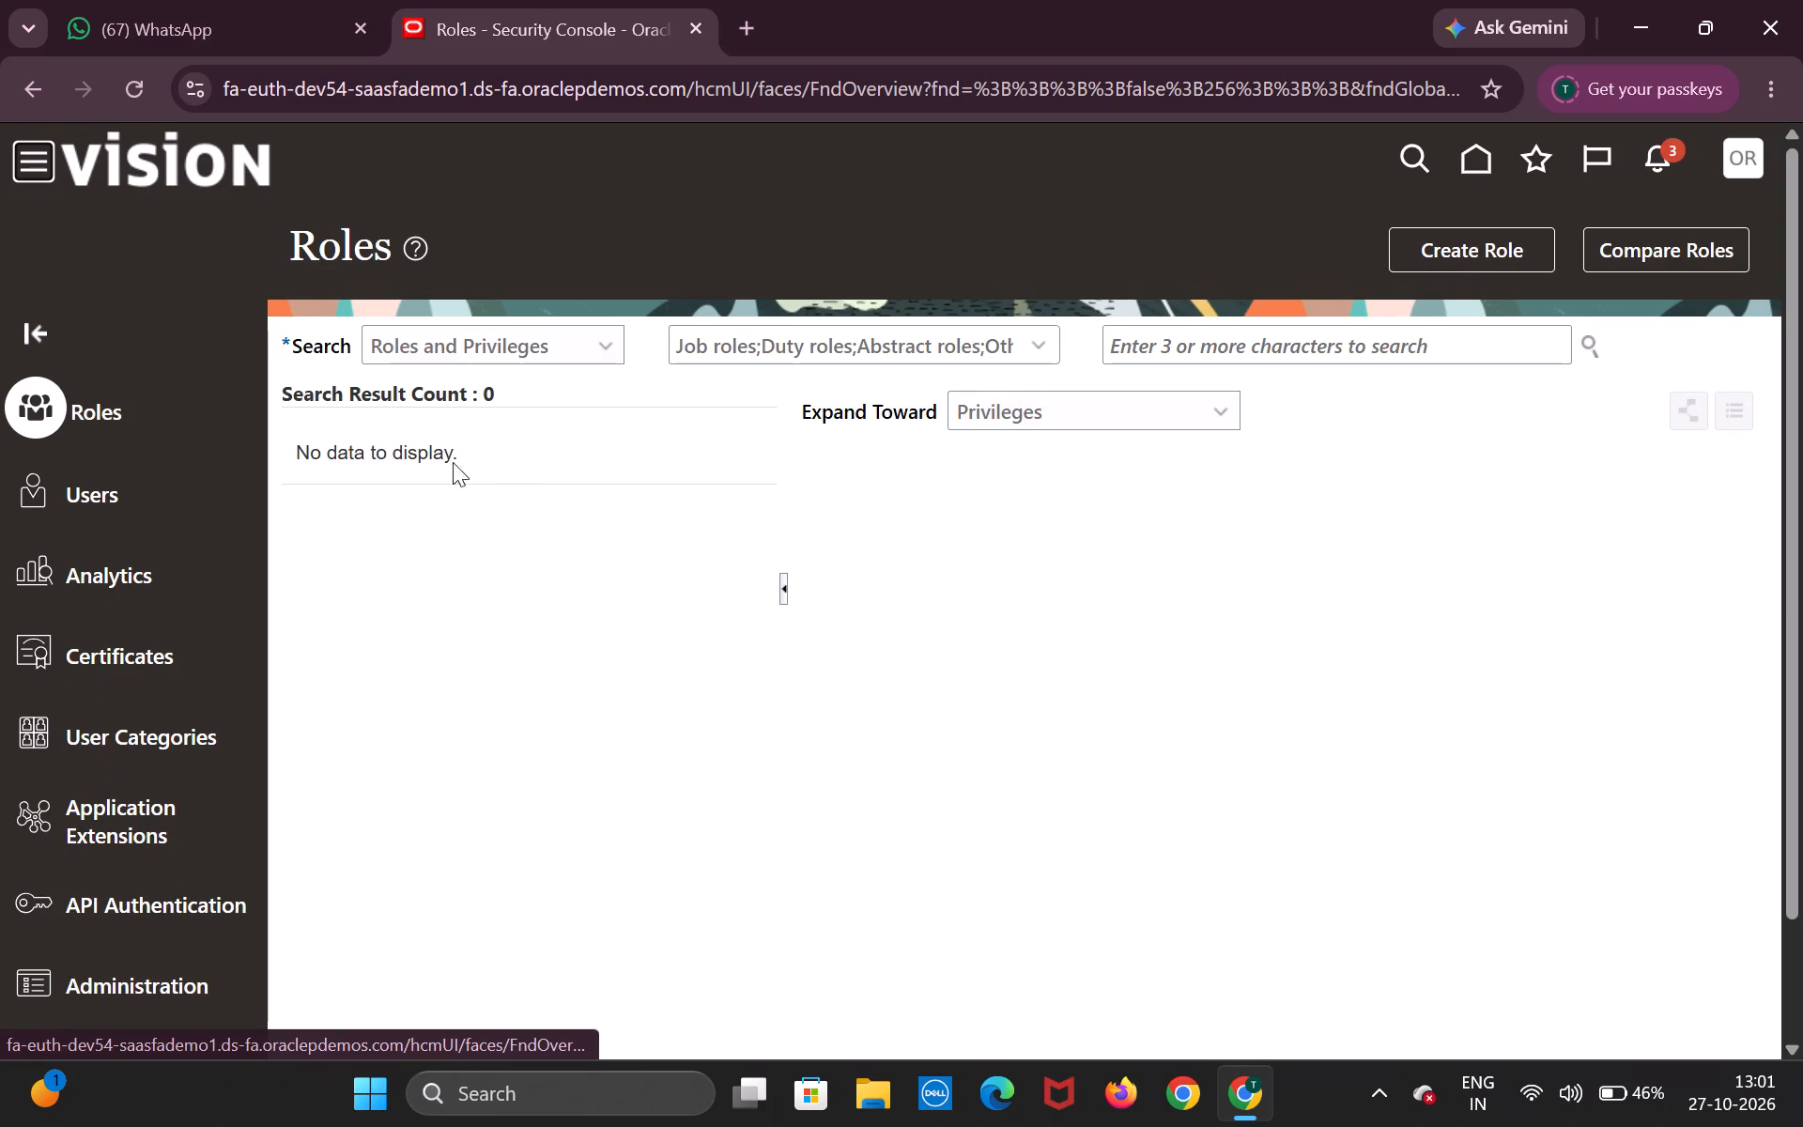
Go to the Security Console's user accounts and open a blank form for adding a user account.
{"action": "left_click", "coordinate": [51, 502]}
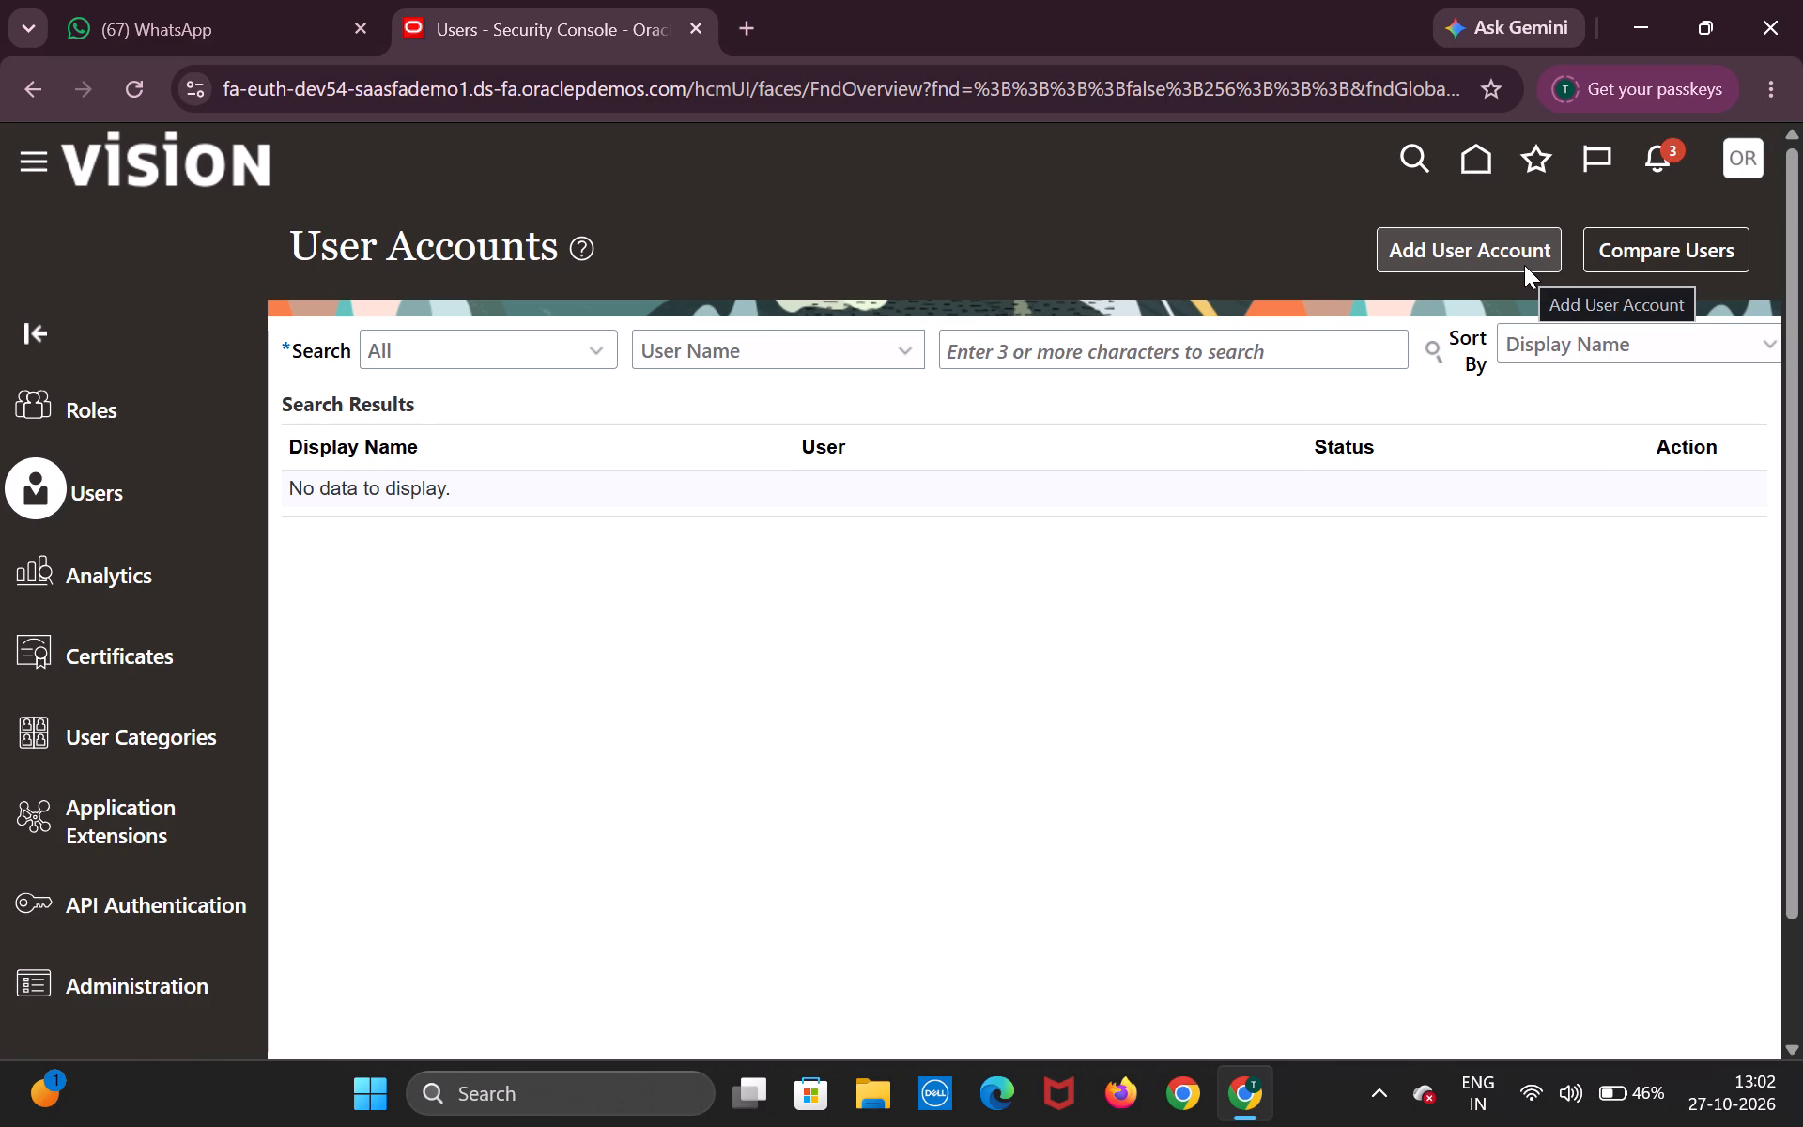
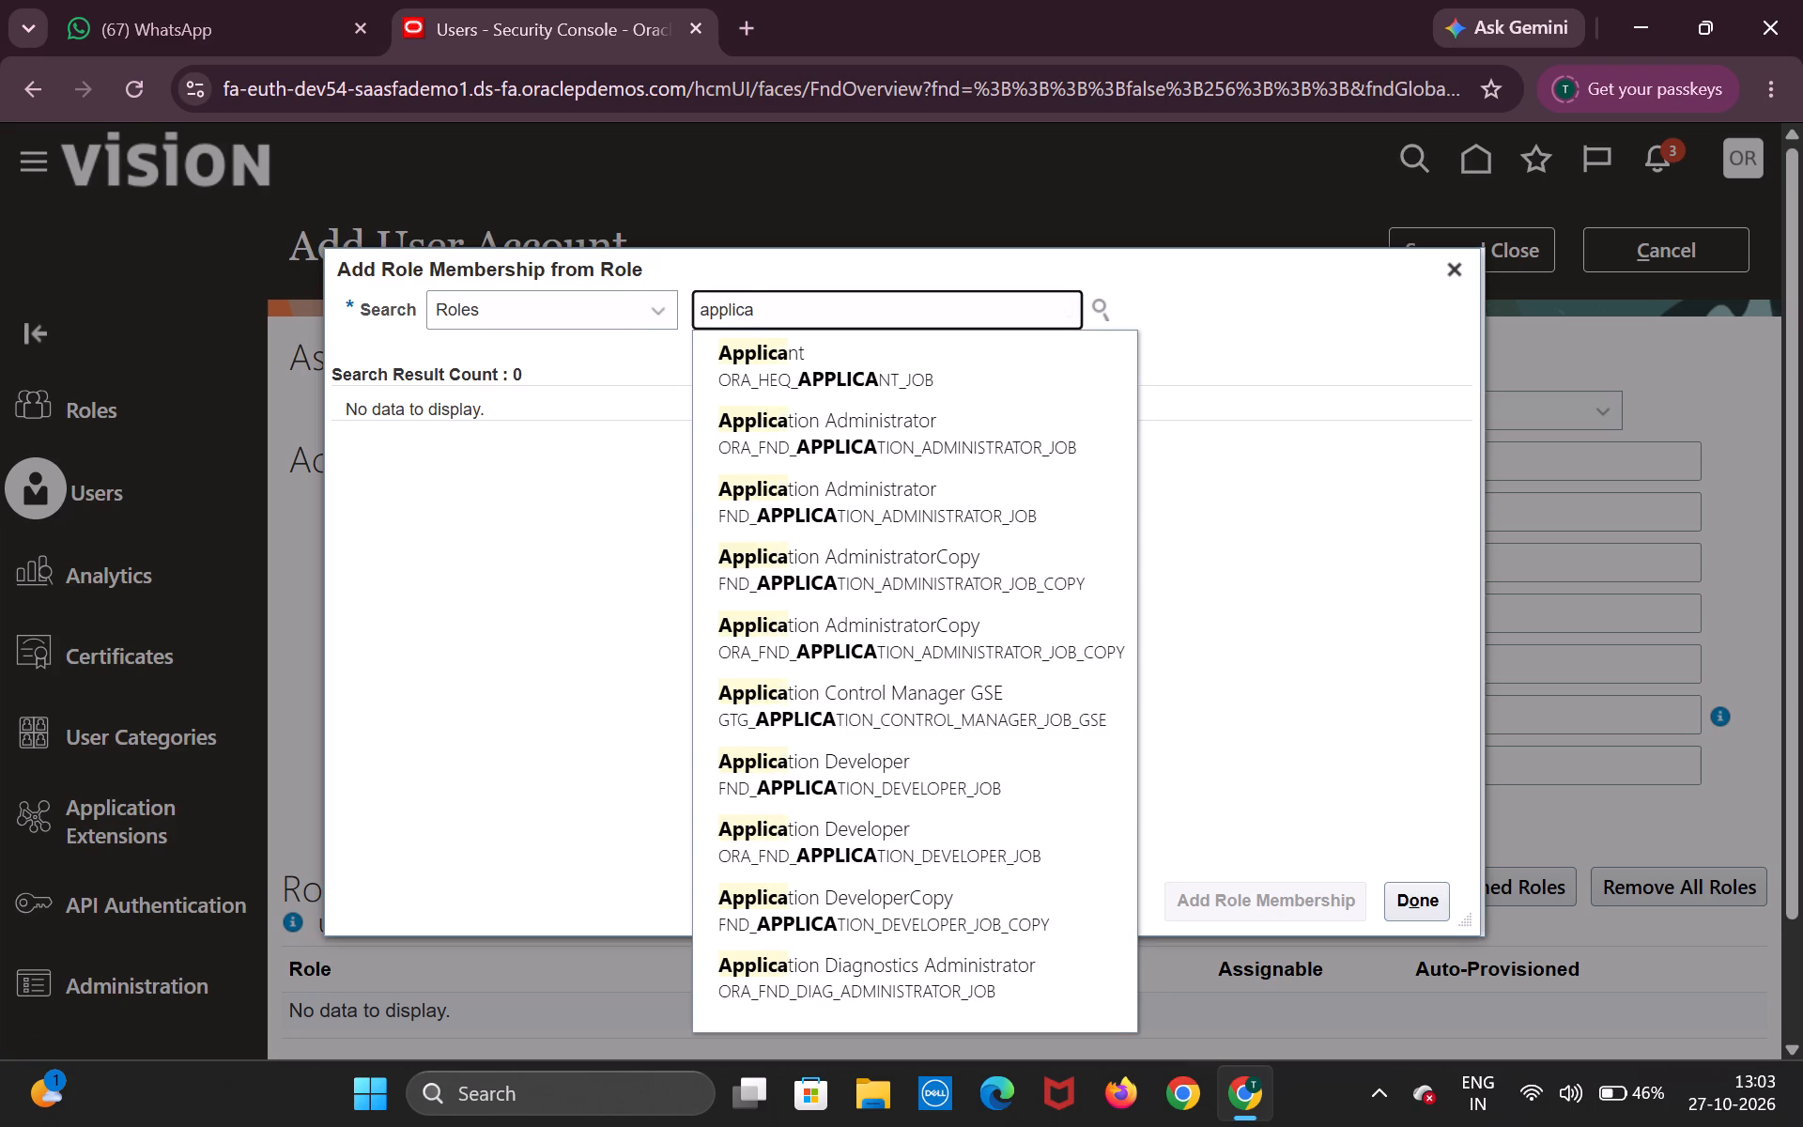
Find the Application Implementation Consultant role with code ORA_ASM_APPLICATION_IMPLEMENTATION_CONSULTANT_JOB and add it to the new user account.
{"action": "key", "text": "BackSpace"}
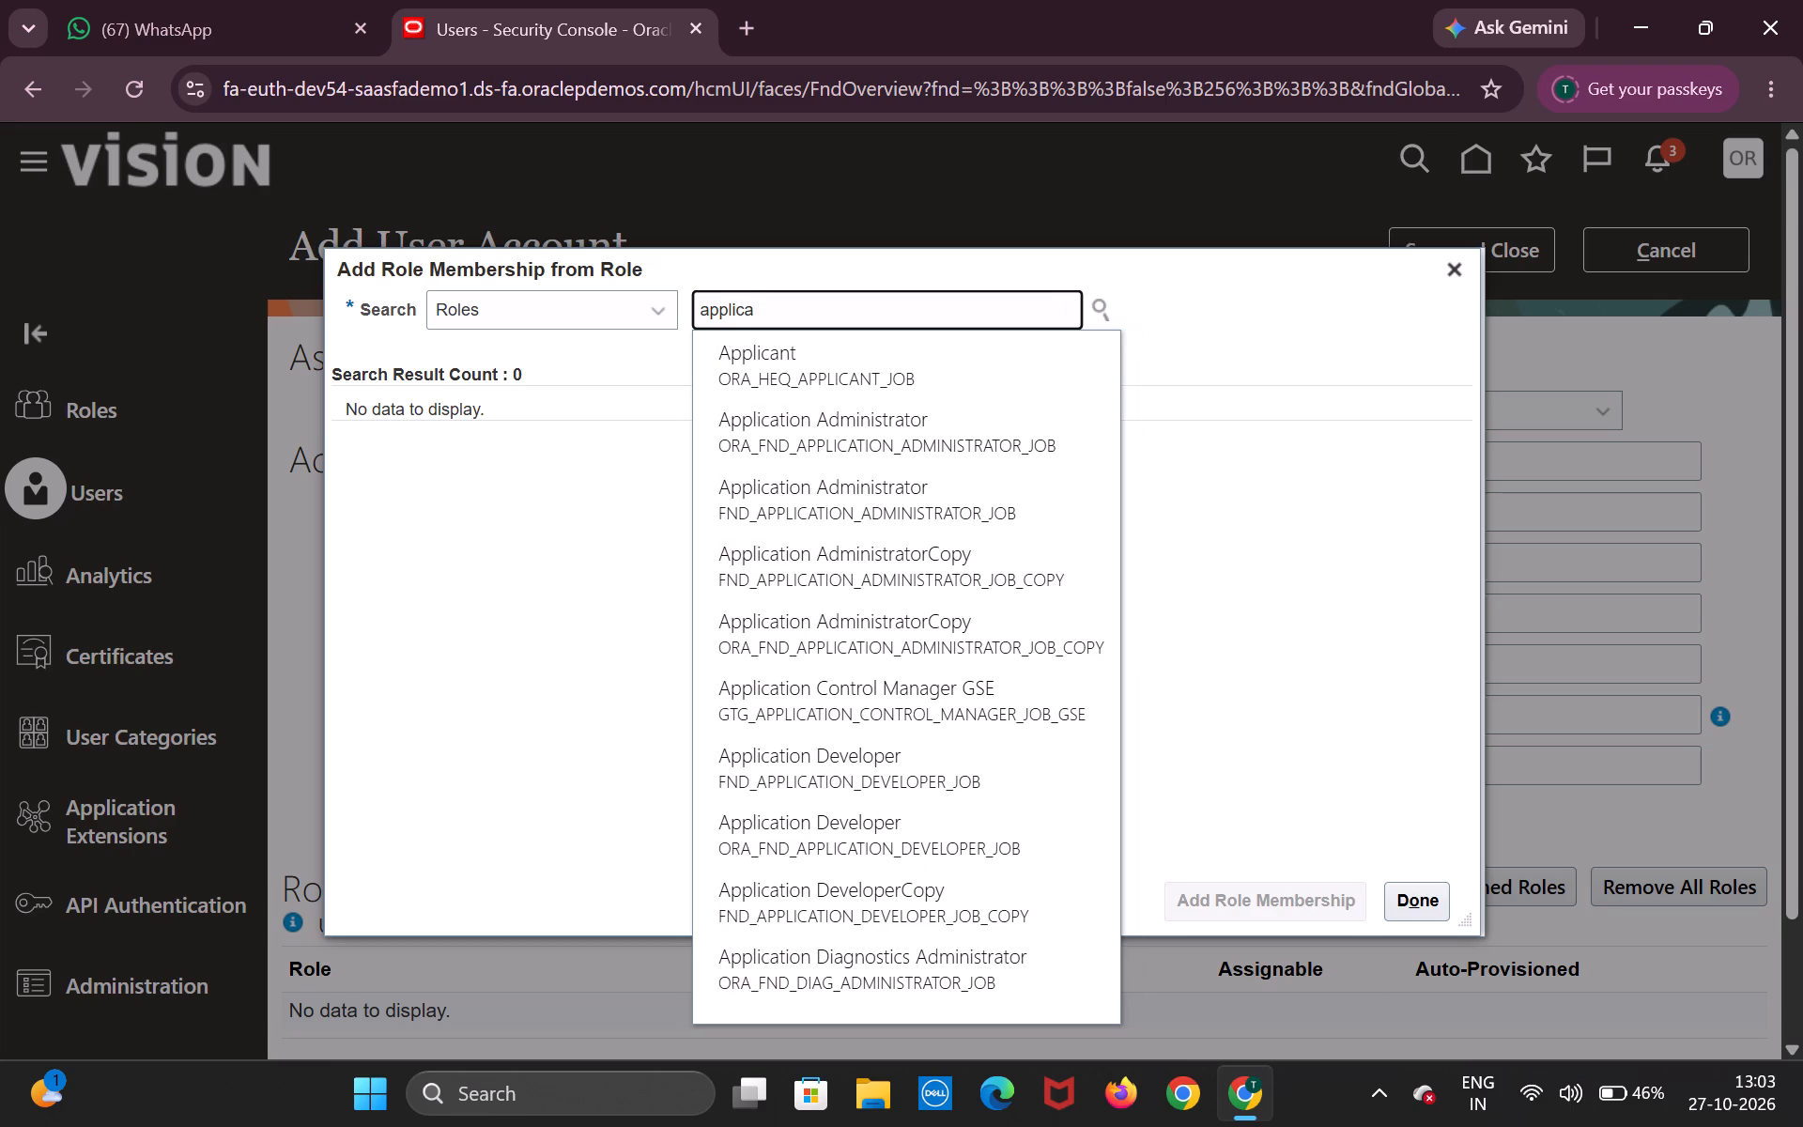
{"action": "type", "text": "tion"}
{"action": "key", "text": "space"}
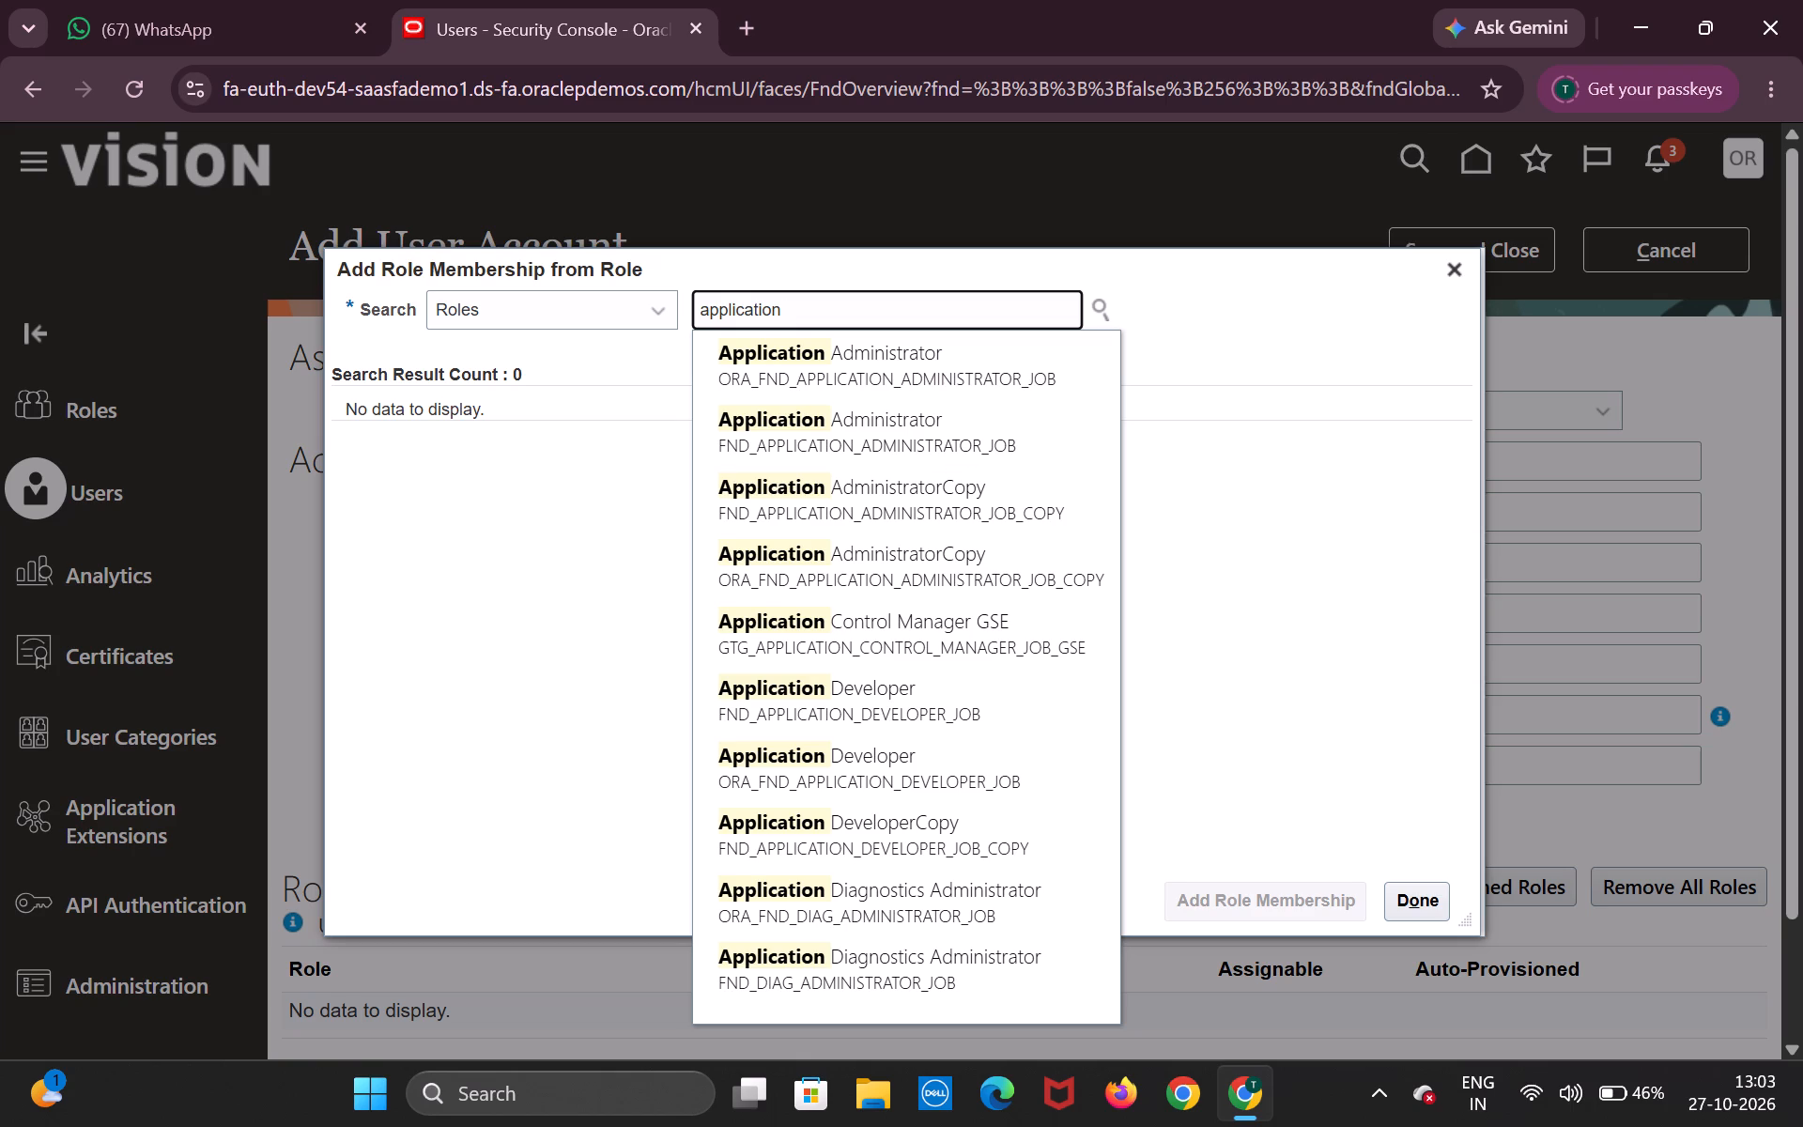
{"action": "type", "text": "im"}
{"action": "type", "text": "plementar"}
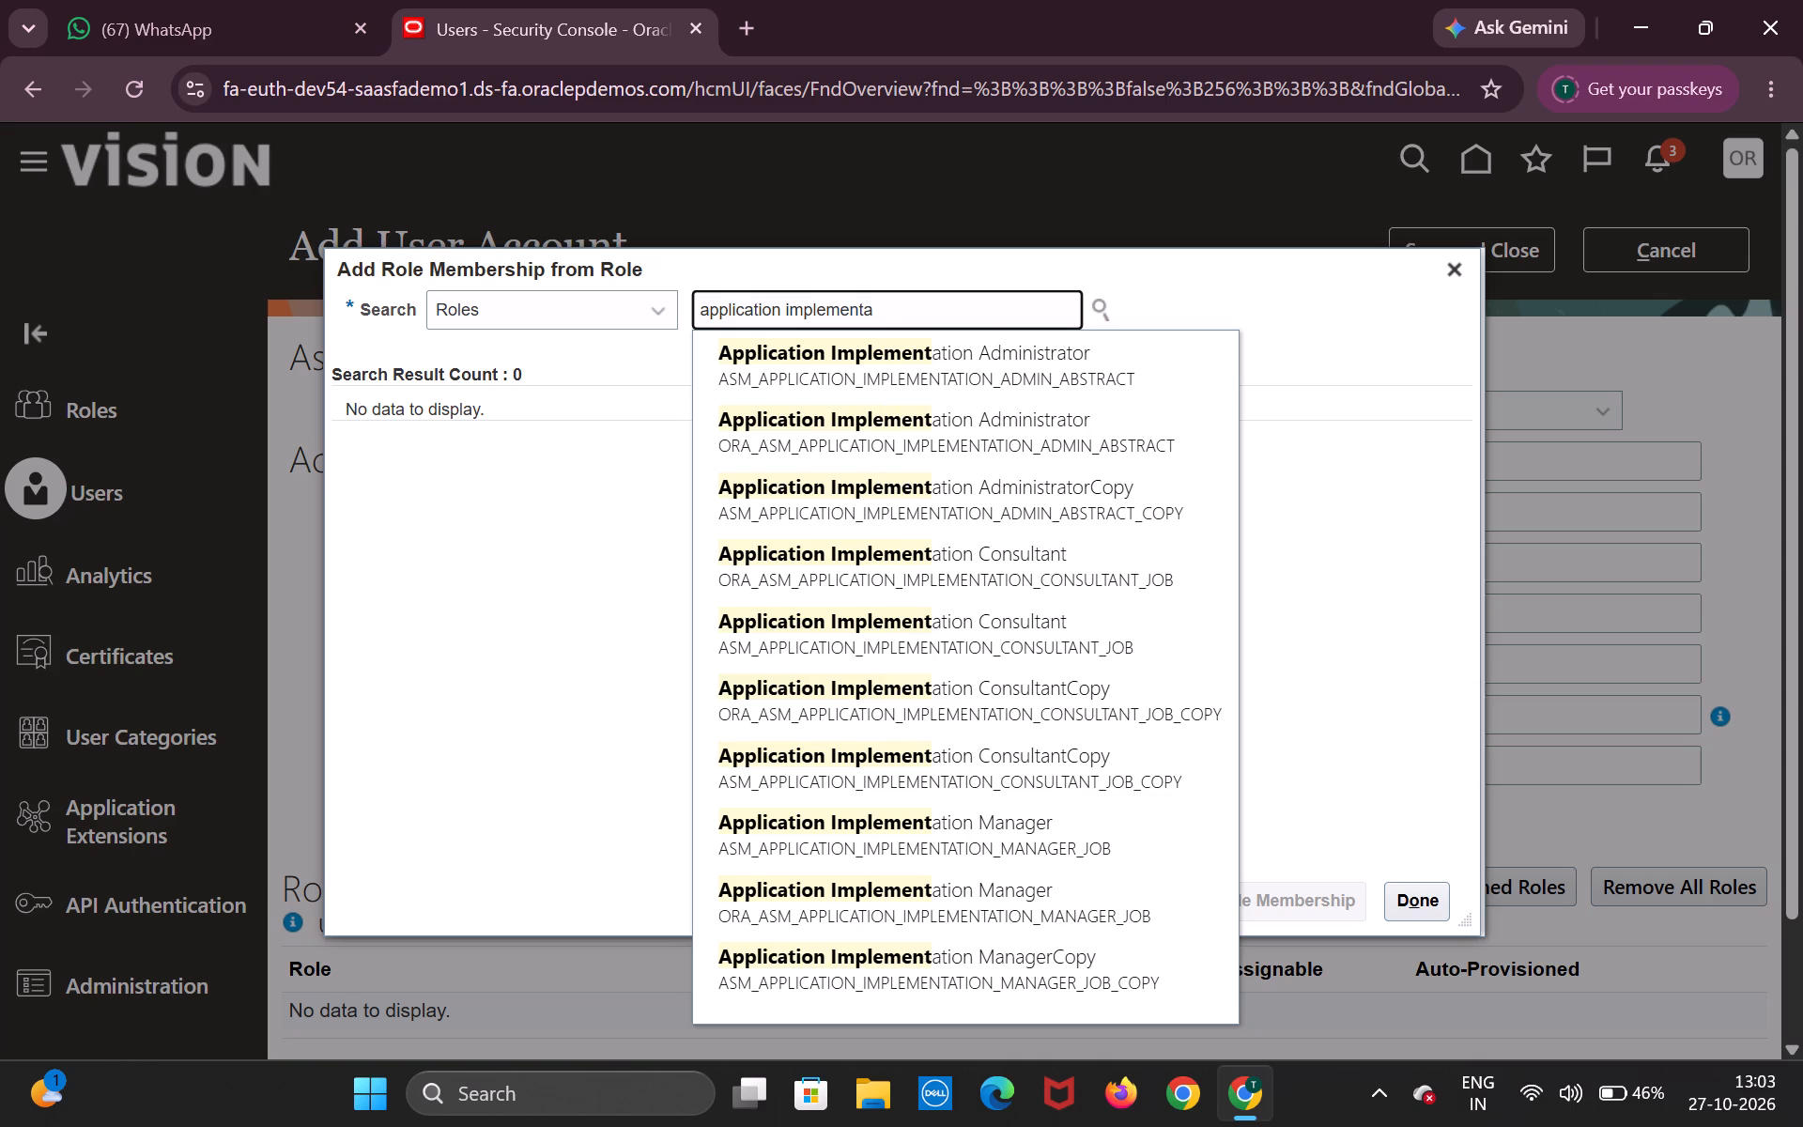
{"action": "left_click", "coordinate": [1002, 561]}
{"action": "left_click", "coordinate": [950, 448]}
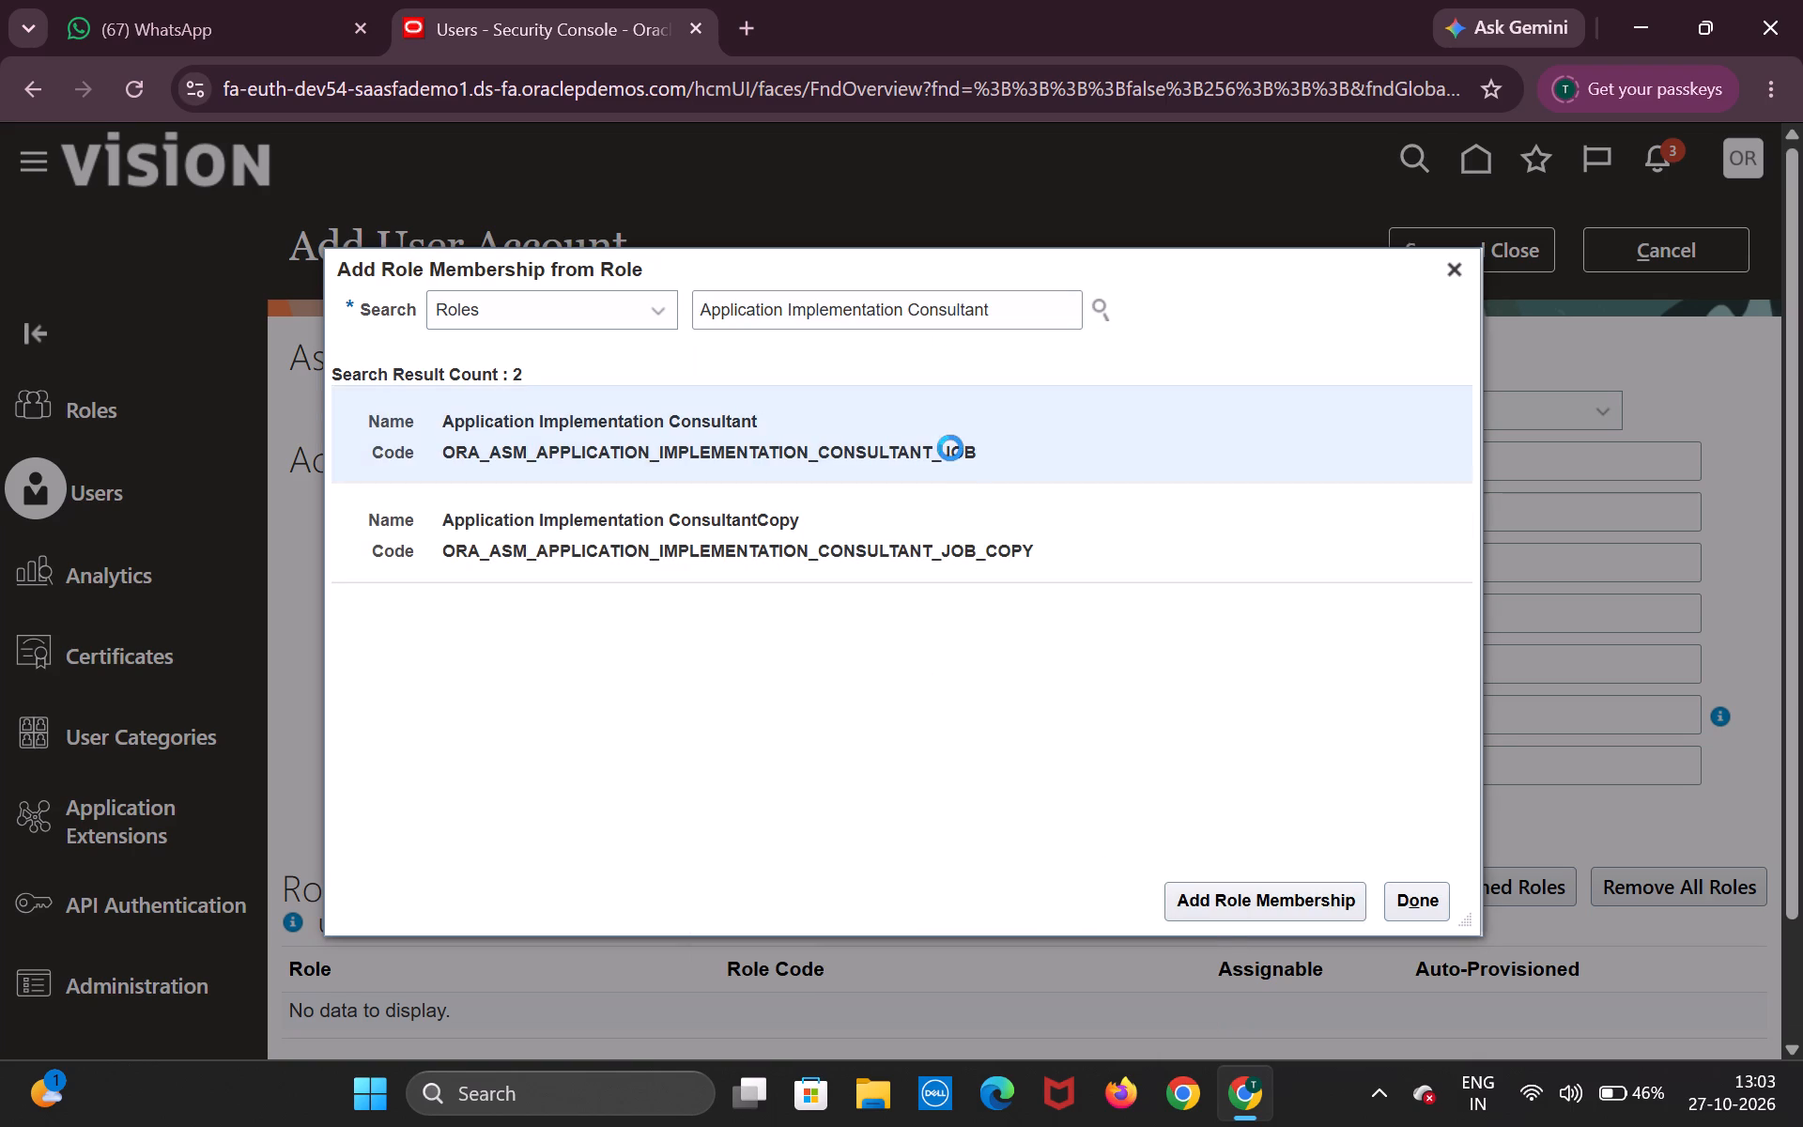
{"action": "left_click", "coordinate": [1231, 905]}
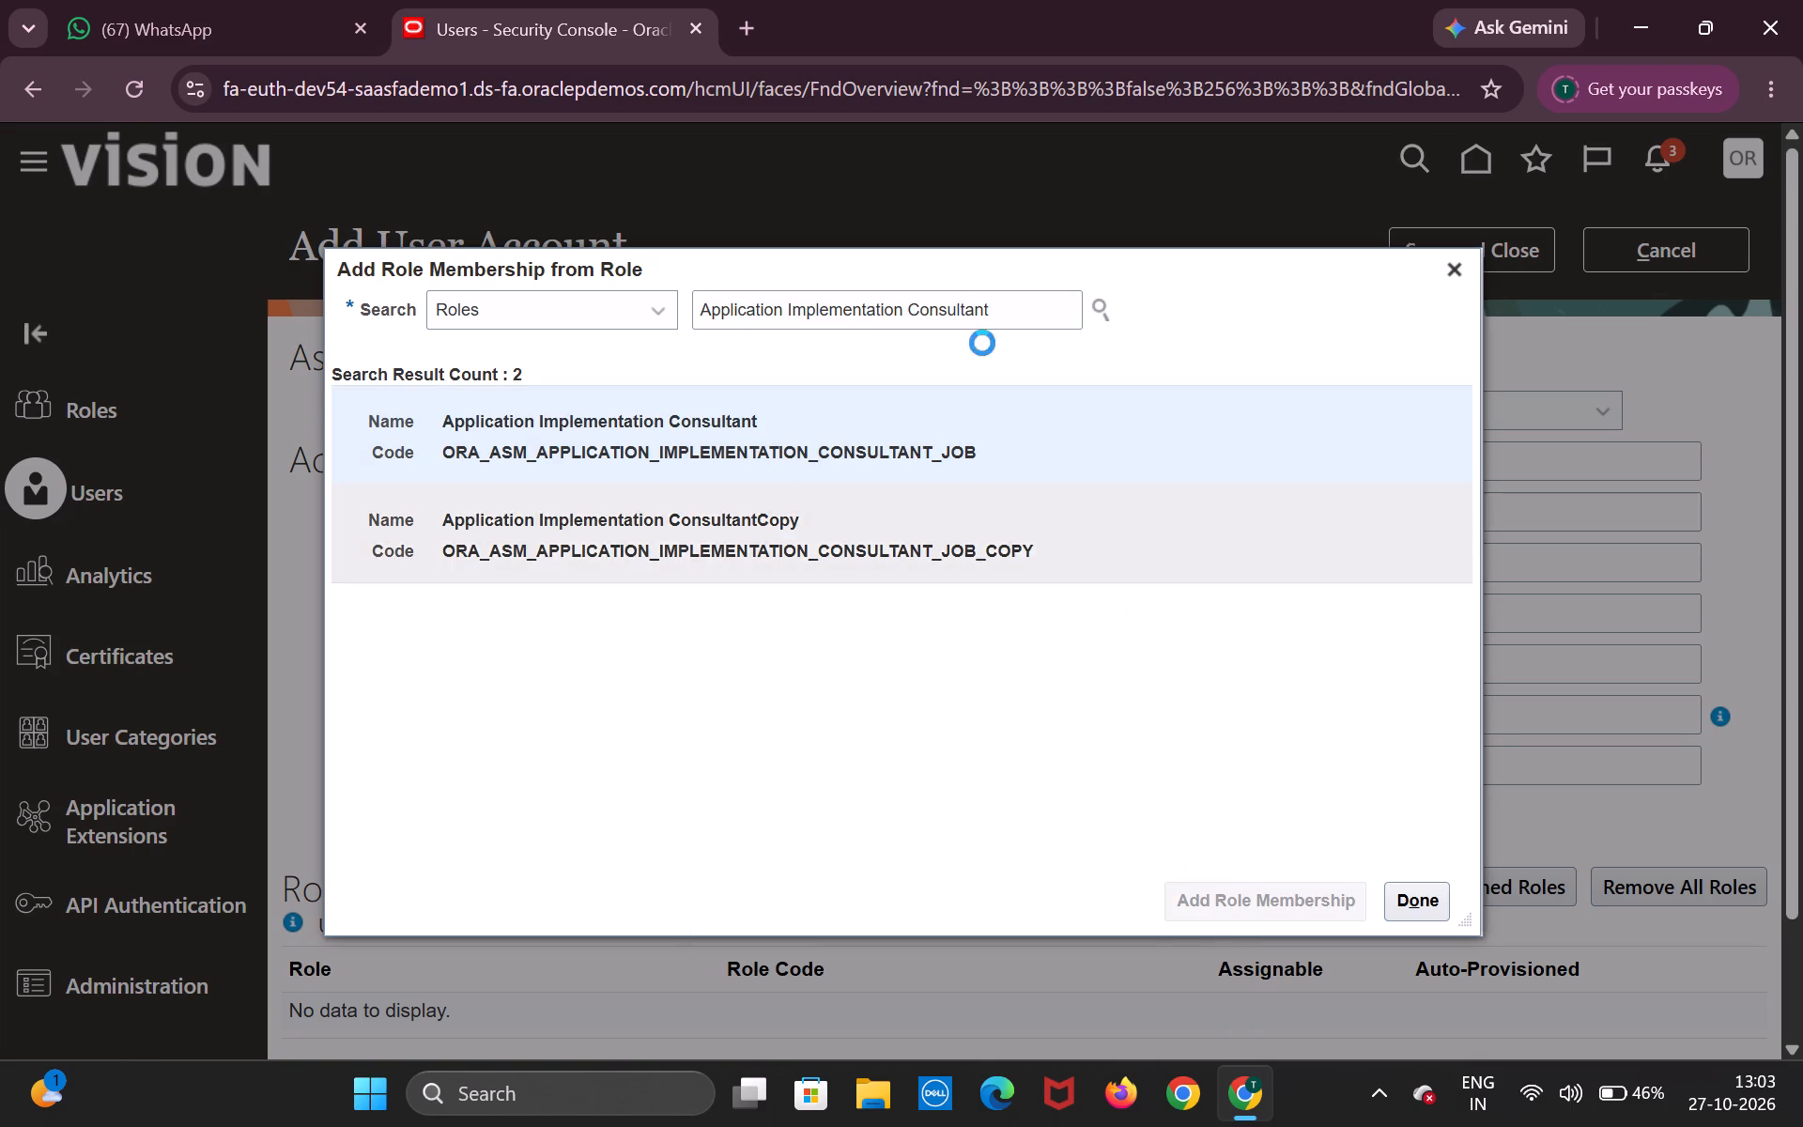
Search for the Financial Analyst role with code ORA_GL_FINANCIAL_ANALYST_JOB and add its membership to the account.
{"action": "left_click", "coordinate": [998, 317]}
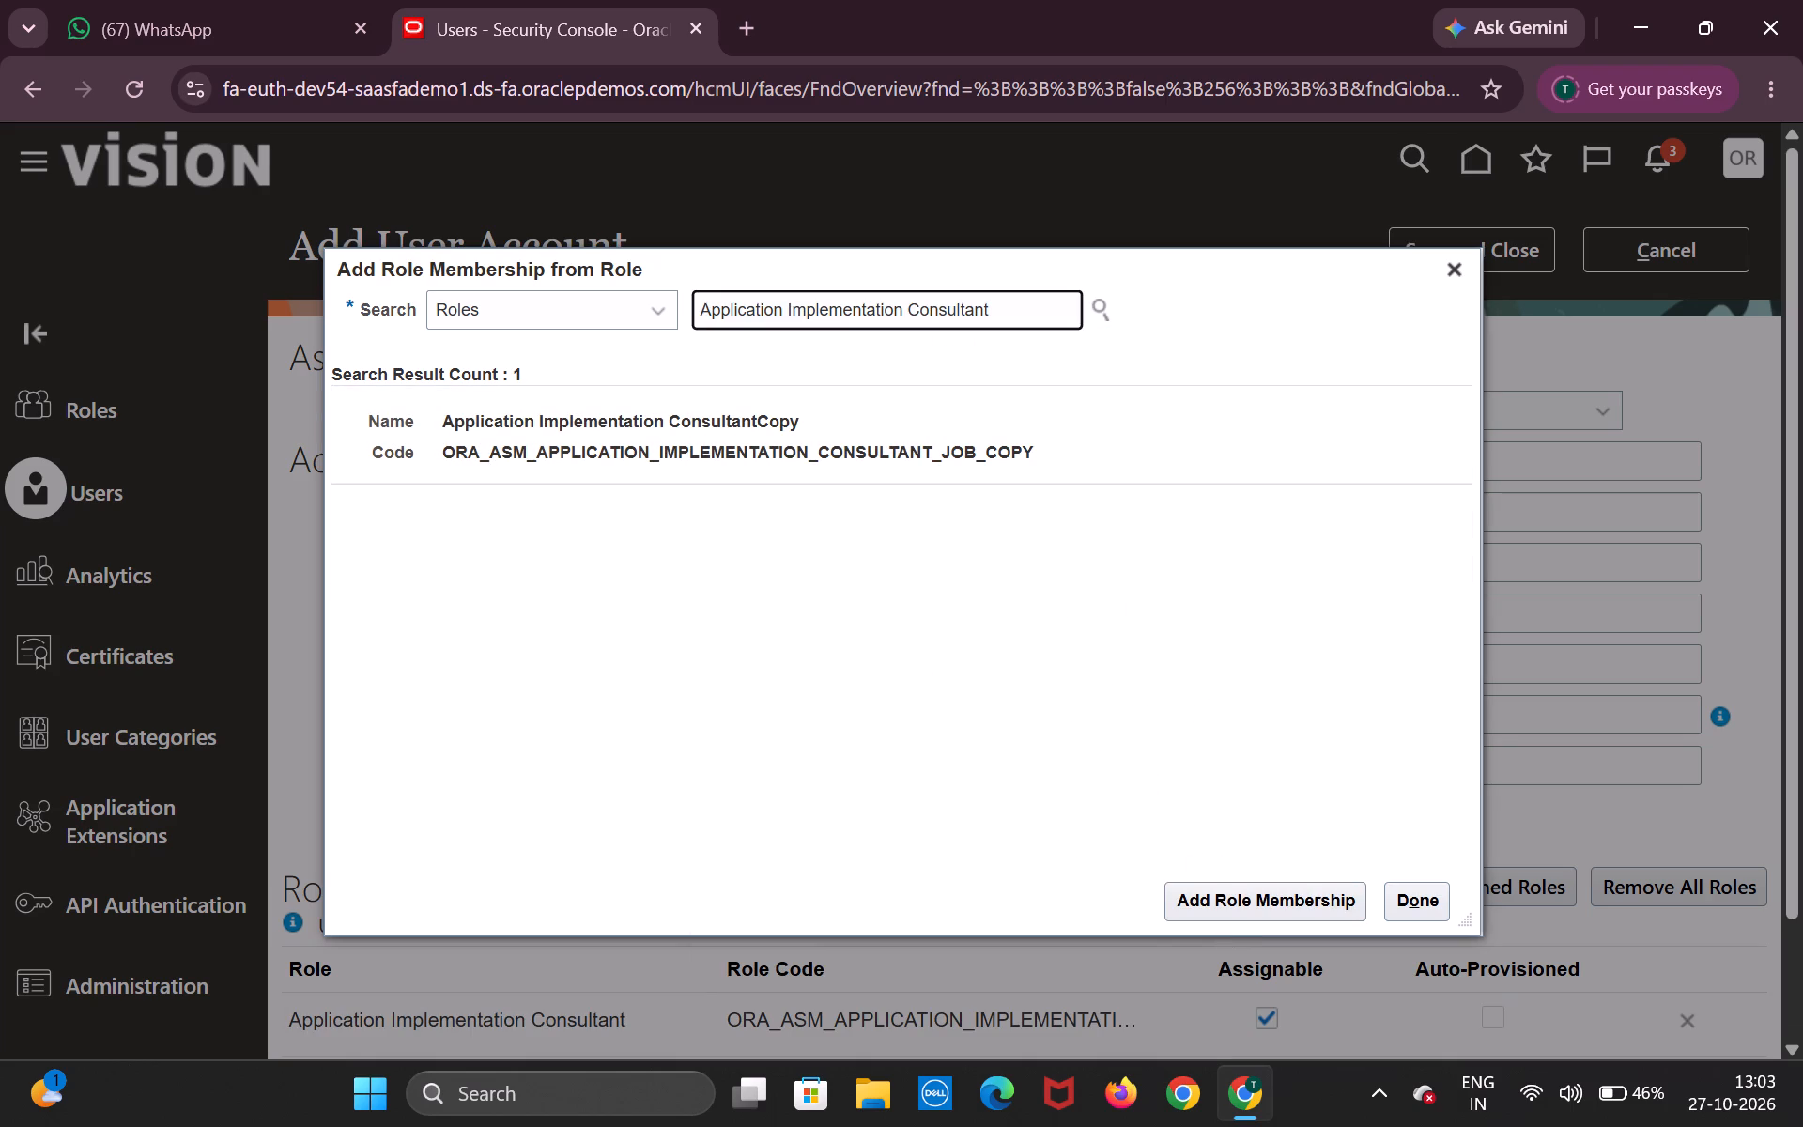
{"action": "key", "text": "BackSpace"}
{"action": "key", "text": "BackSpace"}
{"action": "key", "text": "BackSpace"}
{"action": "key", "text": "BackSpace"}
{"action": "key", "text": "BackSpace"}
{"action": "key", "text": "BackSpace"}
{"action": "key", "text": "BackSpace"}
{"action": "key", "text": "BackSpace"}
{"action": "key", "text": "BackSpace"}
{"action": "key", "text": "BackSpace"}
{"action": "key", "text": "BackSpace"}
{"action": "key", "text": "BackSpace"}
{"action": "key", "text": "BackSpace"}
{"action": "key", "text": "BackSpace"}
{"action": "key", "text": "BackSpace"}
{"action": "key", "text": "BackSpace"}
{"action": "key", "text": "BackSpace"}
{"action": "key", "text": "BackSpace"}
{"action": "key", "text": "BackSpace"}
{"action": "key", "text": "BackSpace"}
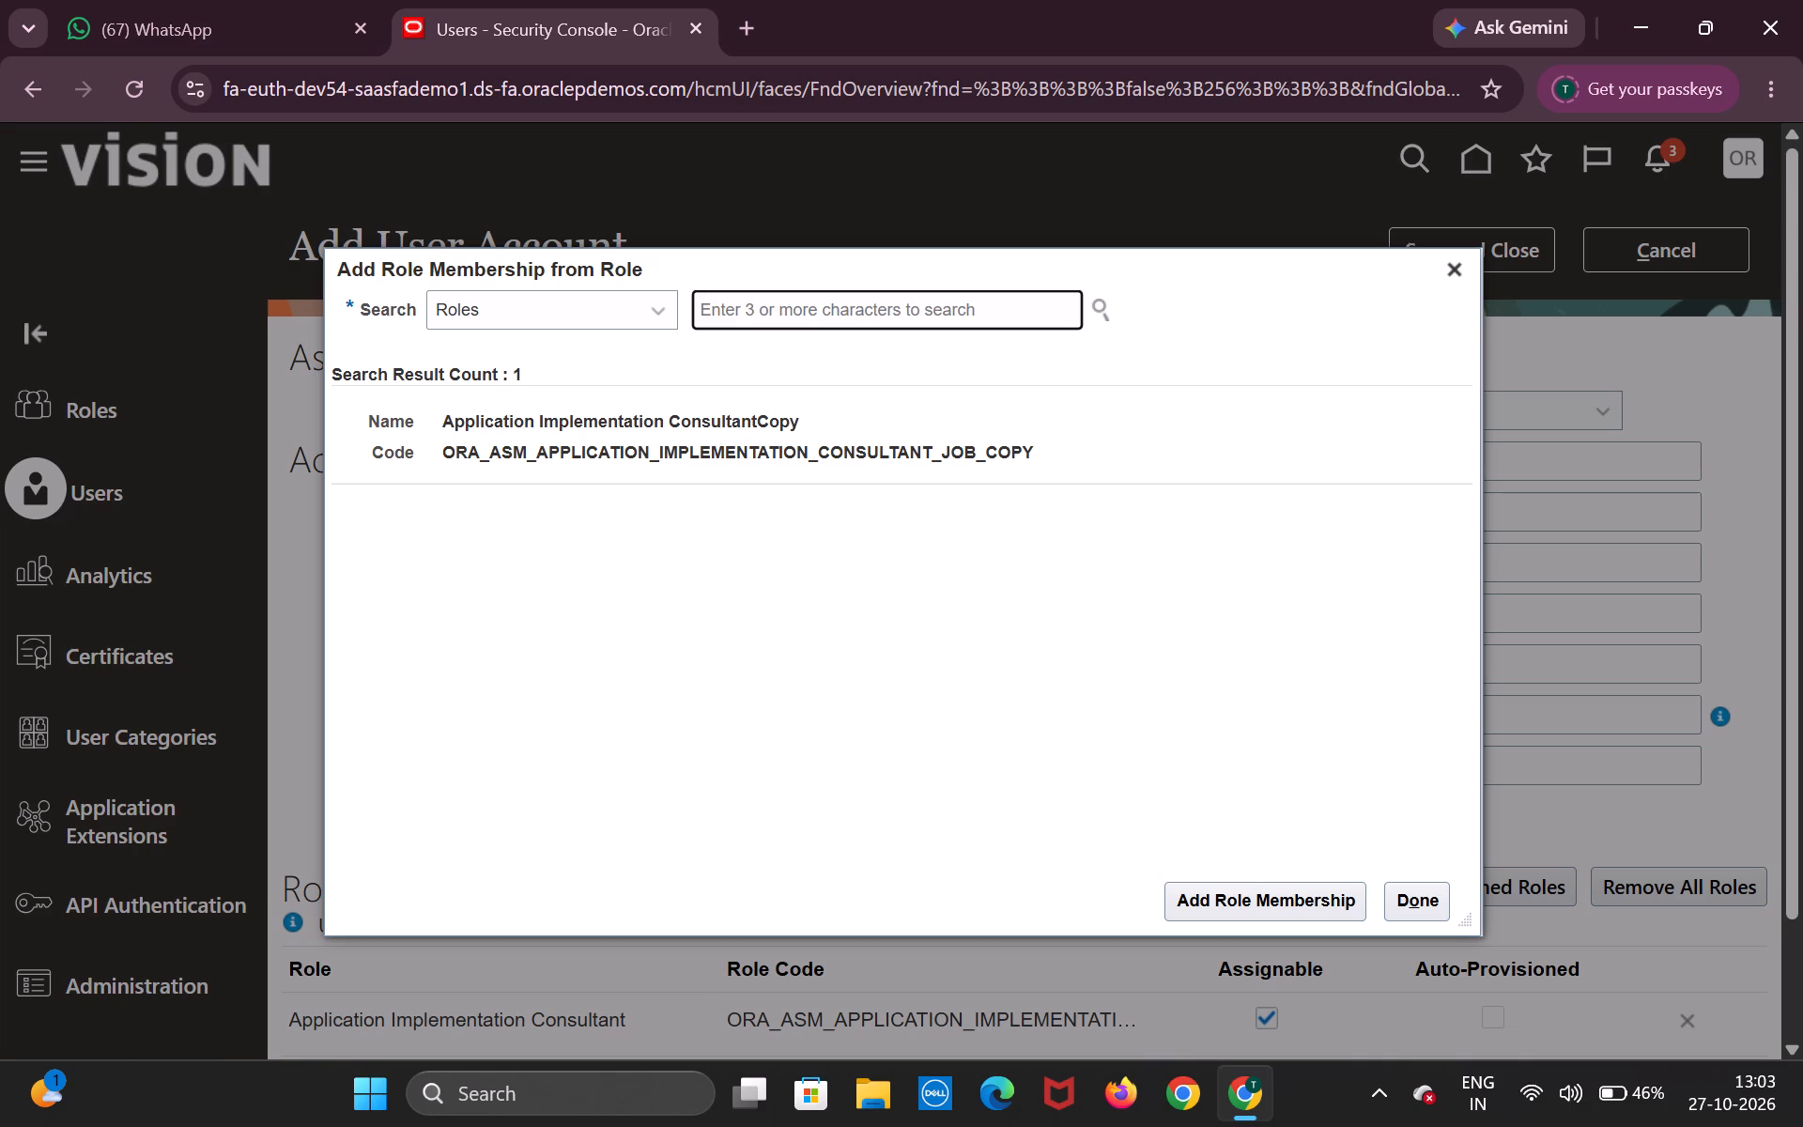
{"action": "type", "text": "finan"}
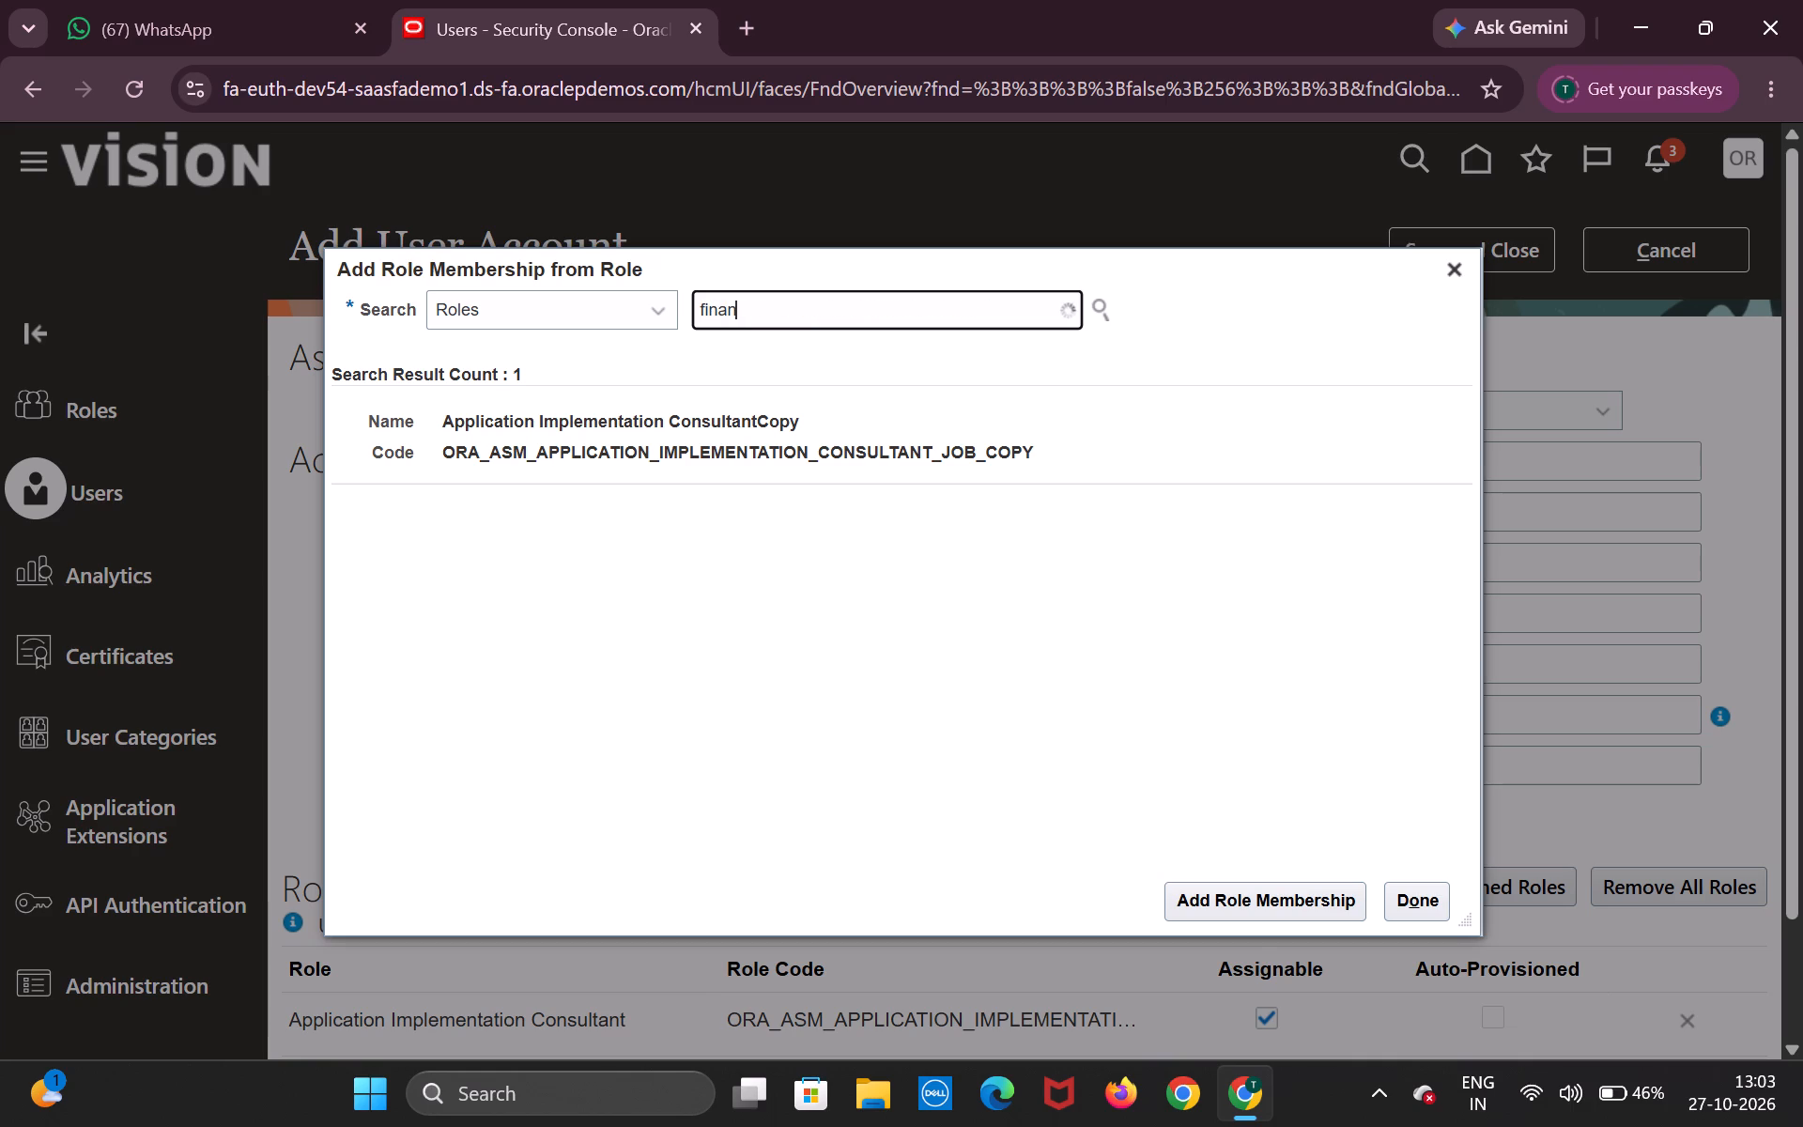
{"action": "key", "text": "c"}
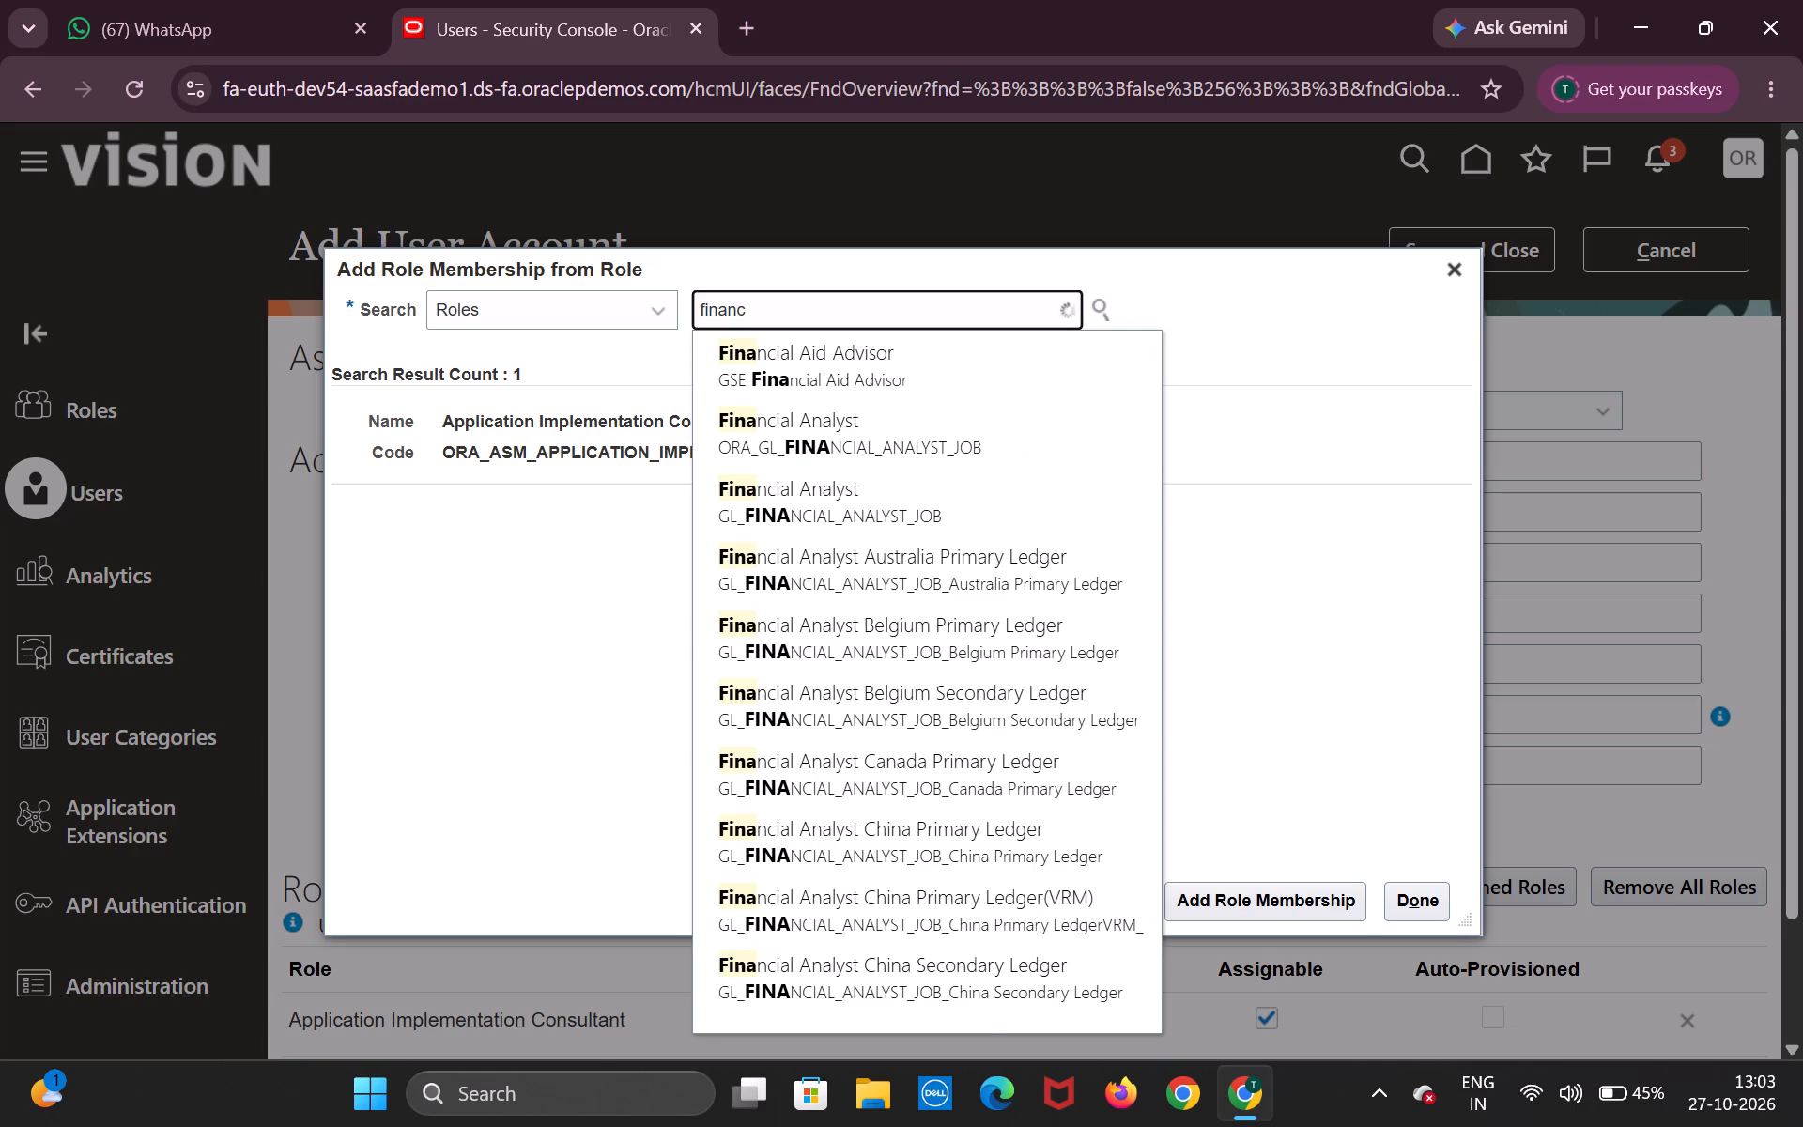
{"action": "type", "text": "ial"}
{"action": "key", "text": "space"}
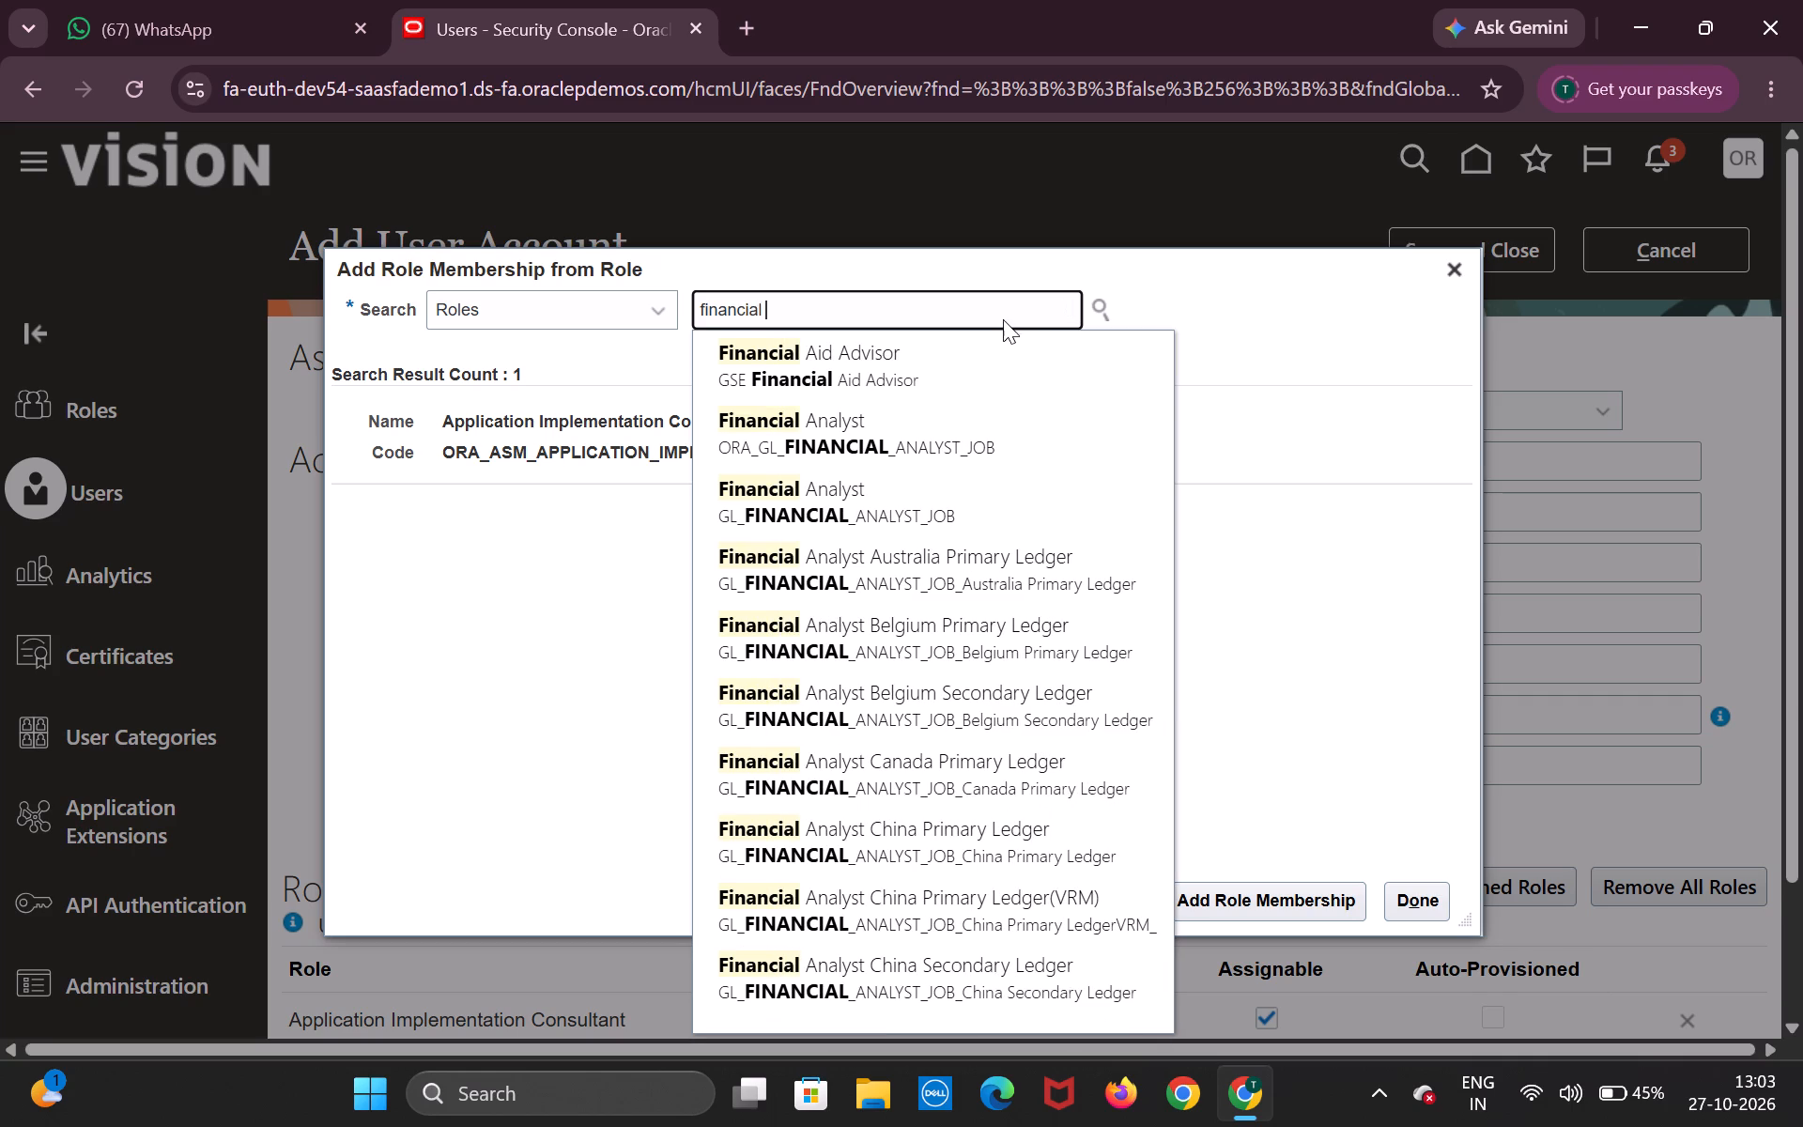
{"action": "left_click", "coordinate": [827, 426]}
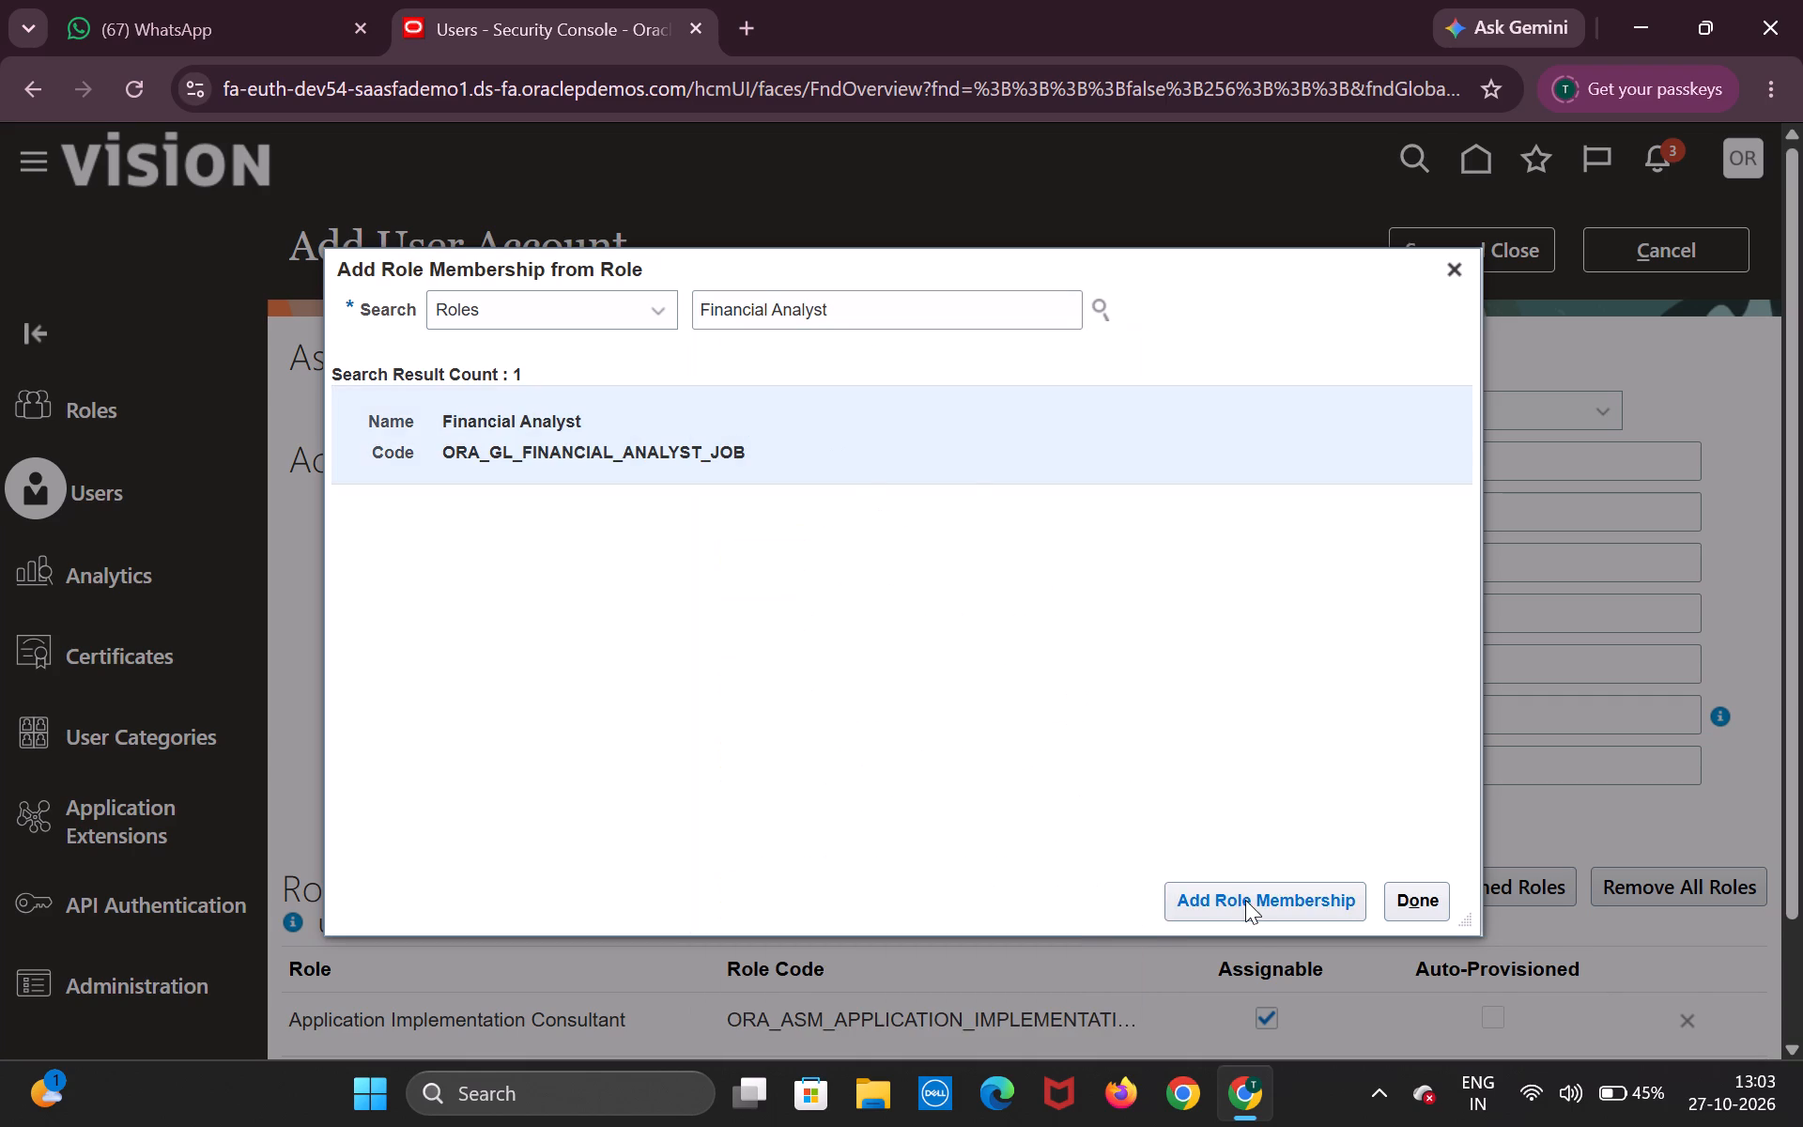
{"action": "left_click", "coordinate": [1253, 900]}
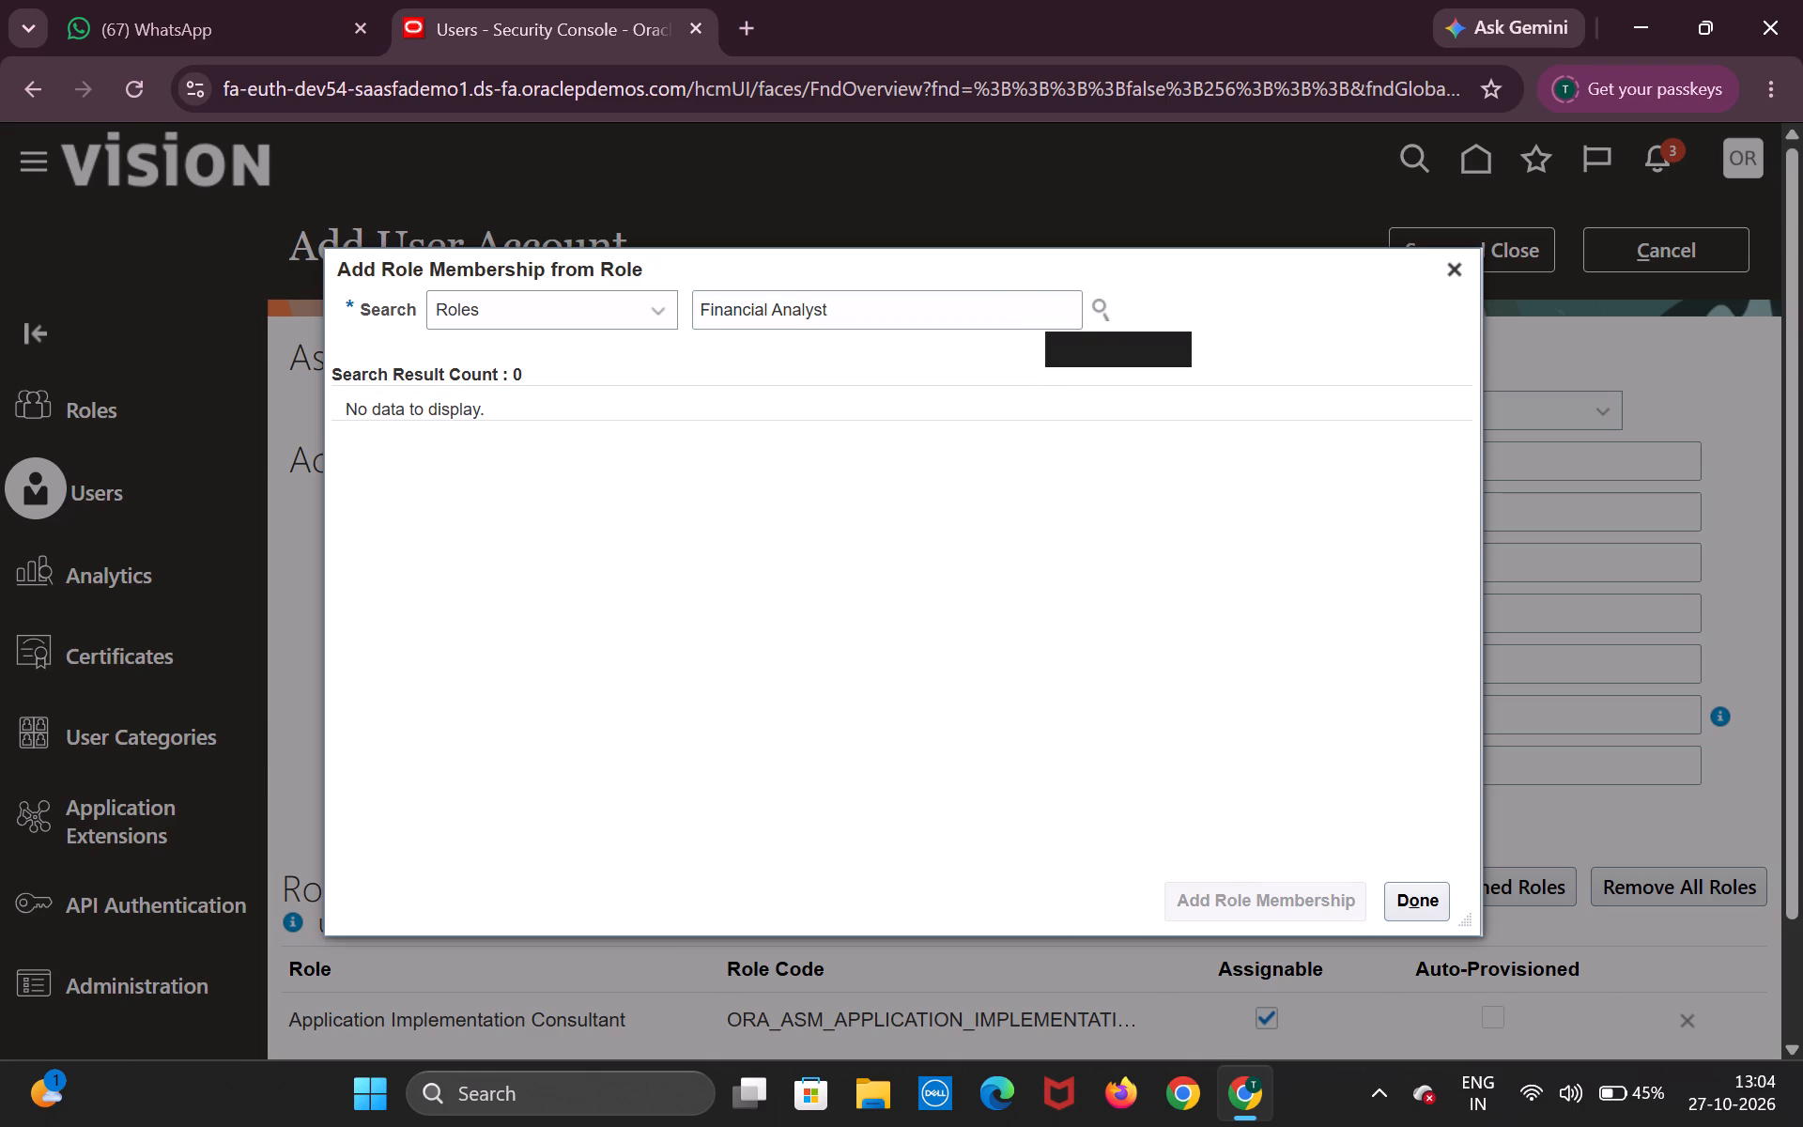
Clear the Financial Analyst term from the role search.
{"action": "left_click", "coordinate": [1033, 322]}
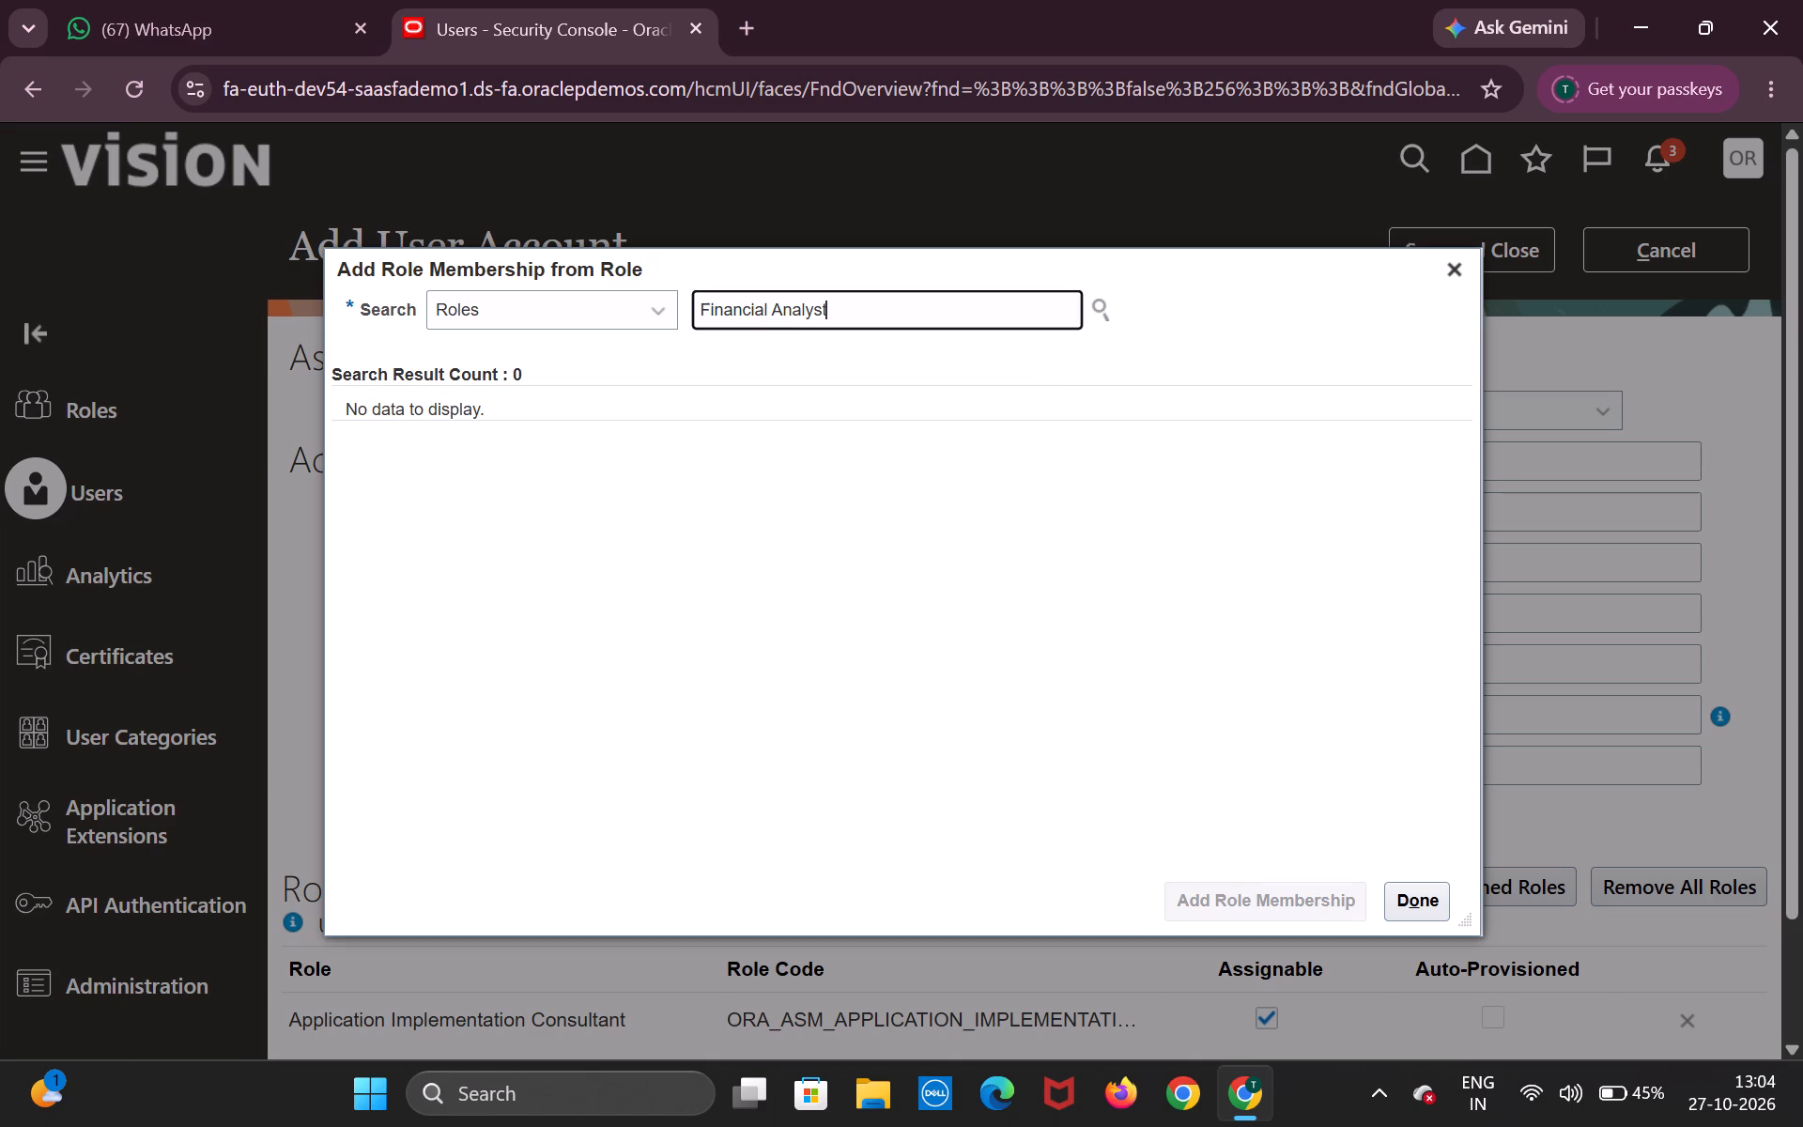
{"action": "key", "text": "BackSpace"}
{"action": "key", "text": "BackSpace"}
{"action": "key", "text": "BackSpace"}
{"action": "key", "text": "BackSpace"}
{"action": "key", "text": "BackSpace"}
{"action": "key", "text": "BackSpace"}
{"action": "key", "text": "BackSpace"}
{"action": "key", "text": "BackSpace"}
{"action": "key", "text": "BackSpace"}
{"action": "key", "text": "BackSpace"}
{"action": "key", "text": "BackSpace"}
{"action": "key", "text": "BackSpace"}
{"action": "key", "text": "BackSpace"}
{"action": "key", "text": "BackSpace"}
{"action": "key", "text": "BackSpace"}
{"action": "key", "text": "BackSpace"}
{"action": "key", "text": "BackSpace"}
{"action": "key", "text": "BackSpace"}
{"action": "key", "text": "BackSpace"}
{"action": "key", "text": "BackSpace"}
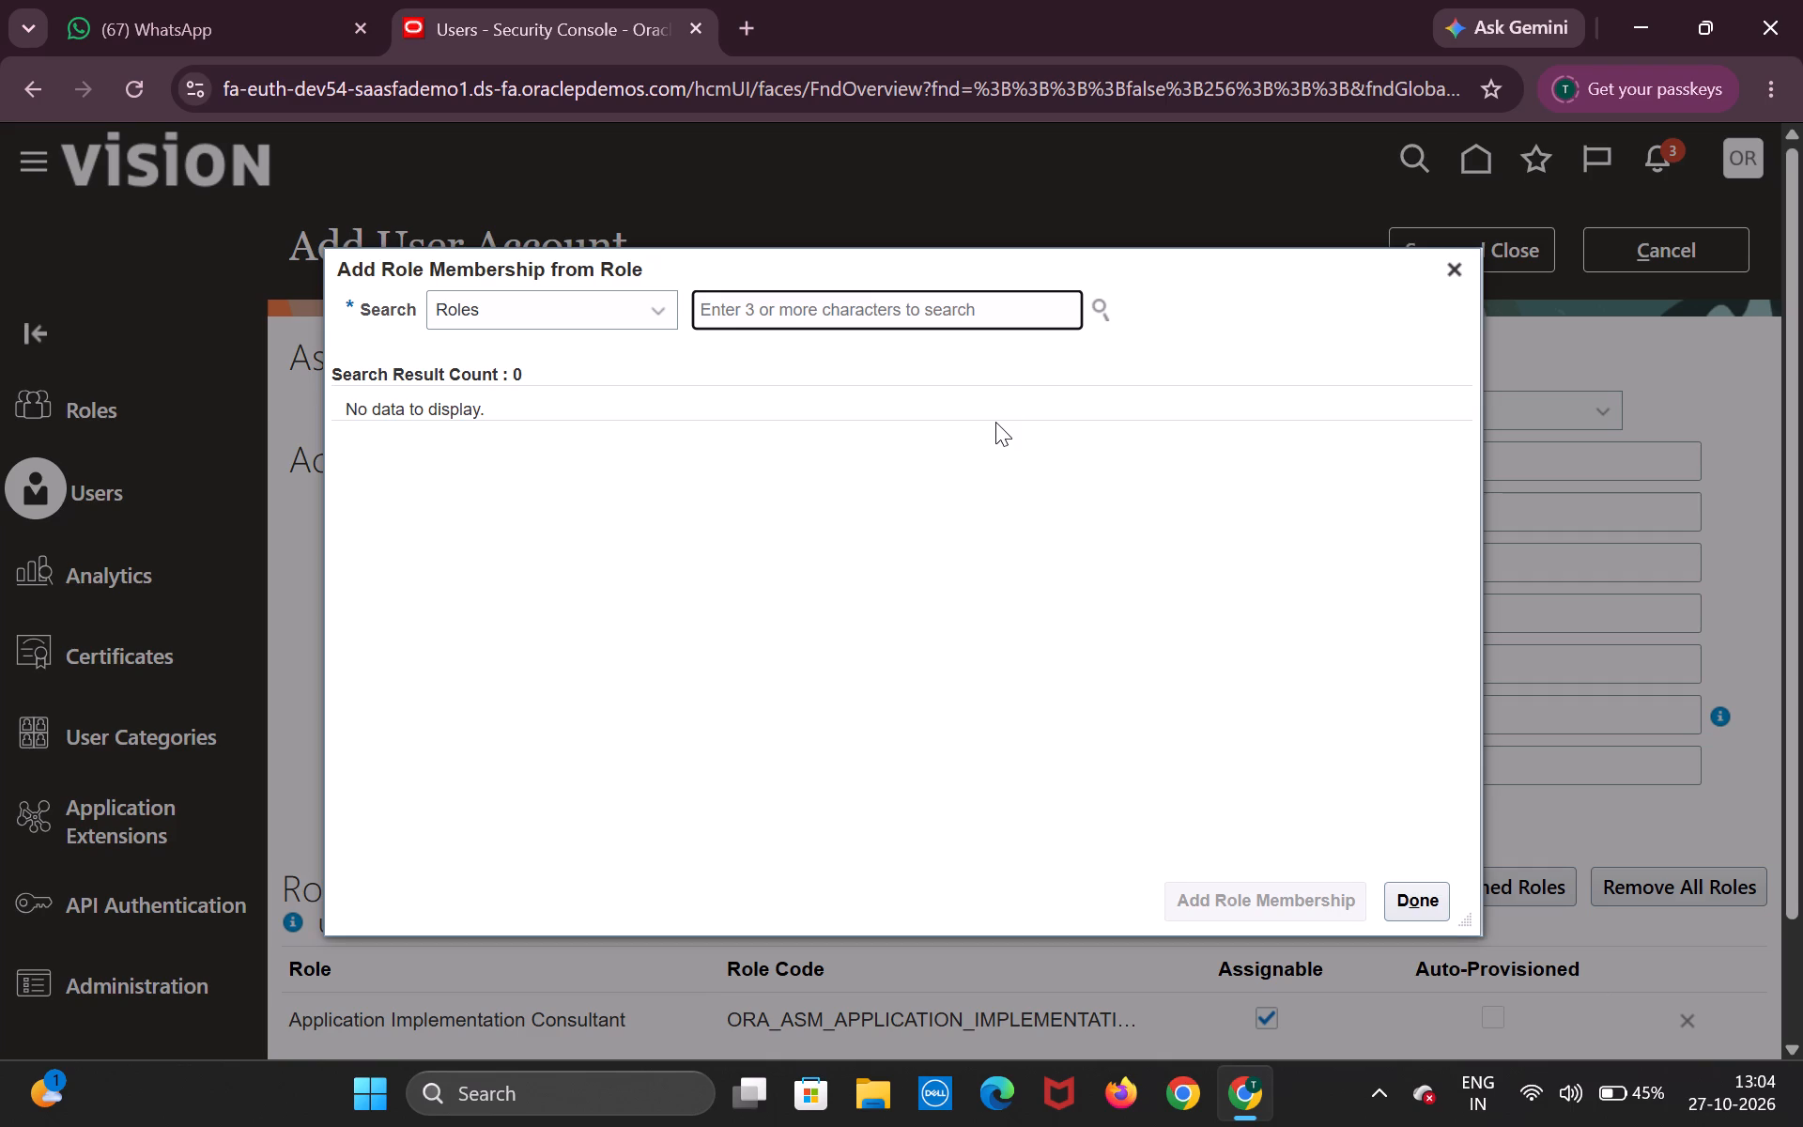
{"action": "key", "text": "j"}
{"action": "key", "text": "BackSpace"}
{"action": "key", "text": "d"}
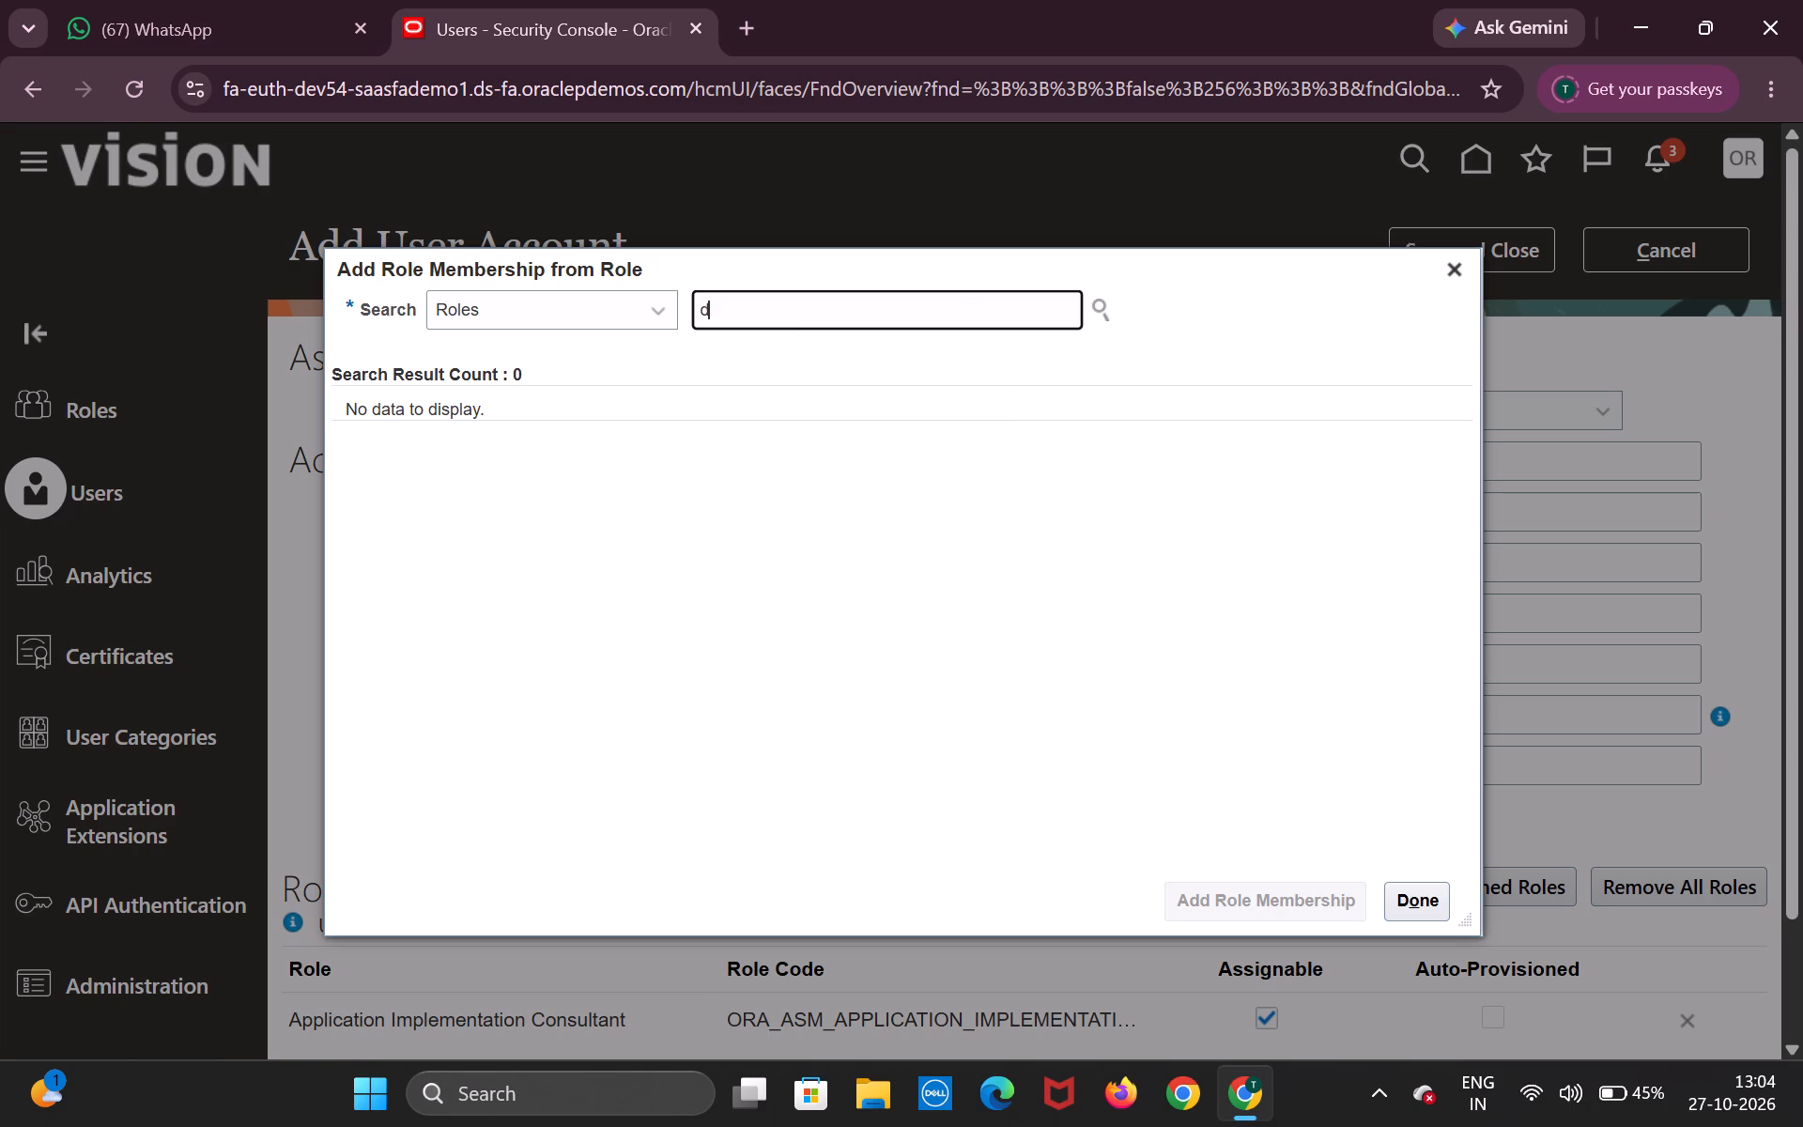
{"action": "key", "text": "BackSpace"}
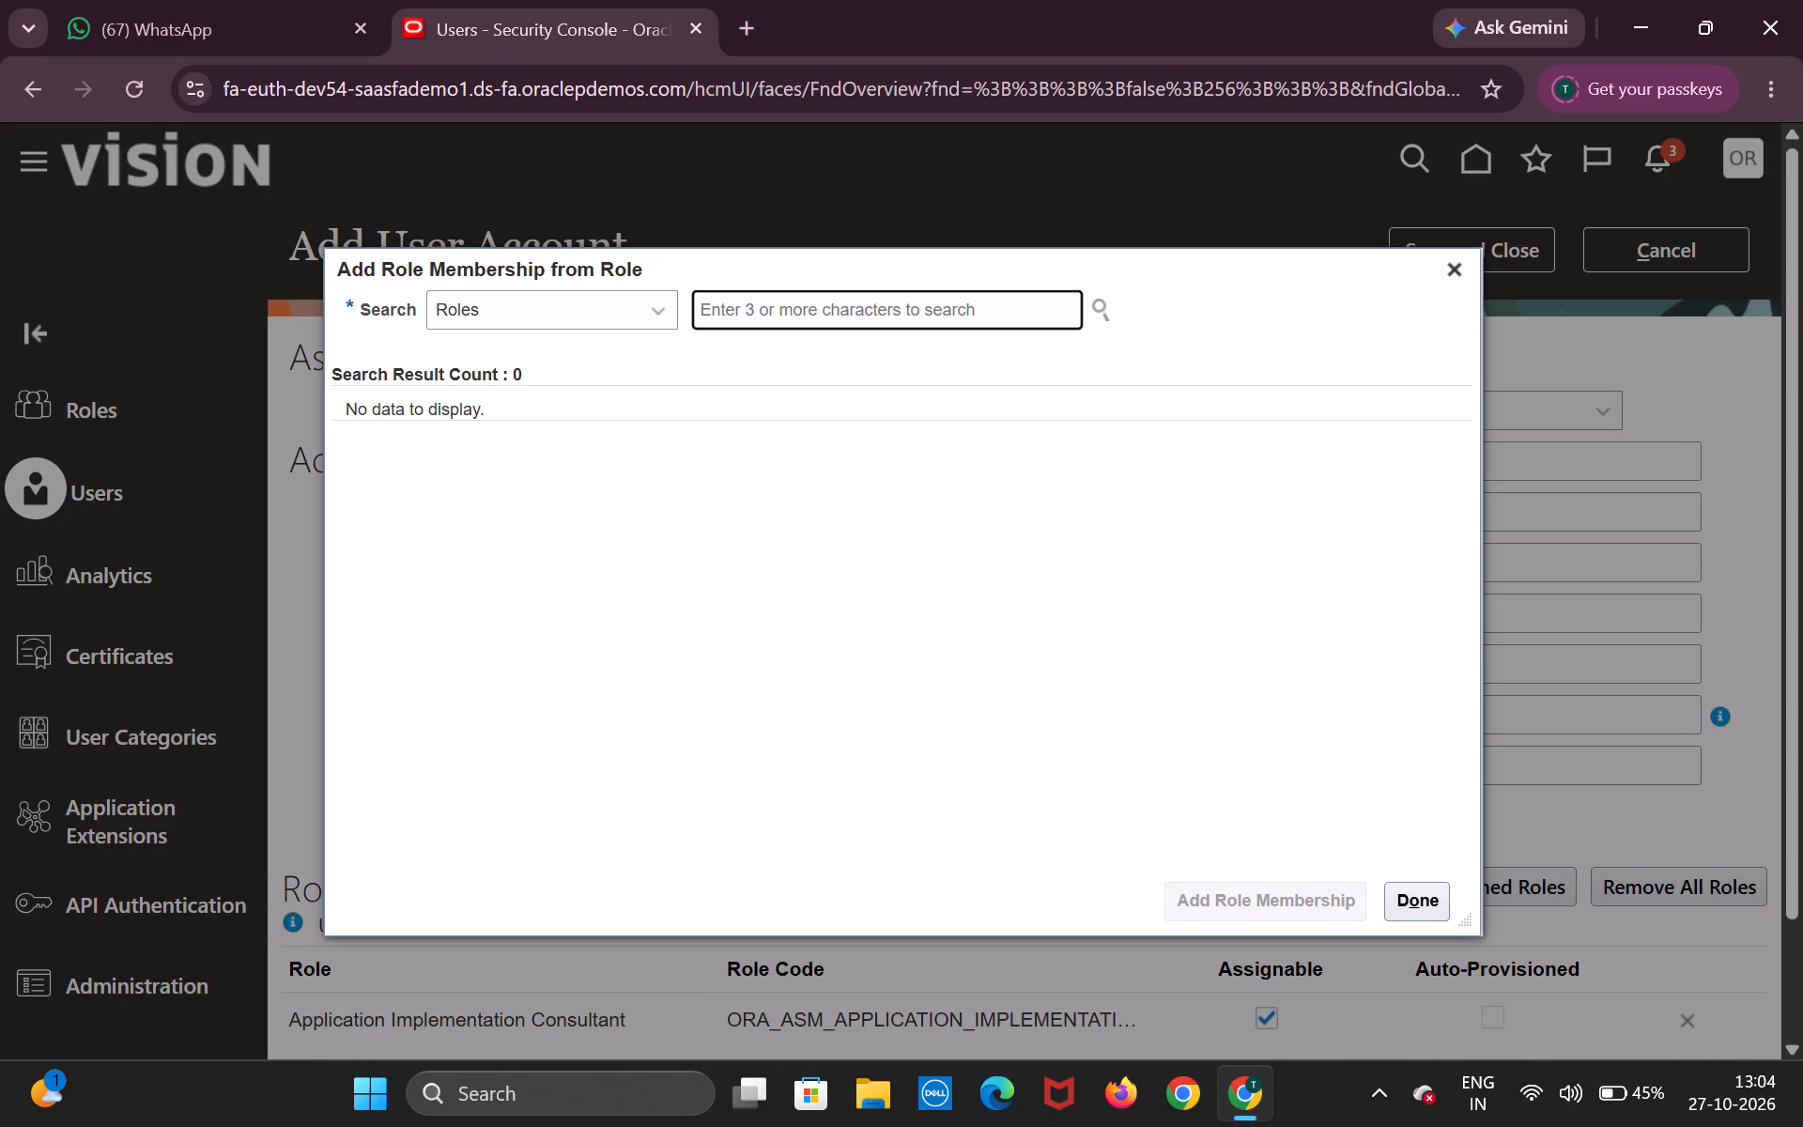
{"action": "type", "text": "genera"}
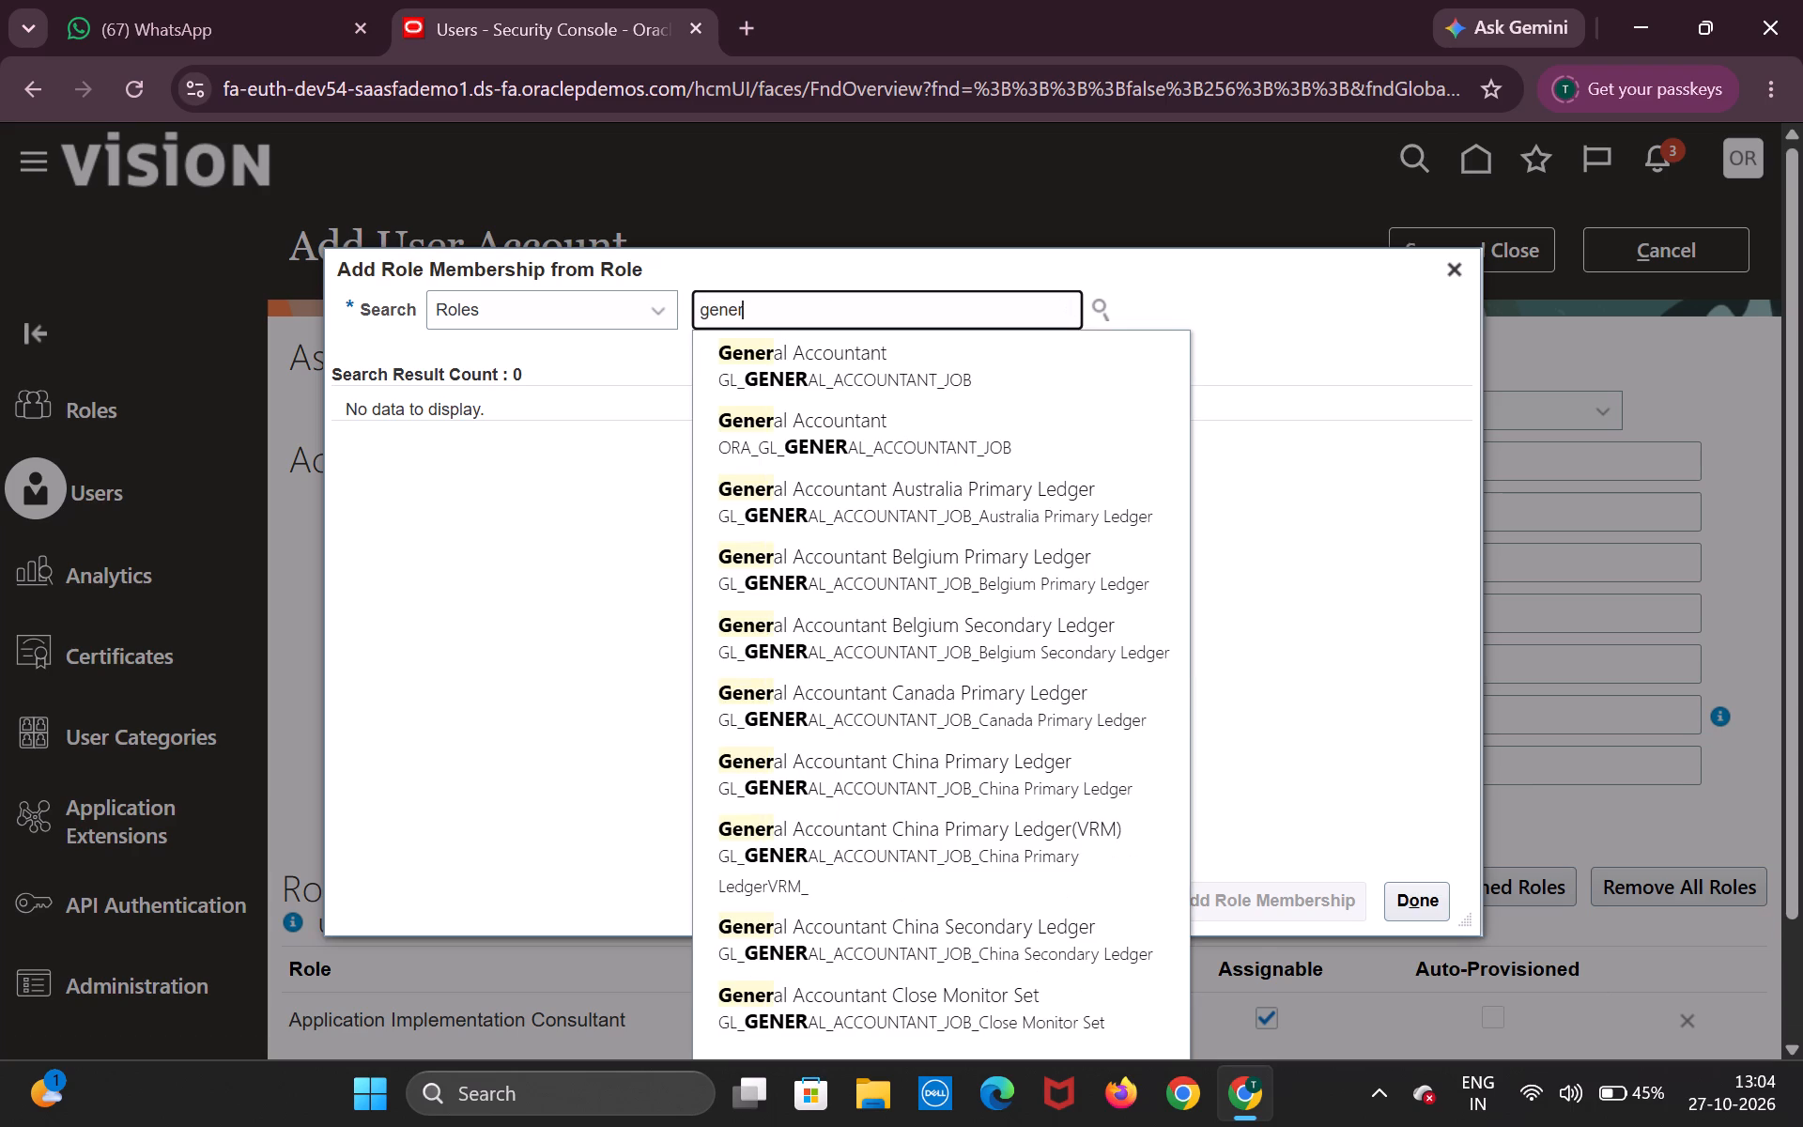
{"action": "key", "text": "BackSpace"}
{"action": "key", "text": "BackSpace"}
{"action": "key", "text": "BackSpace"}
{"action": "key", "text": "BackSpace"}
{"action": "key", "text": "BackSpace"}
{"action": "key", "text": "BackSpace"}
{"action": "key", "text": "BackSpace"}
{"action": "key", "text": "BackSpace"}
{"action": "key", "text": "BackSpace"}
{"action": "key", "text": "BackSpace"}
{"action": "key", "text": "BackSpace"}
Search for the IT Security Manager role with code ORA_FND_IT_SECURITY_MANAGER_JOB and add its membership to the account.
{"action": "type", "text": "it"}
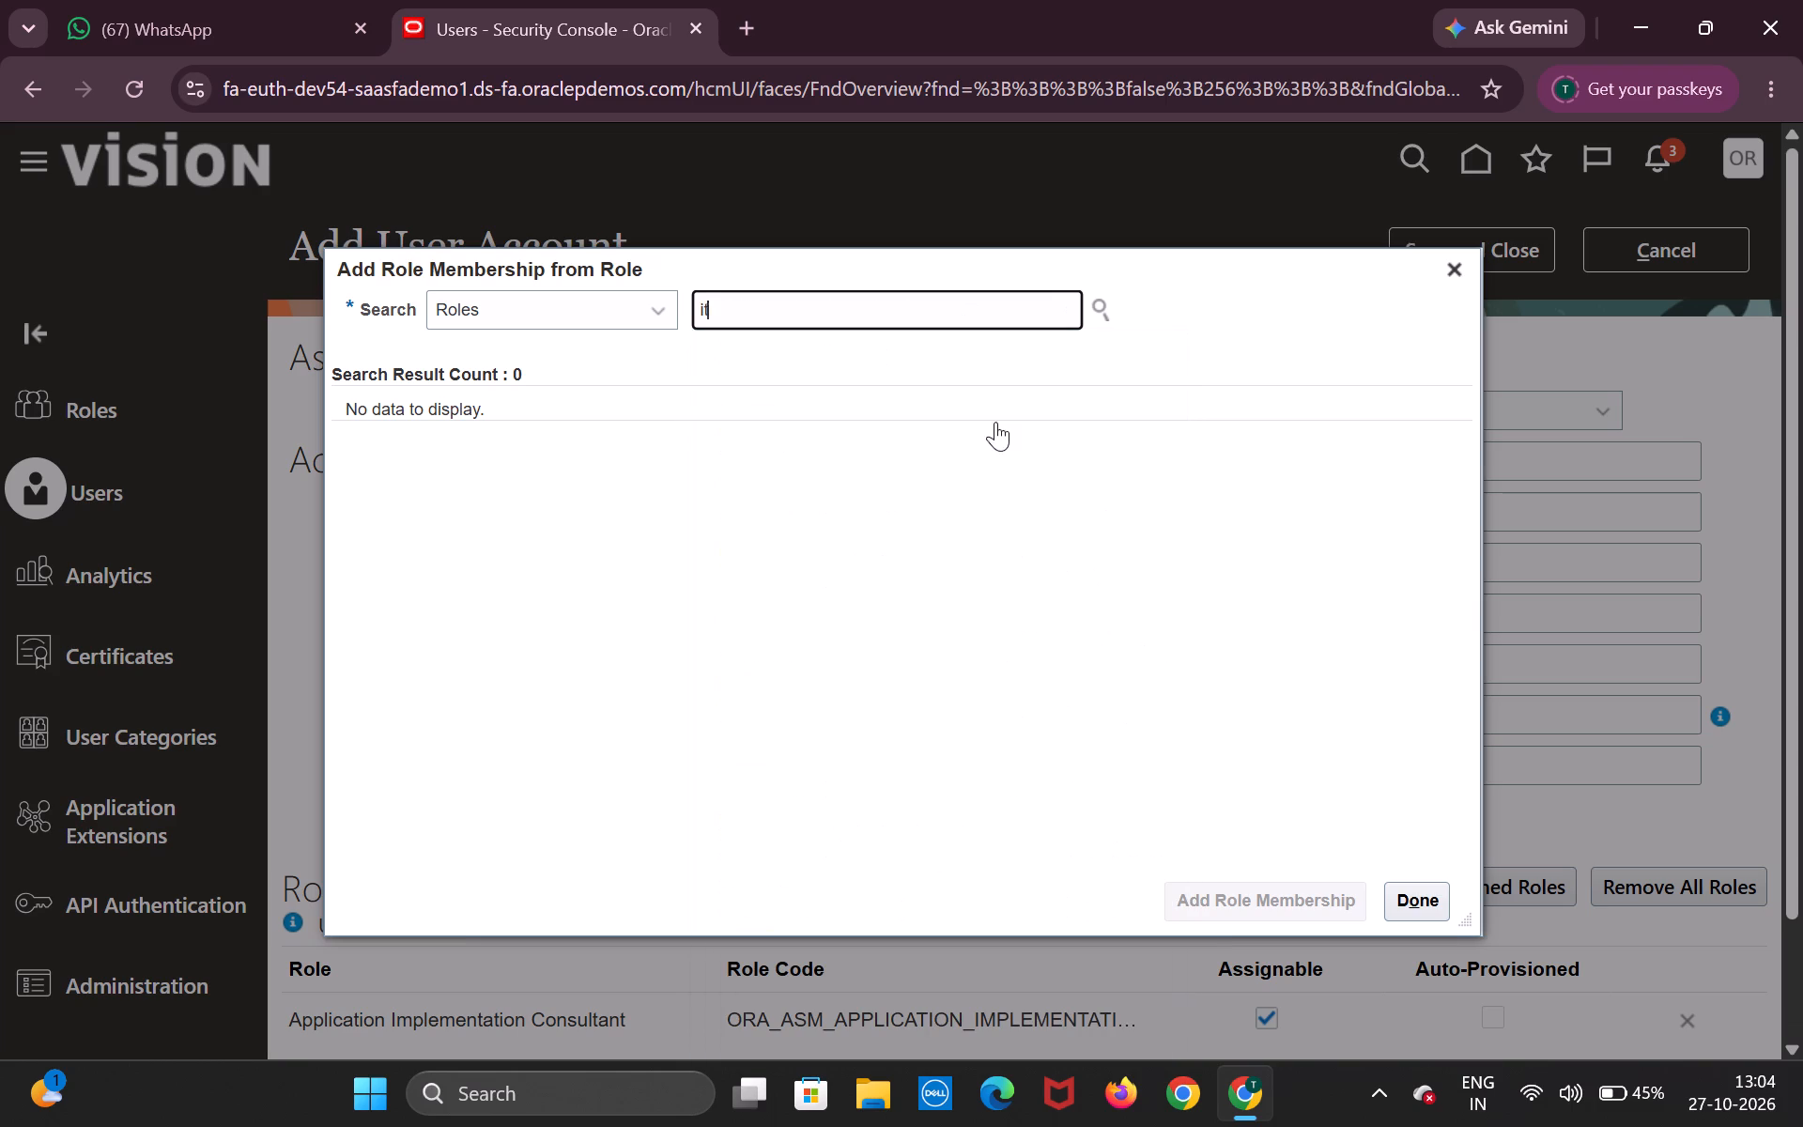
{"action": "key", "text": "space"}
{"action": "type", "text": "se"}
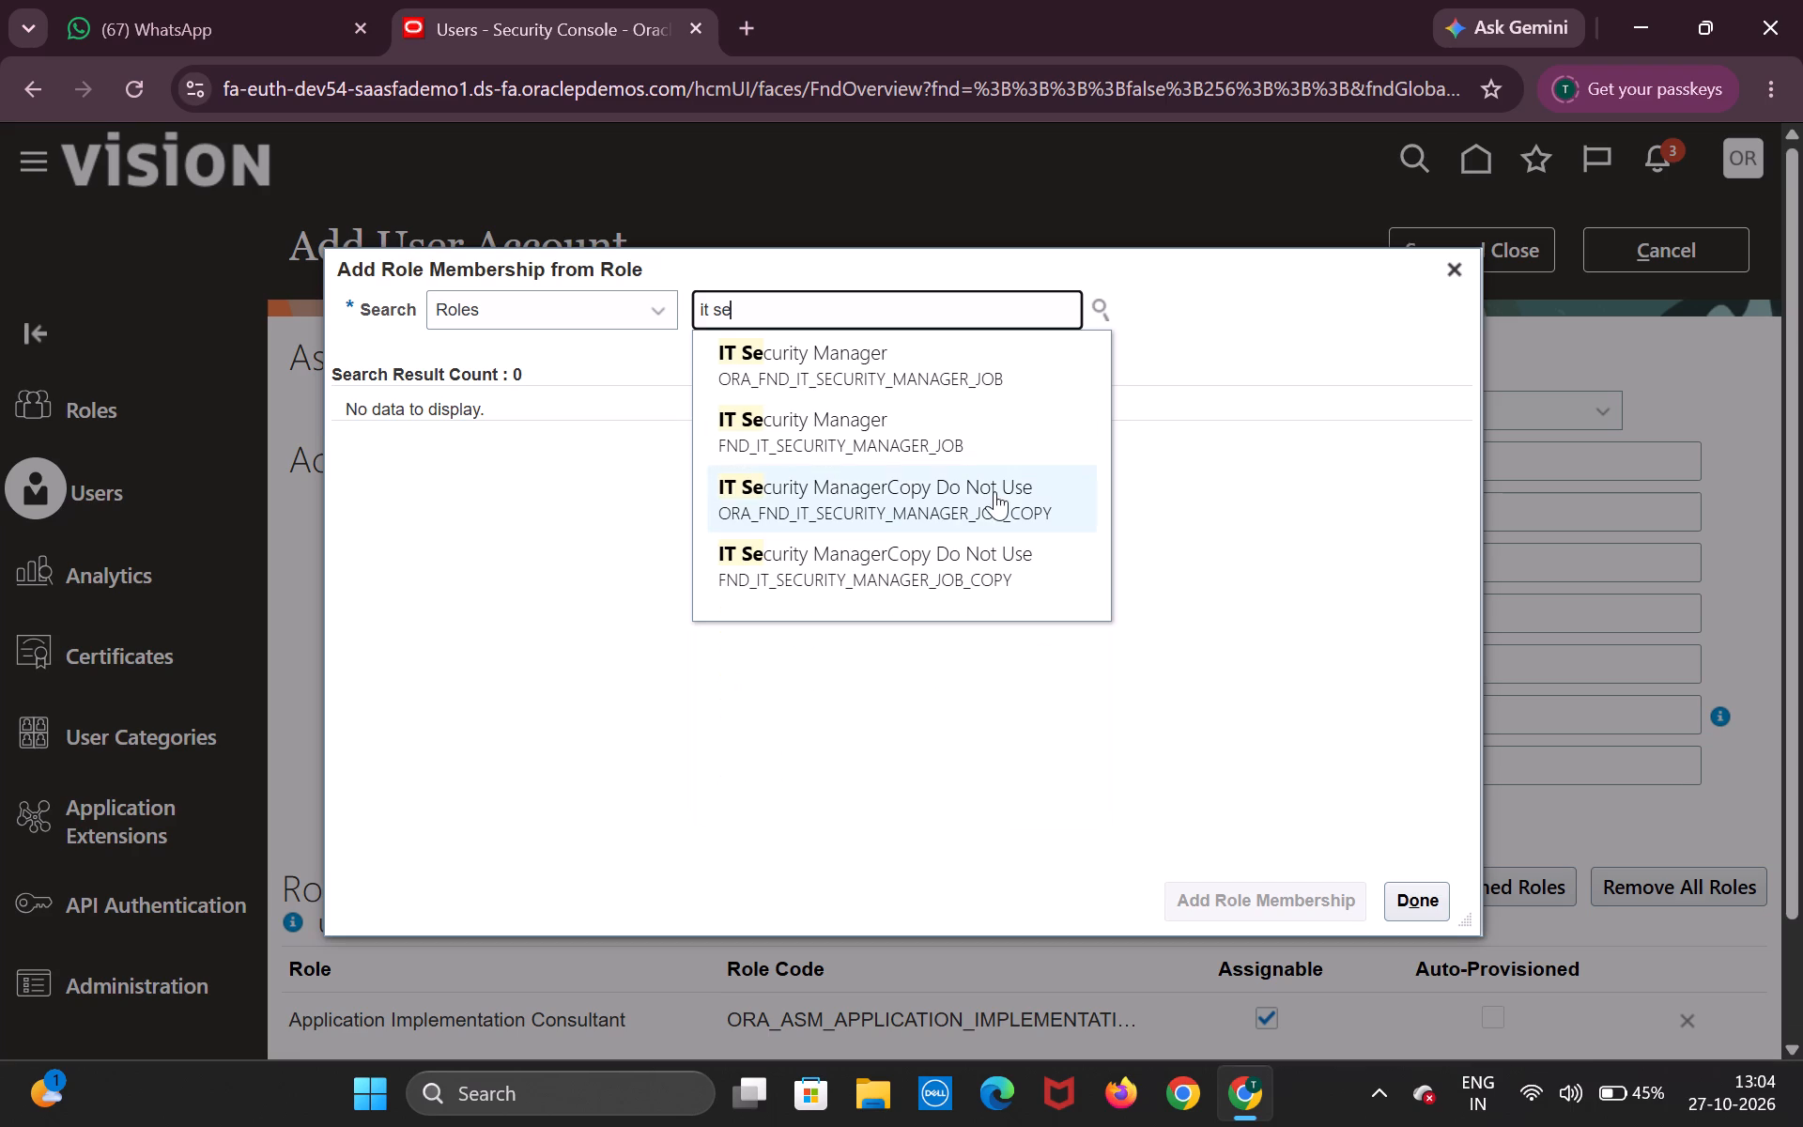
{"action": "left_click", "coordinate": [947, 379]}
{"action": "left_click", "coordinate": [918, 456]}
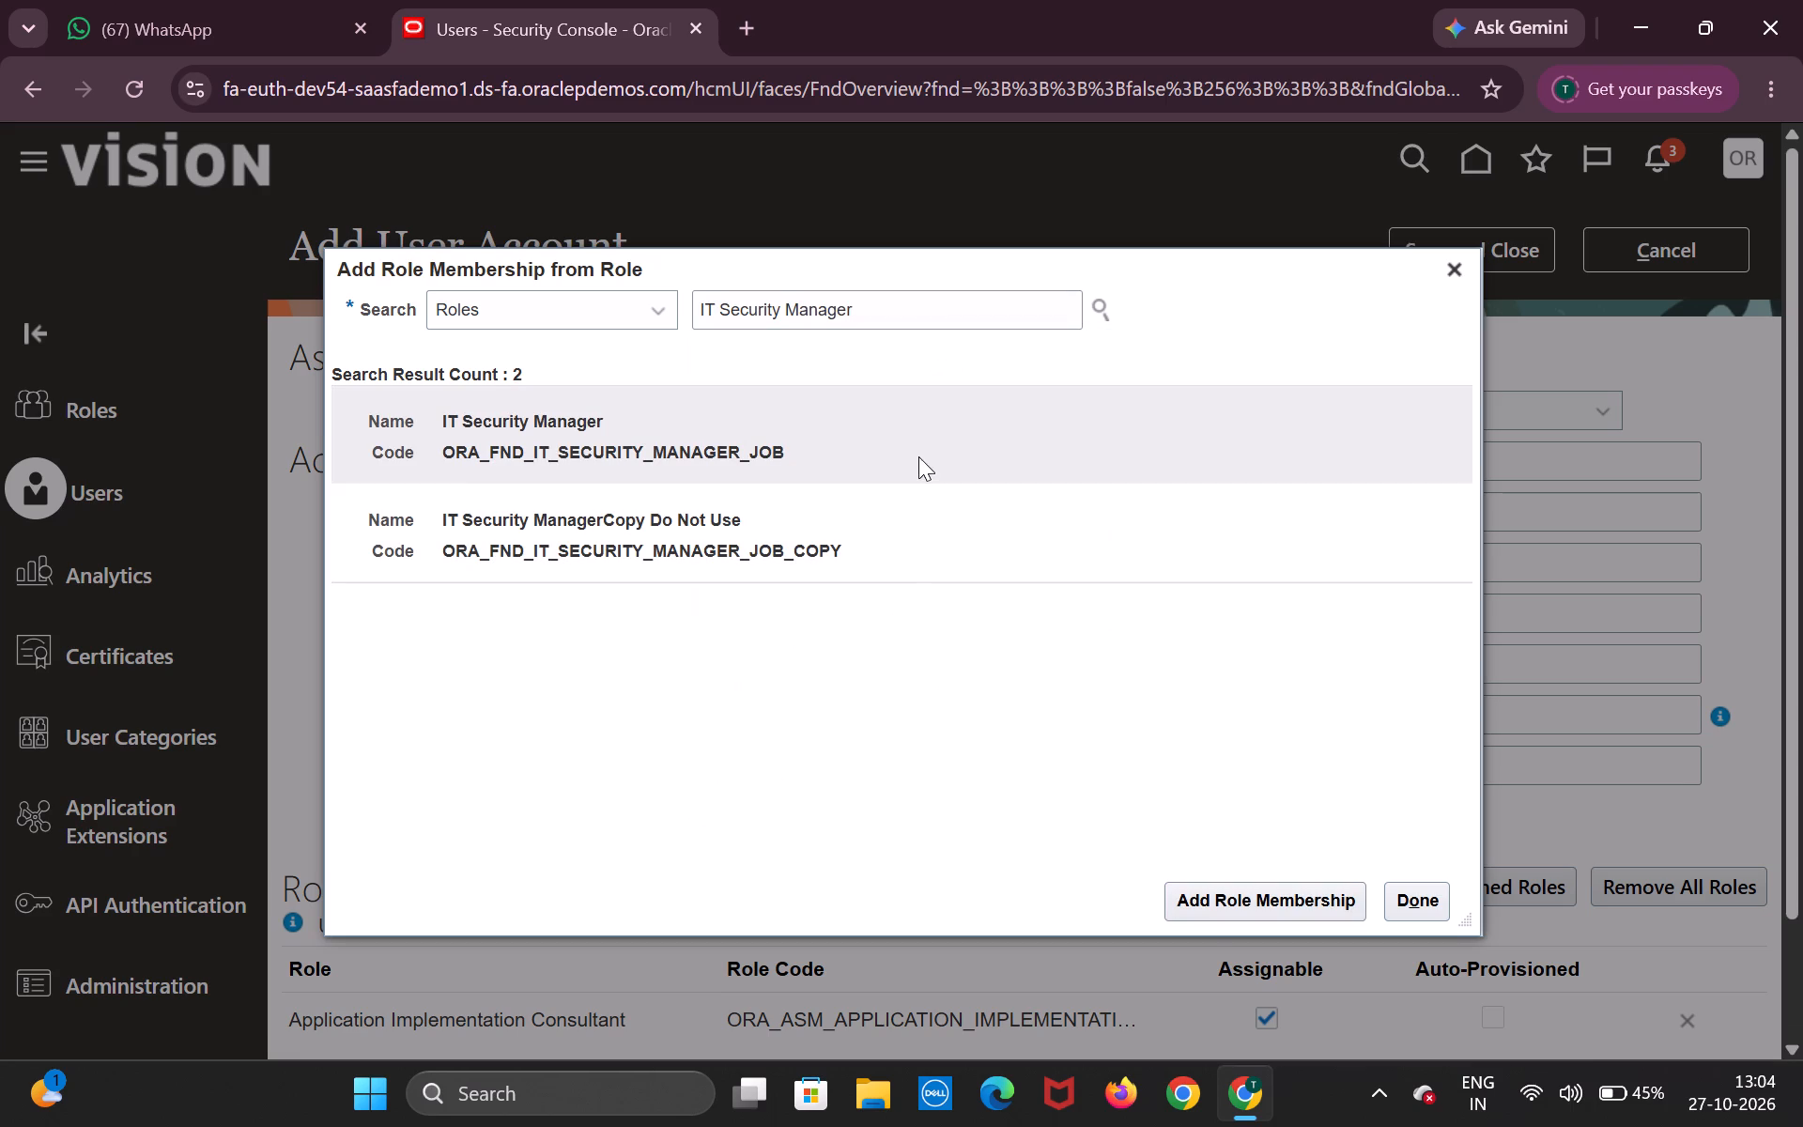
{"action": "left_click", "coordinate": [1216, 894]}
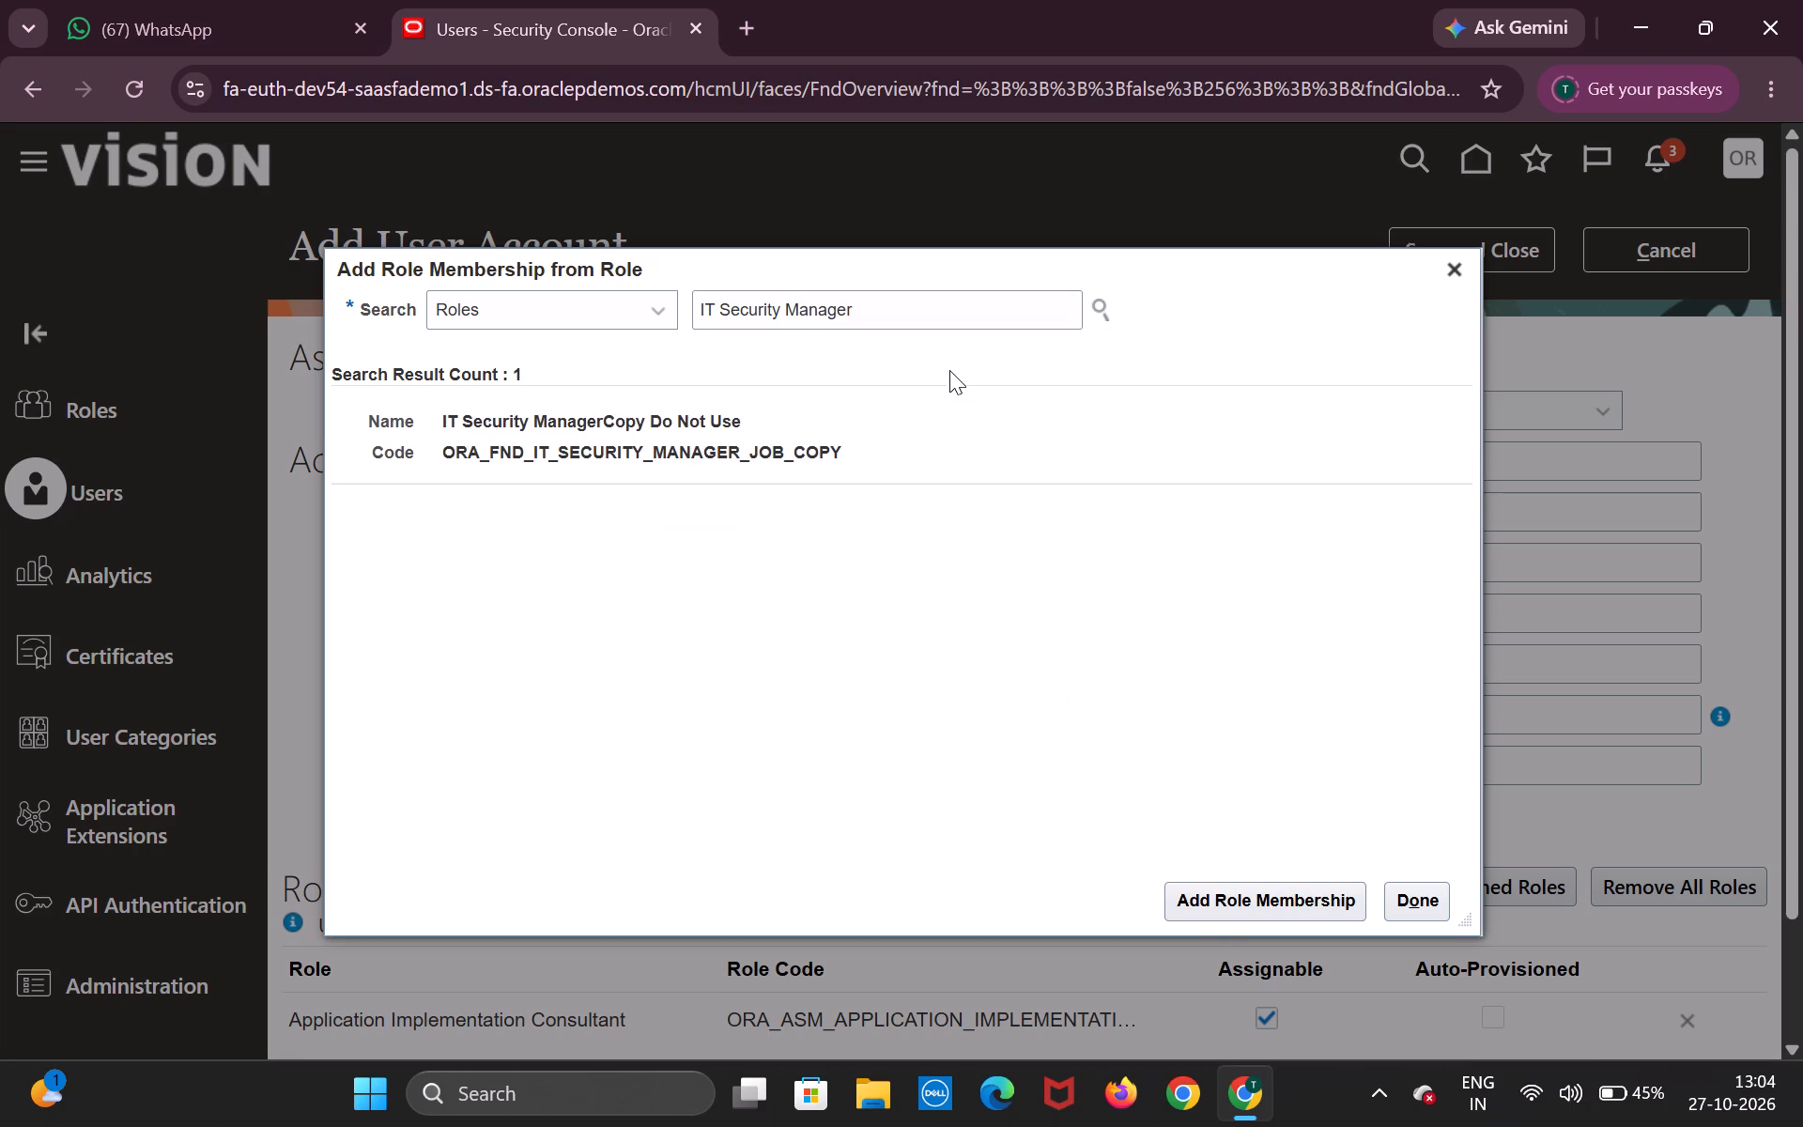
Replace the role search with Employee, add the ORA_PER_EMPLOYEE_ABSTRACT role to the account, and finish adding roles.
{"action": "left_click", "coordinate": [947, 306]}
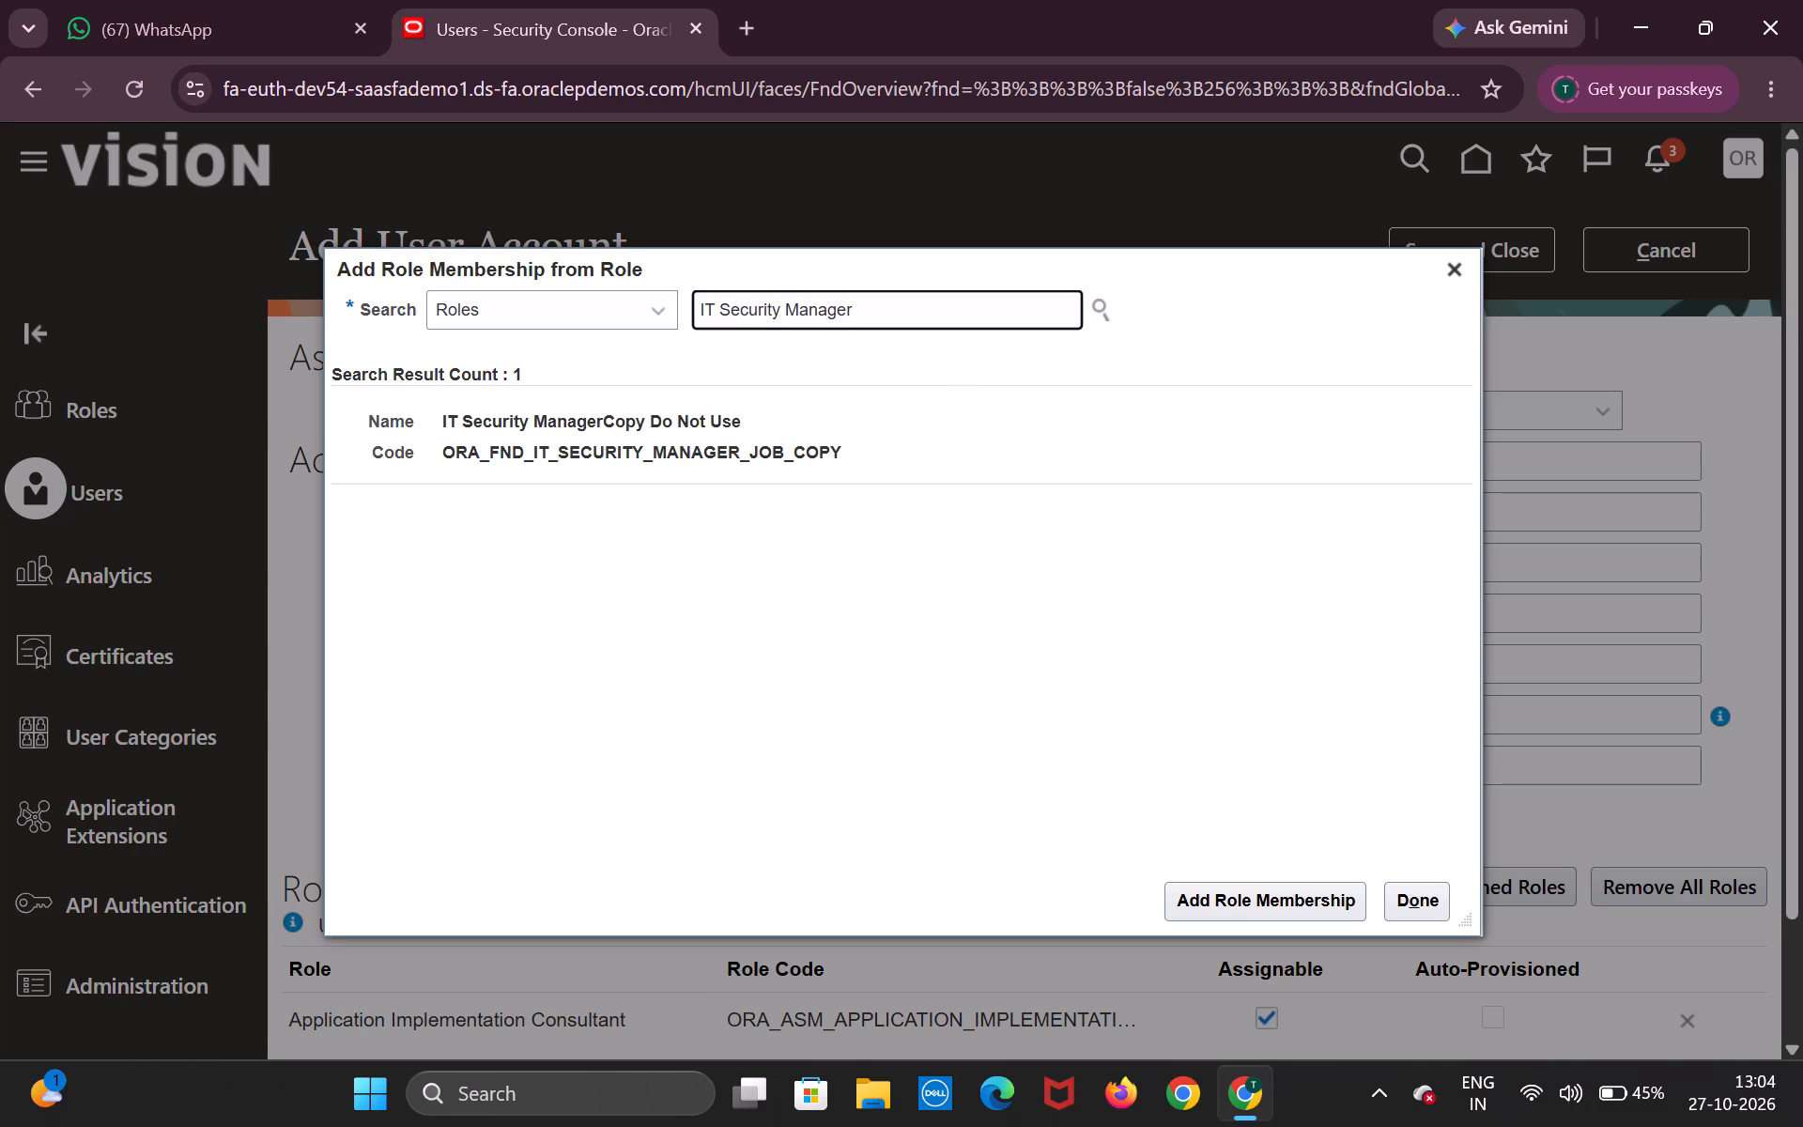
{"action": "key", "text": "BackSpace"}
{"action": "key", "text": "BackSpace"}
{"action": "key", "text": "BackSpace"}
{"action": "key", "text": "BackSpace"}
{"action": "key", "text": "BackSpace"}
{"action": "key", "text": "BackSpace"}
{"action": "key", "text": "BackSpace"}
{"action": "key", "text": "BackSpace"}
{"action": "key", "text": "BackSpace"}
{"action": "key", "text": "BackSpace"}
{"action": "key", "text": "BackSpace"}
{"action": "key", "text": "BackSpace"}
{"action": "key", "text": "BackSpace"}
{"action": "key", "text": "BackSpace"}
{"action": "key", "text": "BackSpace"}
{"action": "key", "text": "BackSpace"}
{"action": "key", "text": "BackSpace"}
{"action": "key", "text": "BackSpace"}
{"action": "key", "text": "BackSpace"}
{"action": "key", "text": "BackSpace"}
{"action": "type", "text": "emplo"}
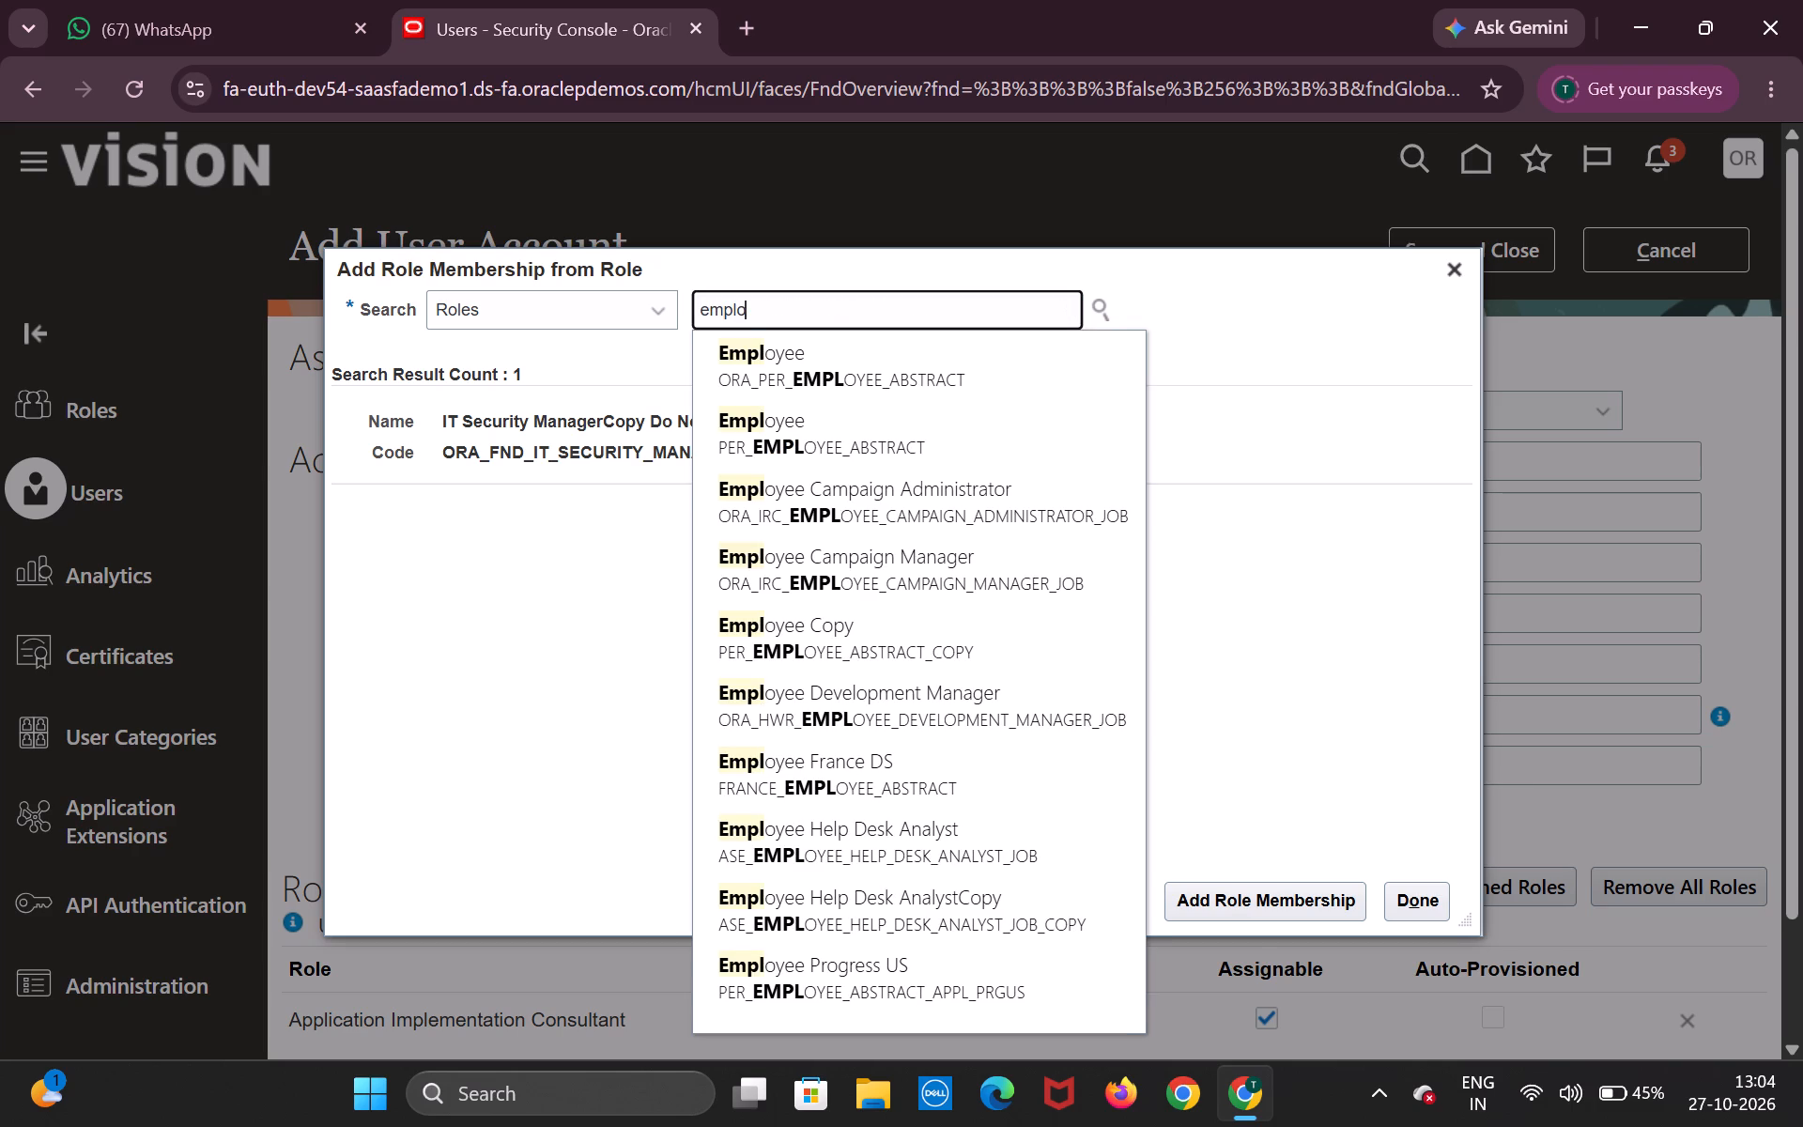
{"action": "type", "text": "yee"}
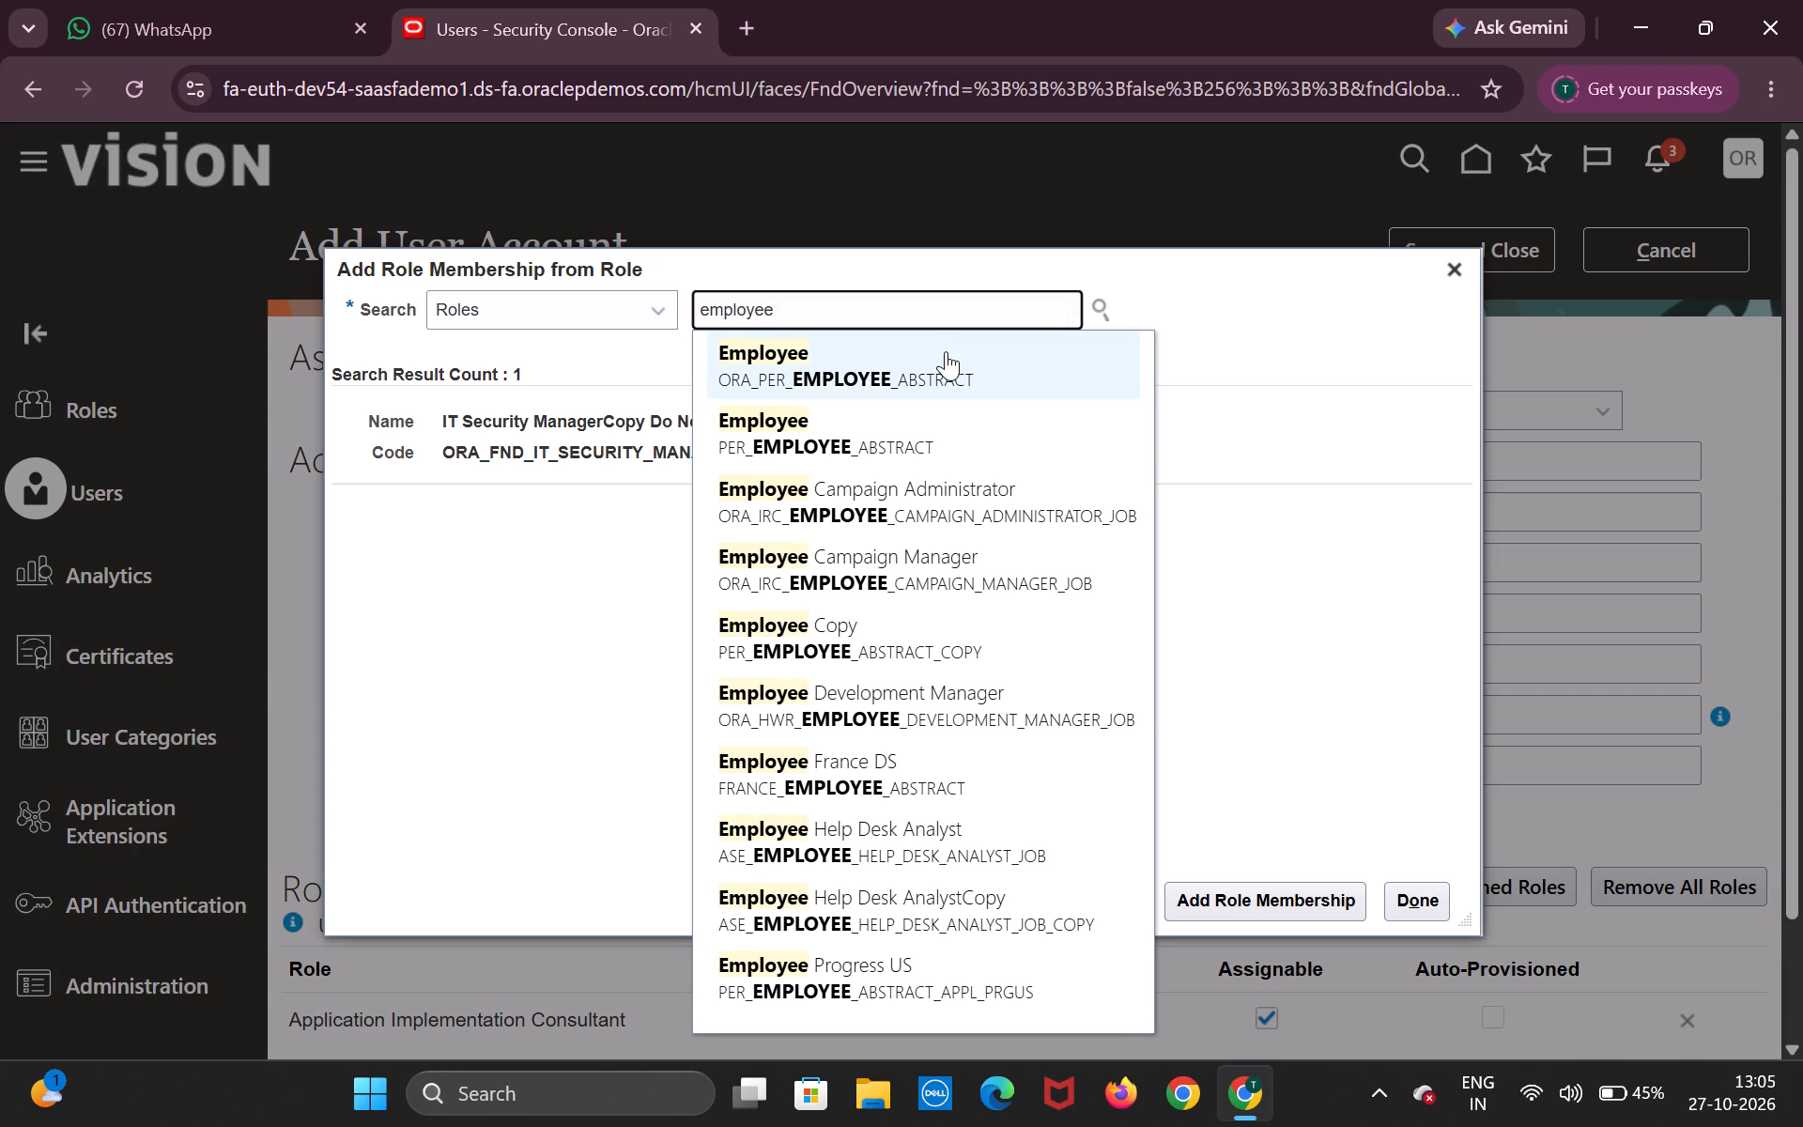
{"action": "left_click", "coordinate": [946, 351]}
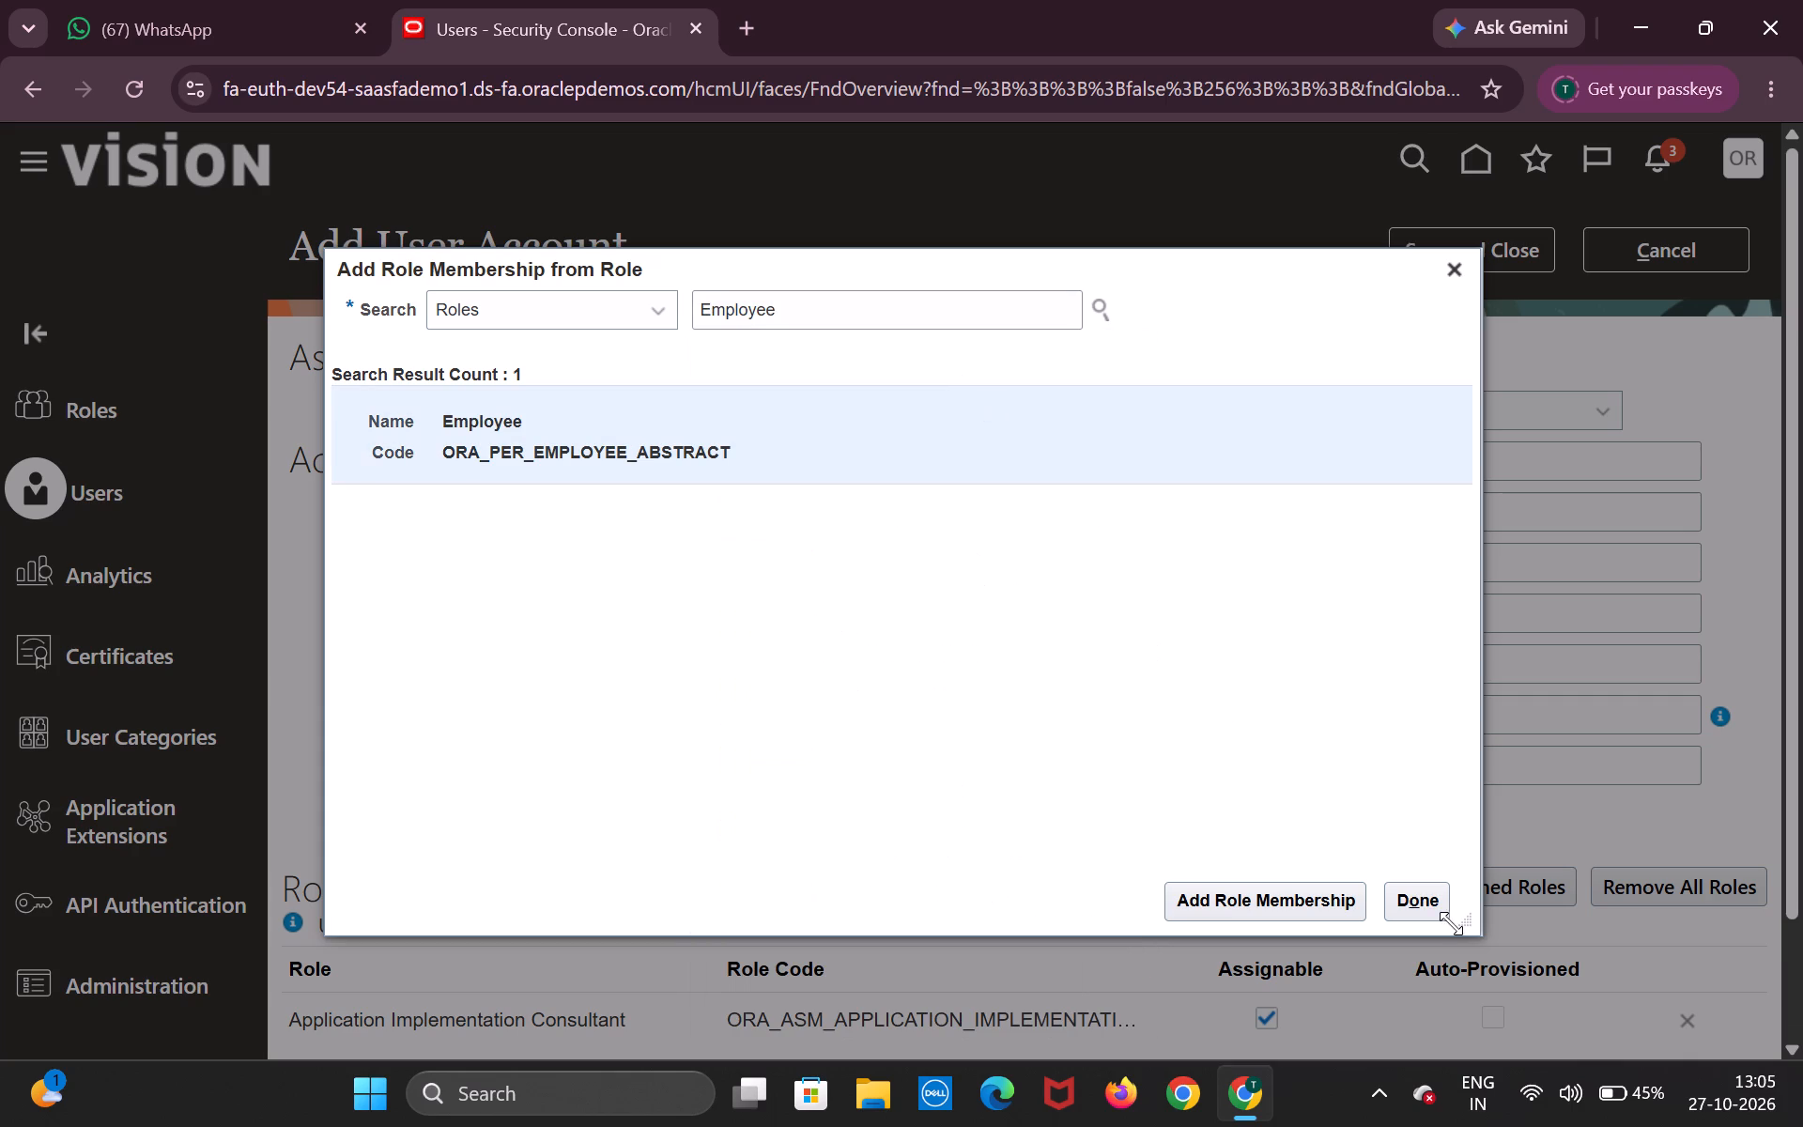
{"action": "left_click", "coordinate": [1338, 906]}
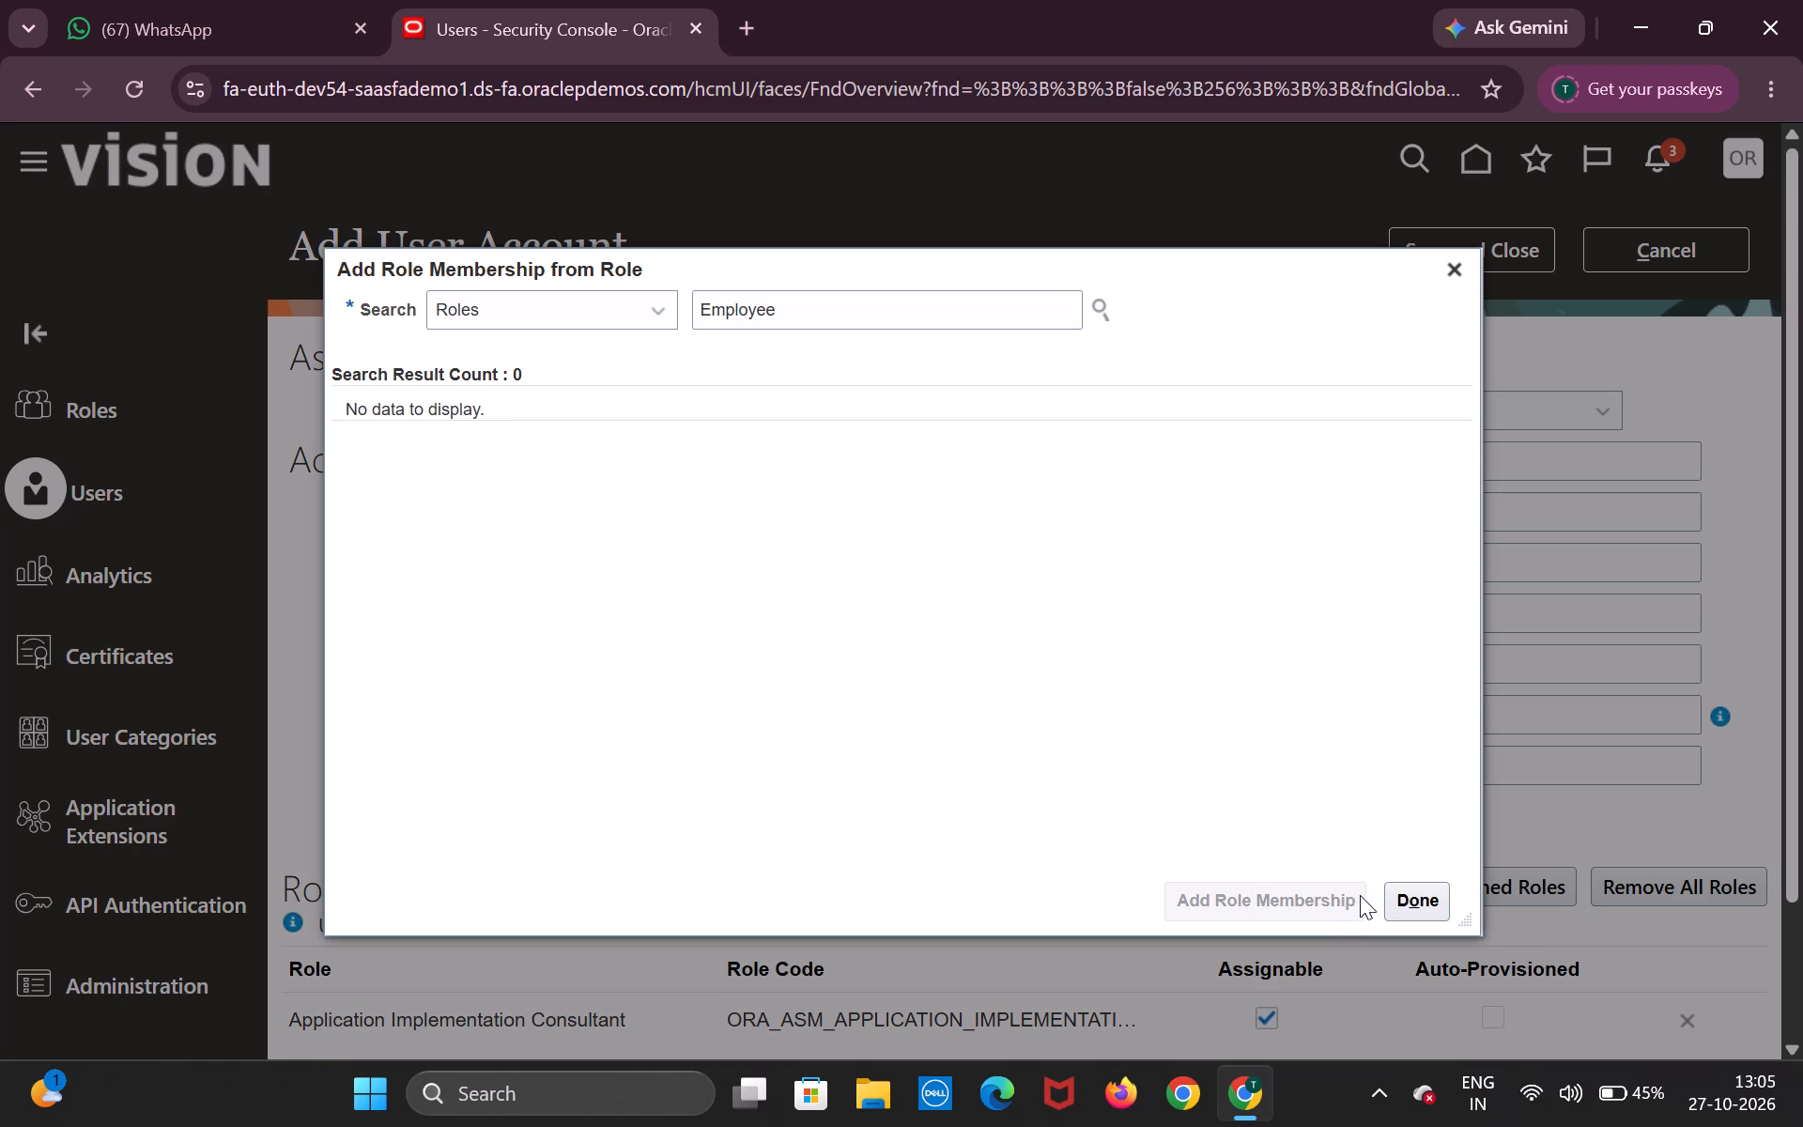
{"action": "left_click", "coordinate": [1405, 900]}
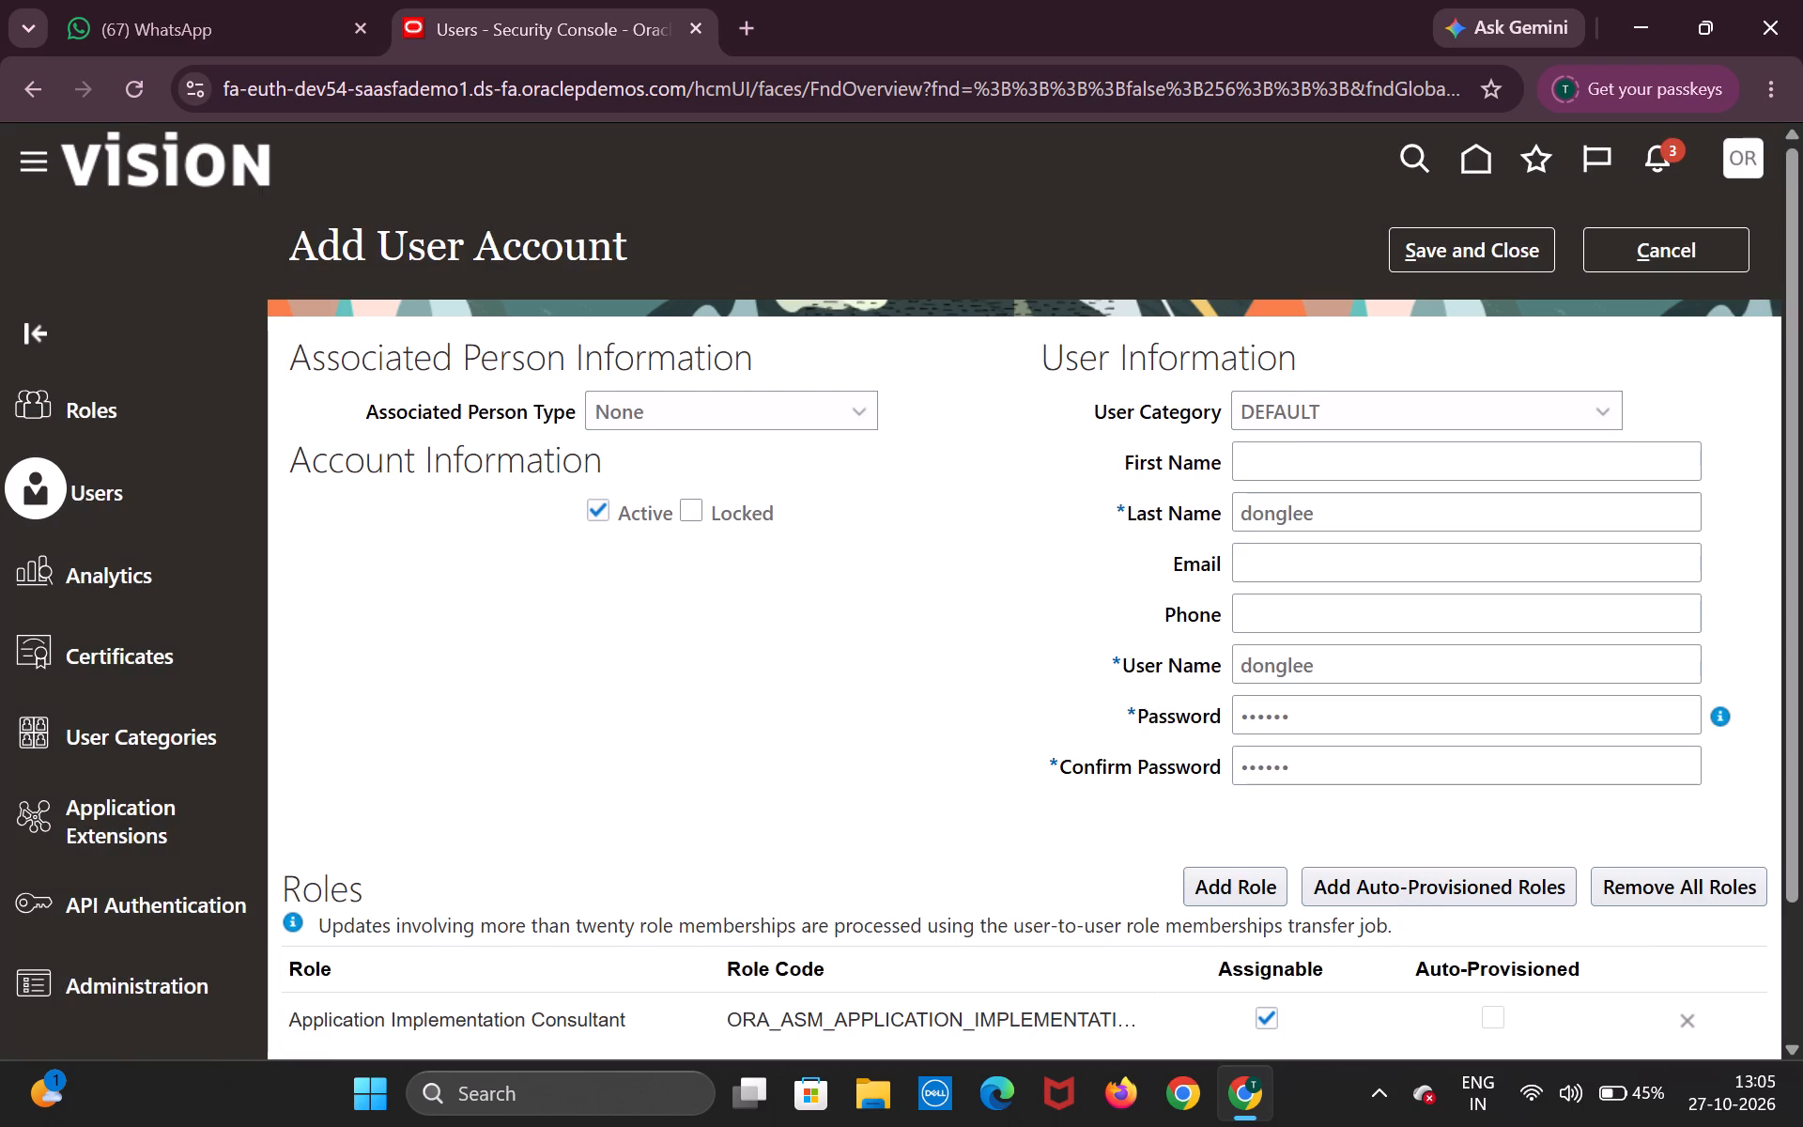
Mark the Employee role as assignable in the account's list of roles.
{"action": "scroll", "coordinate": [1136, 794], "scroll_direction": "down", "scroll_amount": 15}
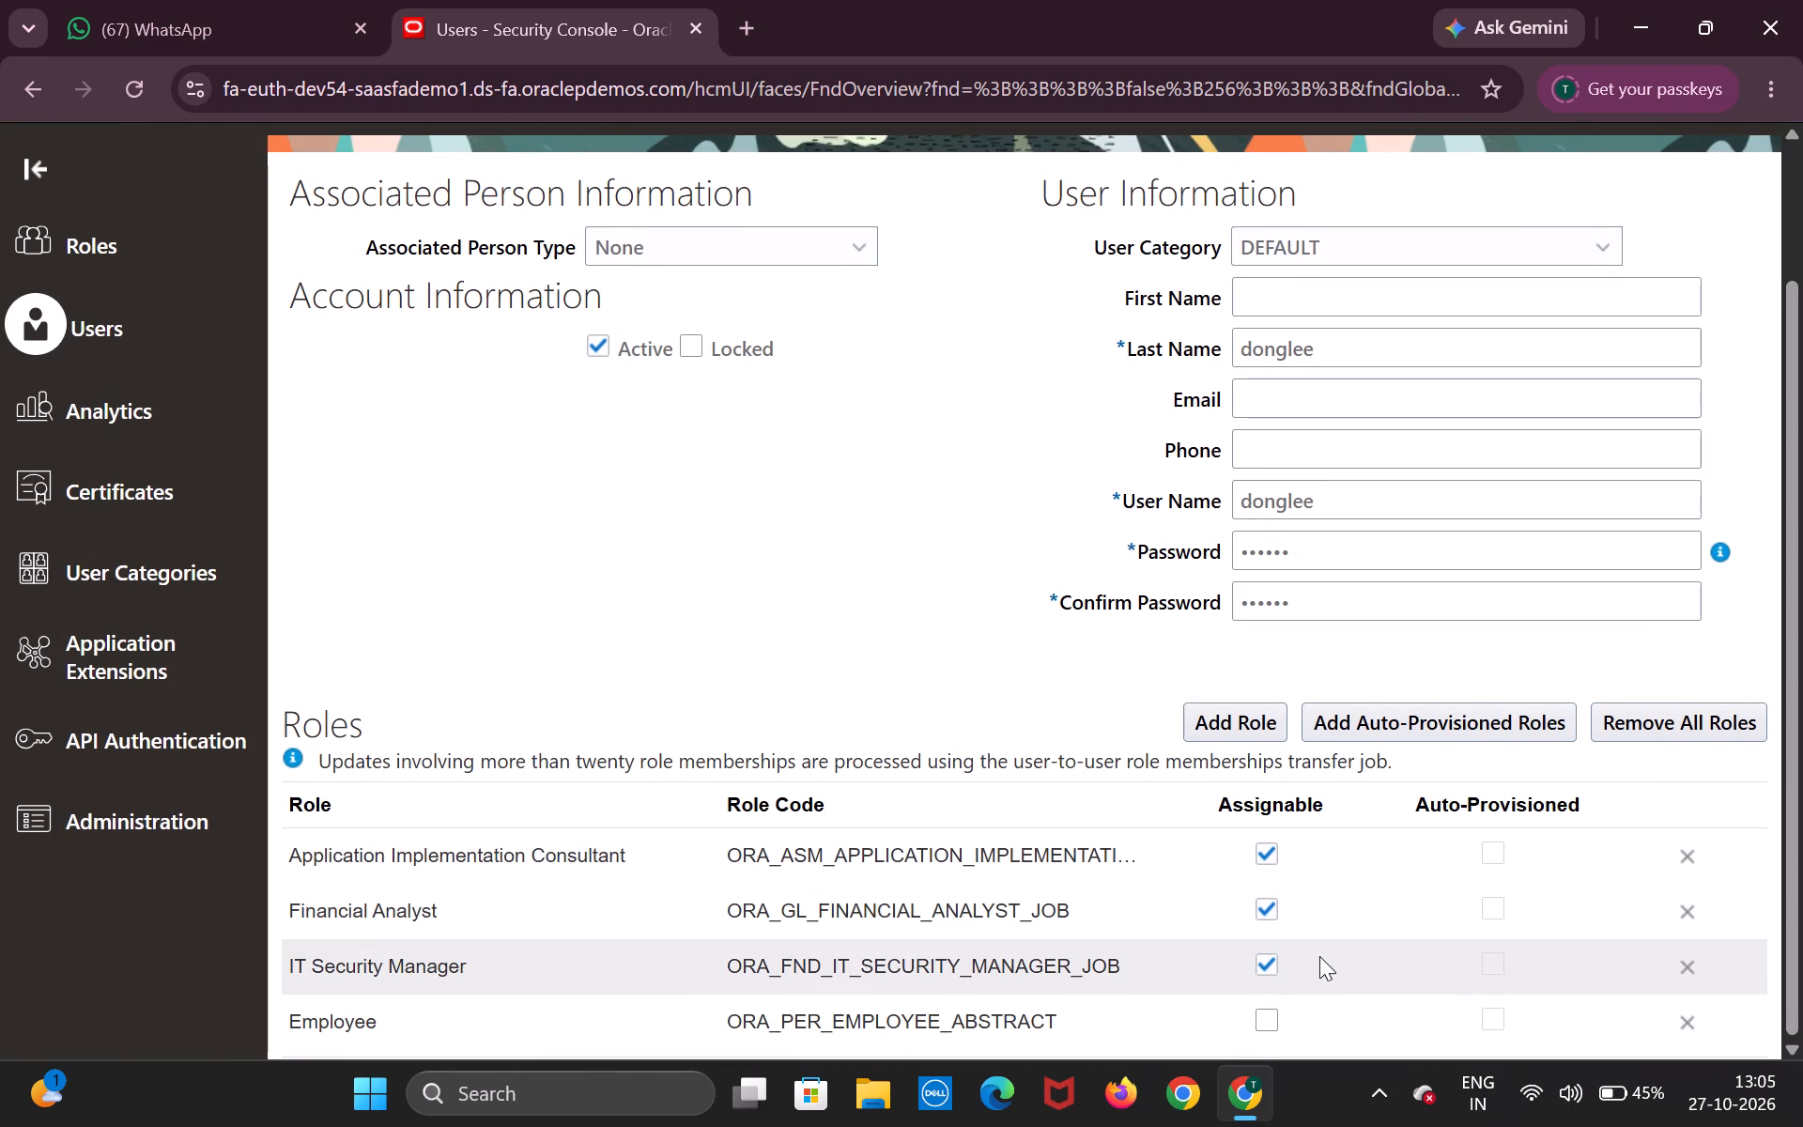
{"action": "left_click", "coordinate": [1266, 1021]}
Save the new user account and close its form.
{"action": "scroll", "coordinate": [1338, 825], "scroll_direction": "up", "scroll_amount": 6}
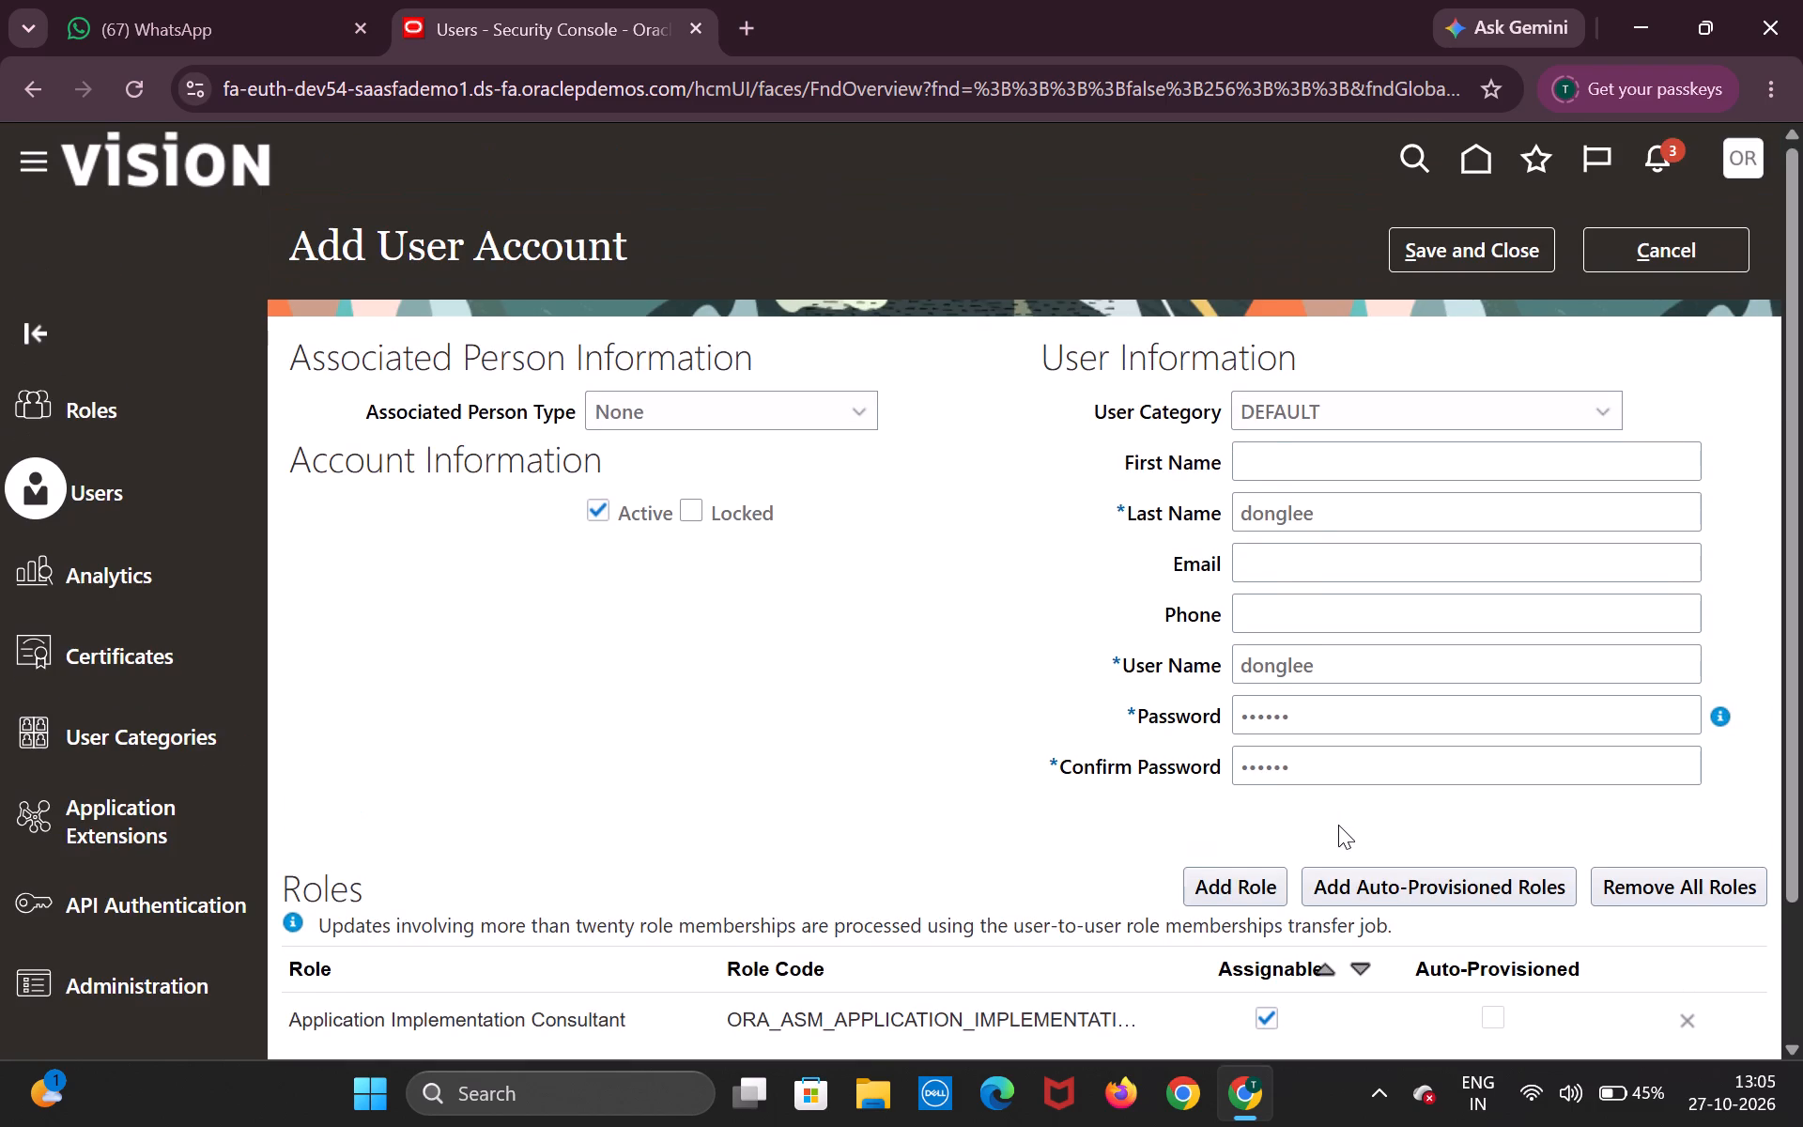
{"action": "scroll", "coordinate": [1338, 825], "scroll_direction": "up", "scroll_amount": 8}
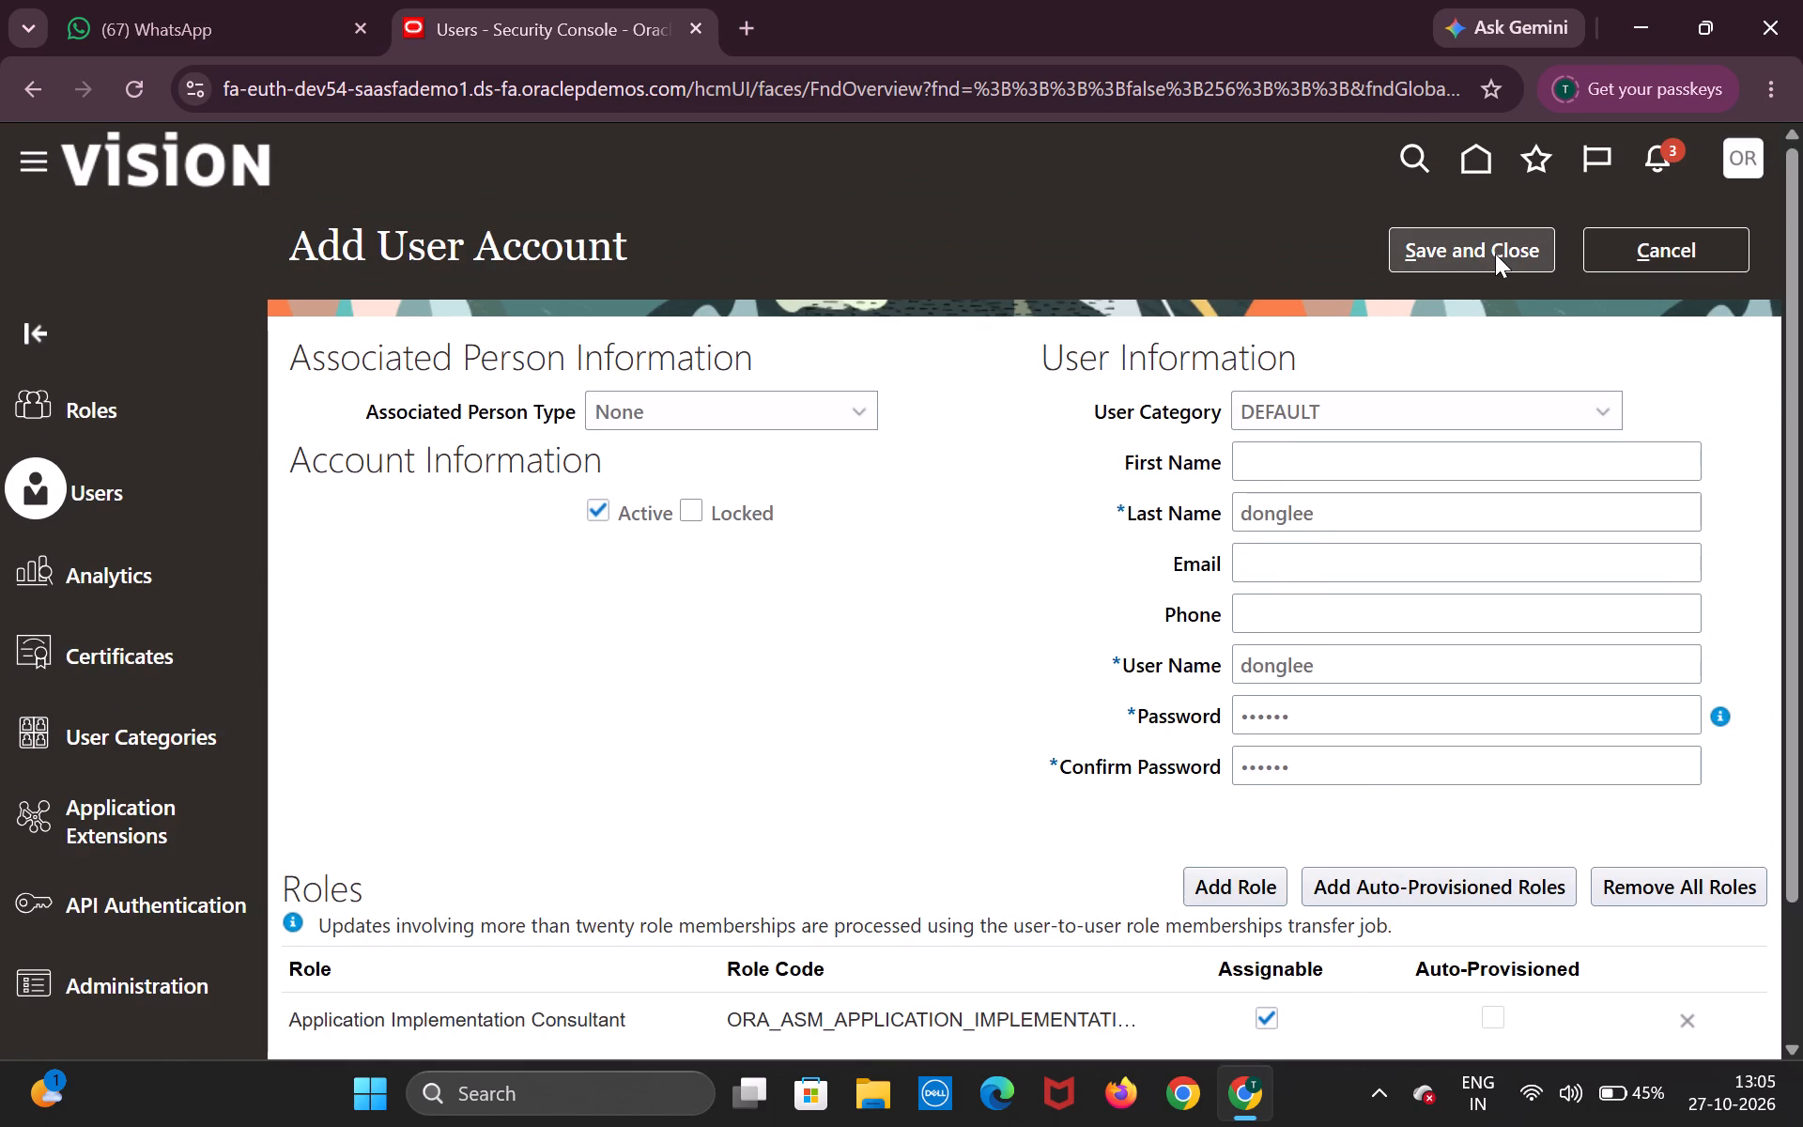
{"action": "left_click", "coordinate": [1495, 254]}
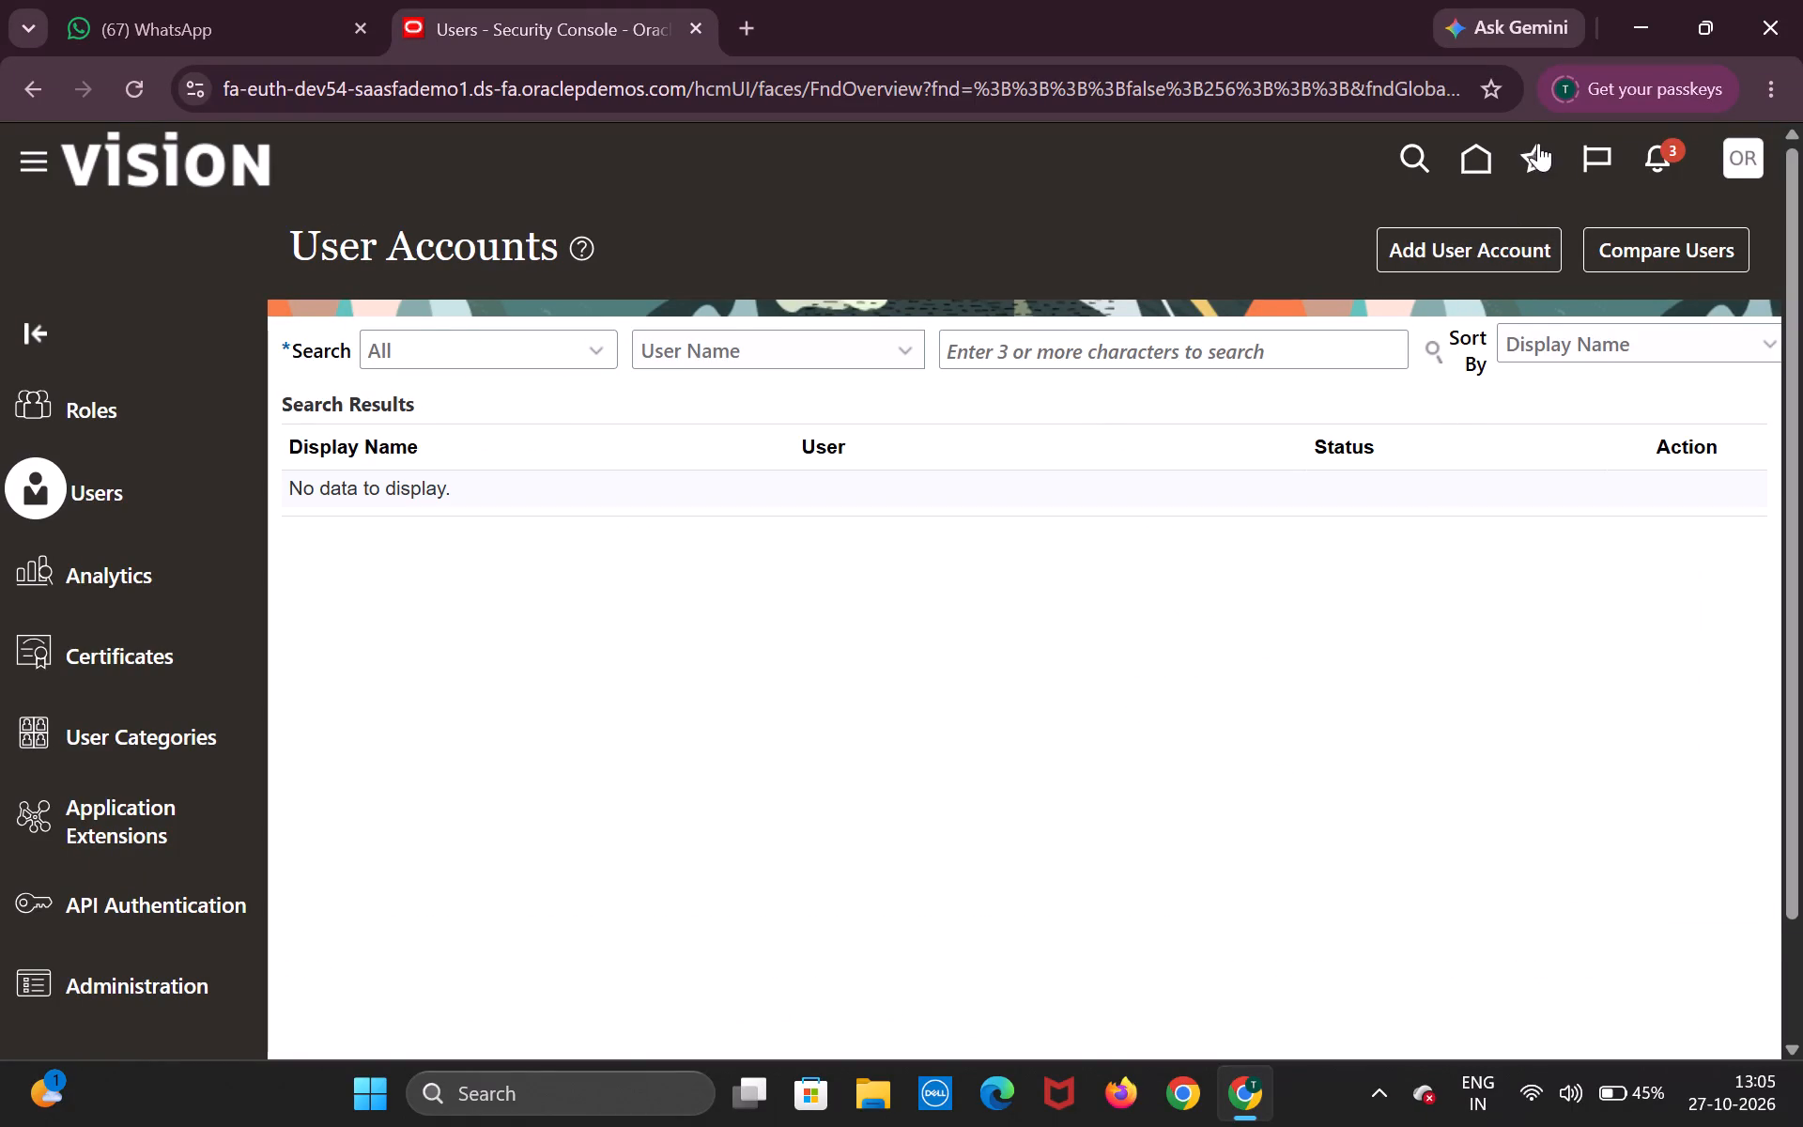
Open Settings and Actions for the signed-in user.
{"action": "left_click", "coordinate": [1744, 147]}
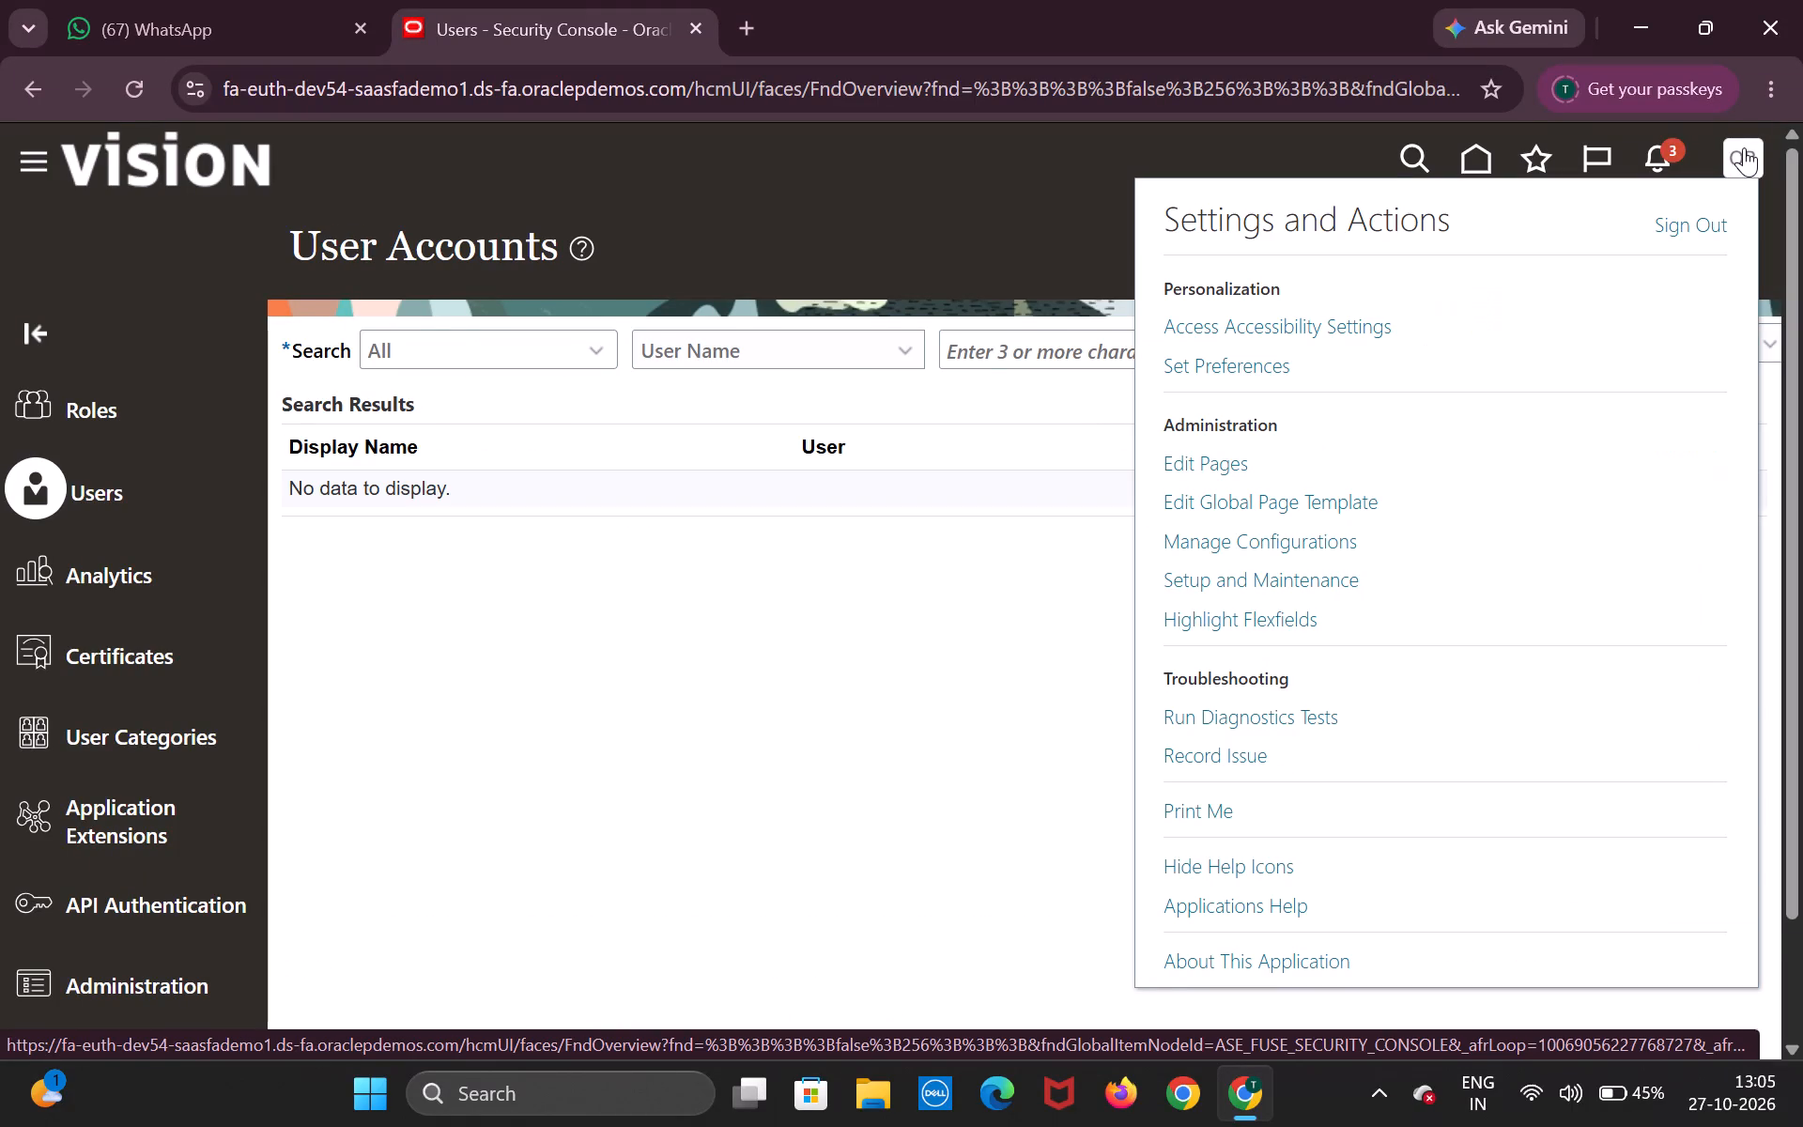
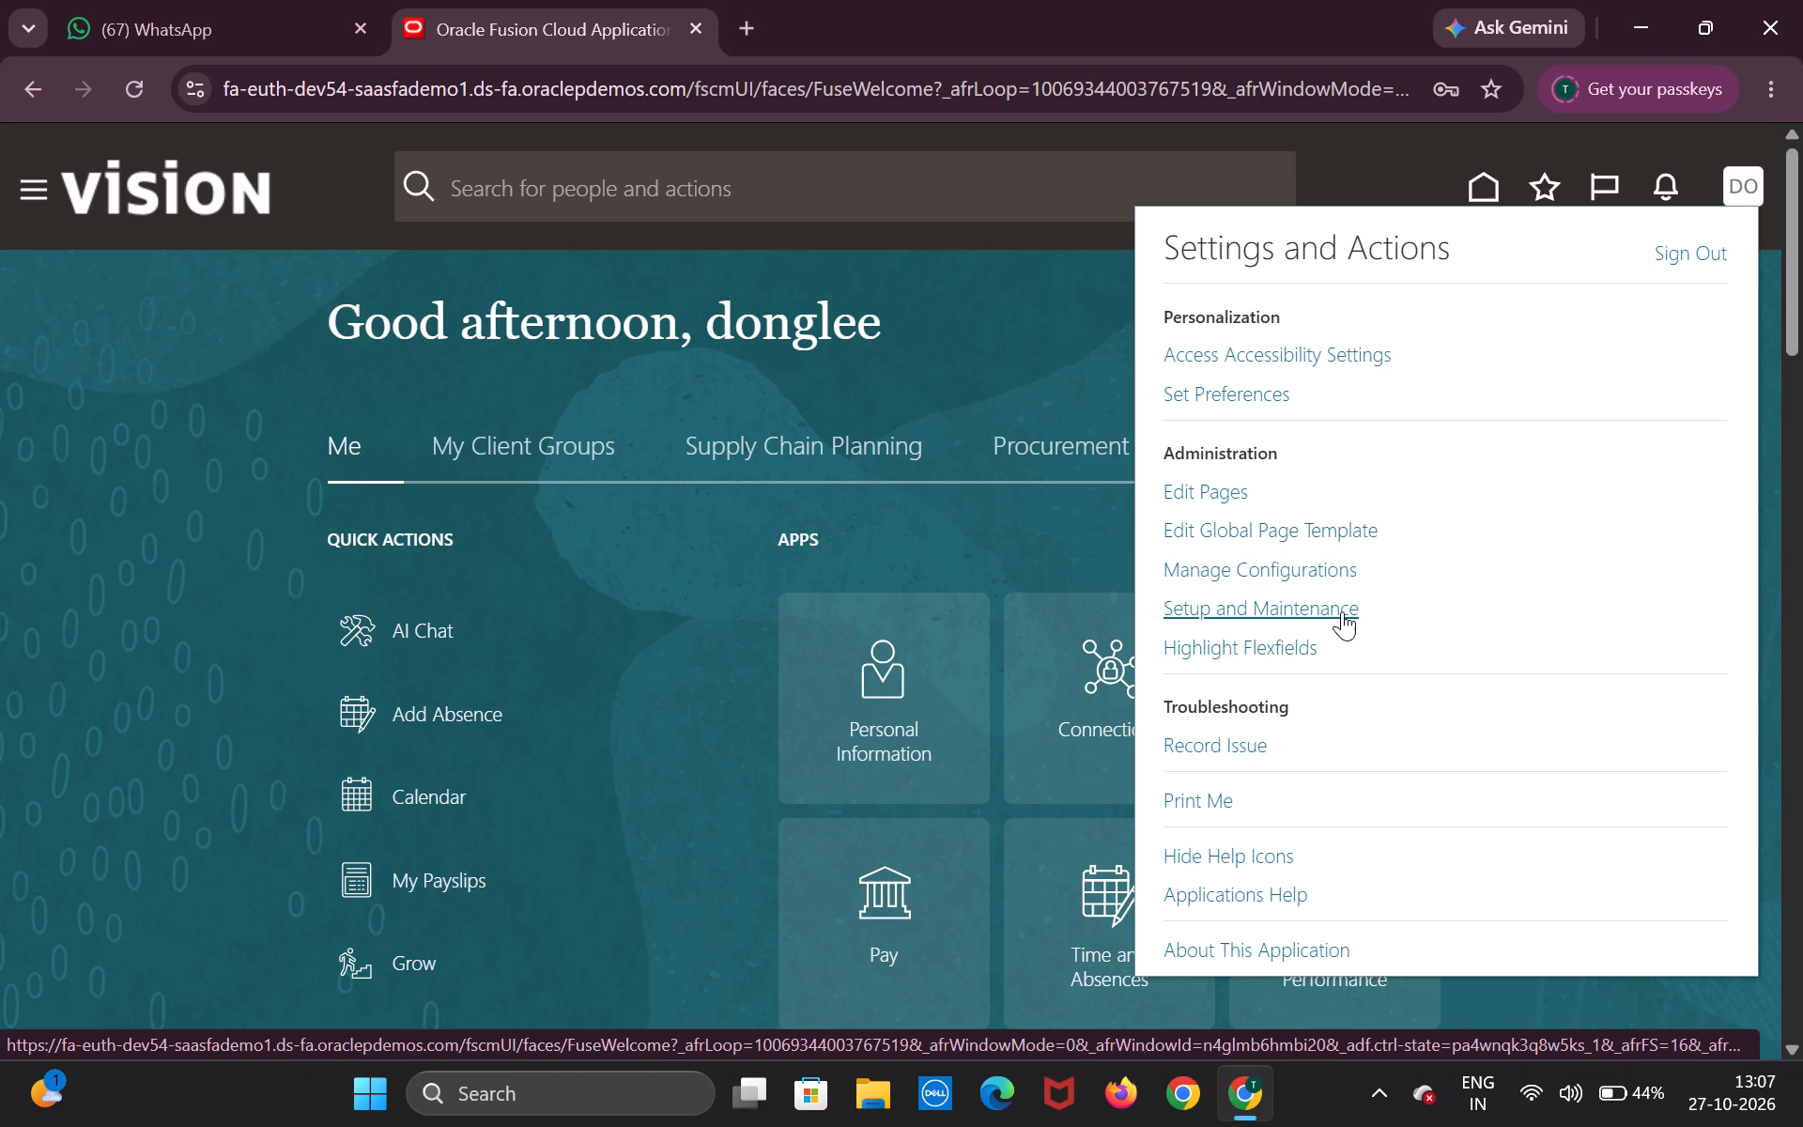
Go to Setup and Maintenance and open the Manage Implementation Projects page.
{"action": "left_click", "coordinate": [1342, 611]}
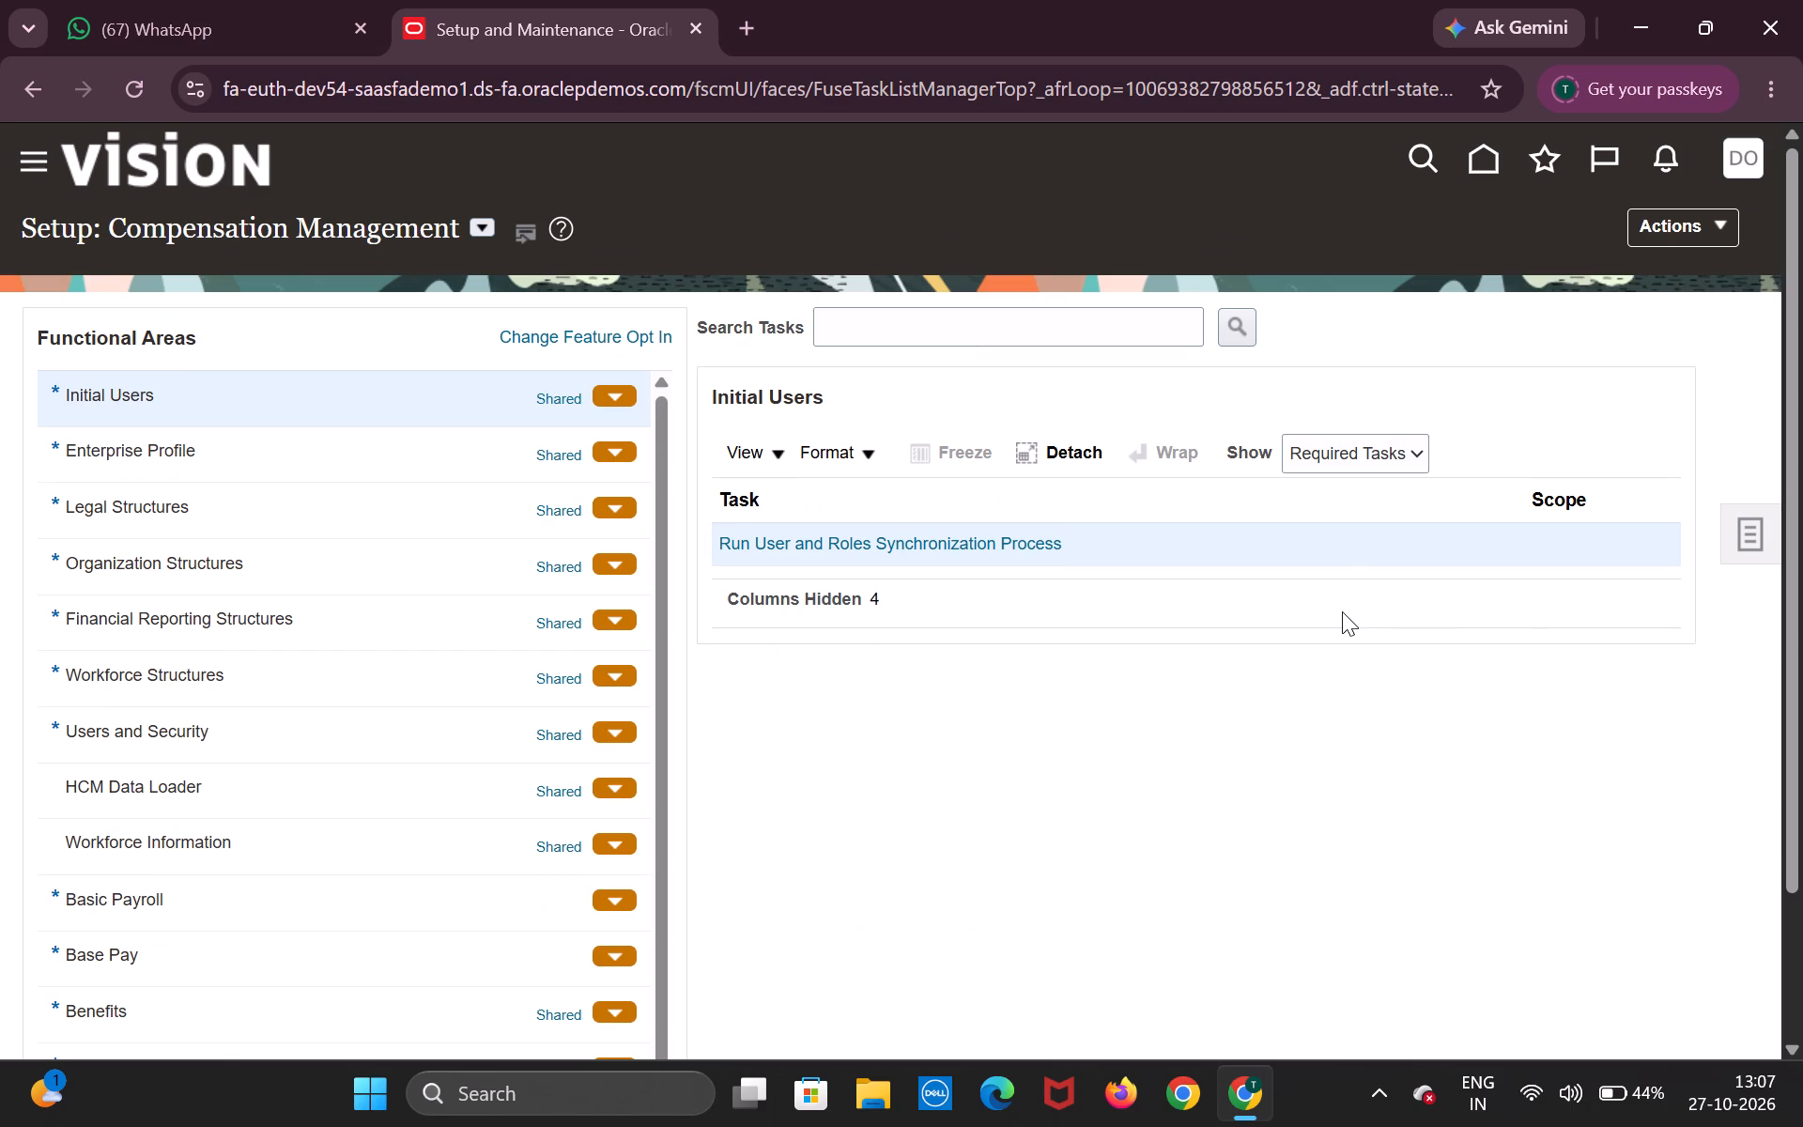
{"action": "left_click", "coordinate": [1730, 541]}
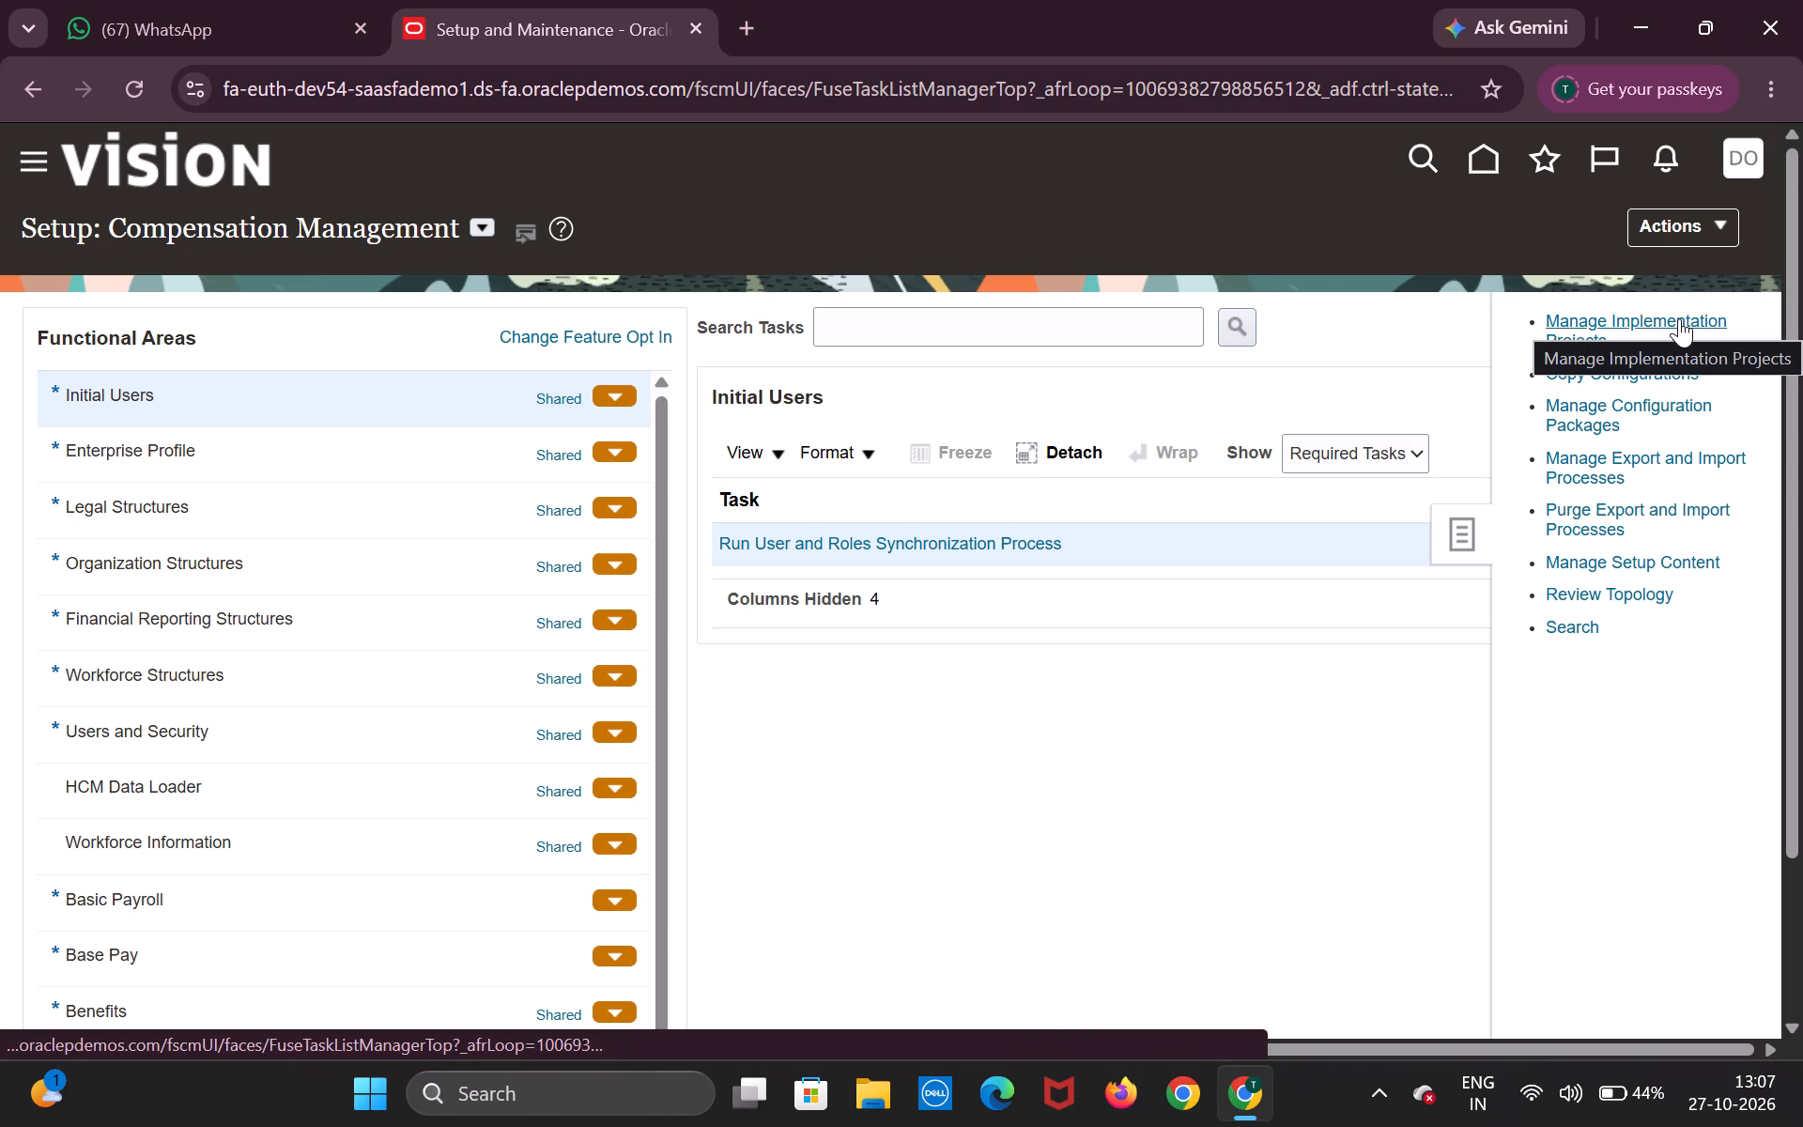
{"action": "left_click", "coordinate": [1679, 318]}
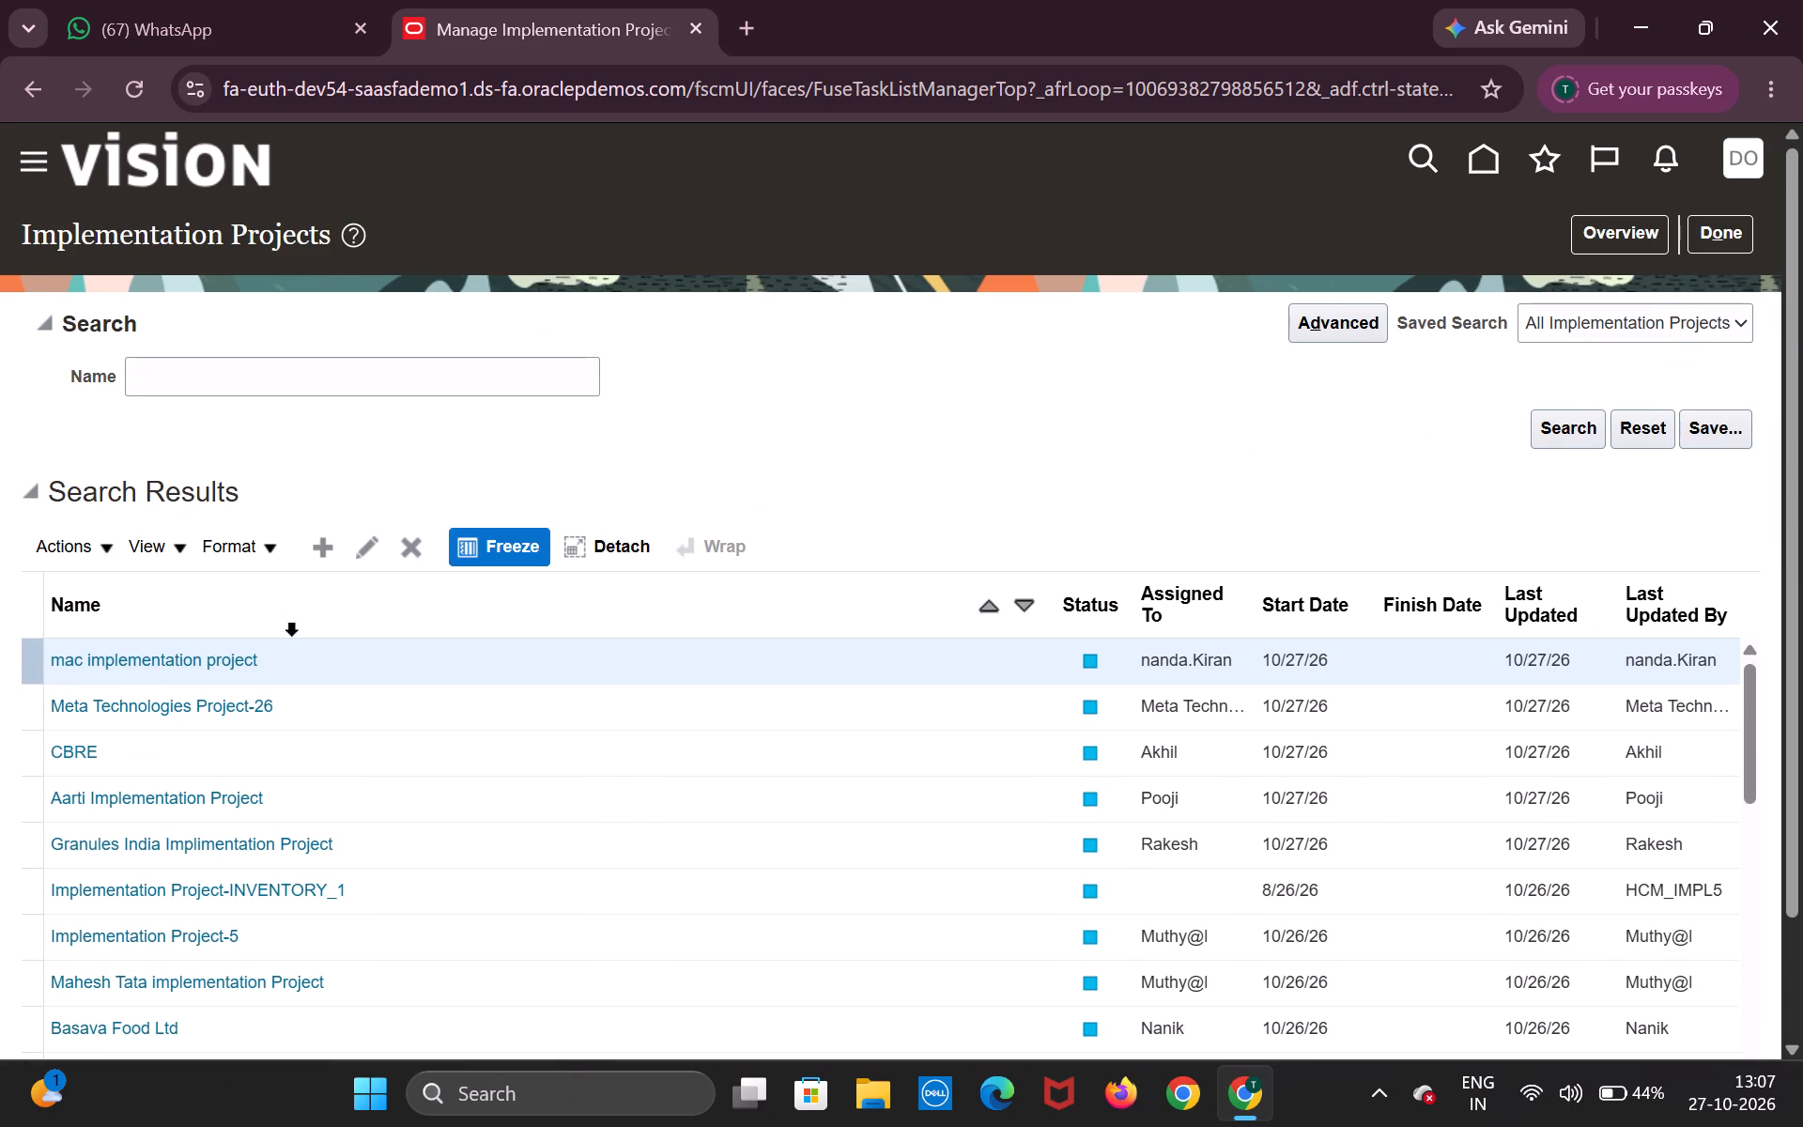
Start a new implementation project, trim its name to "Implementation Project" and place the text cursor before the first word.
{"action": "left_click", "coordinate": [328, 538]}
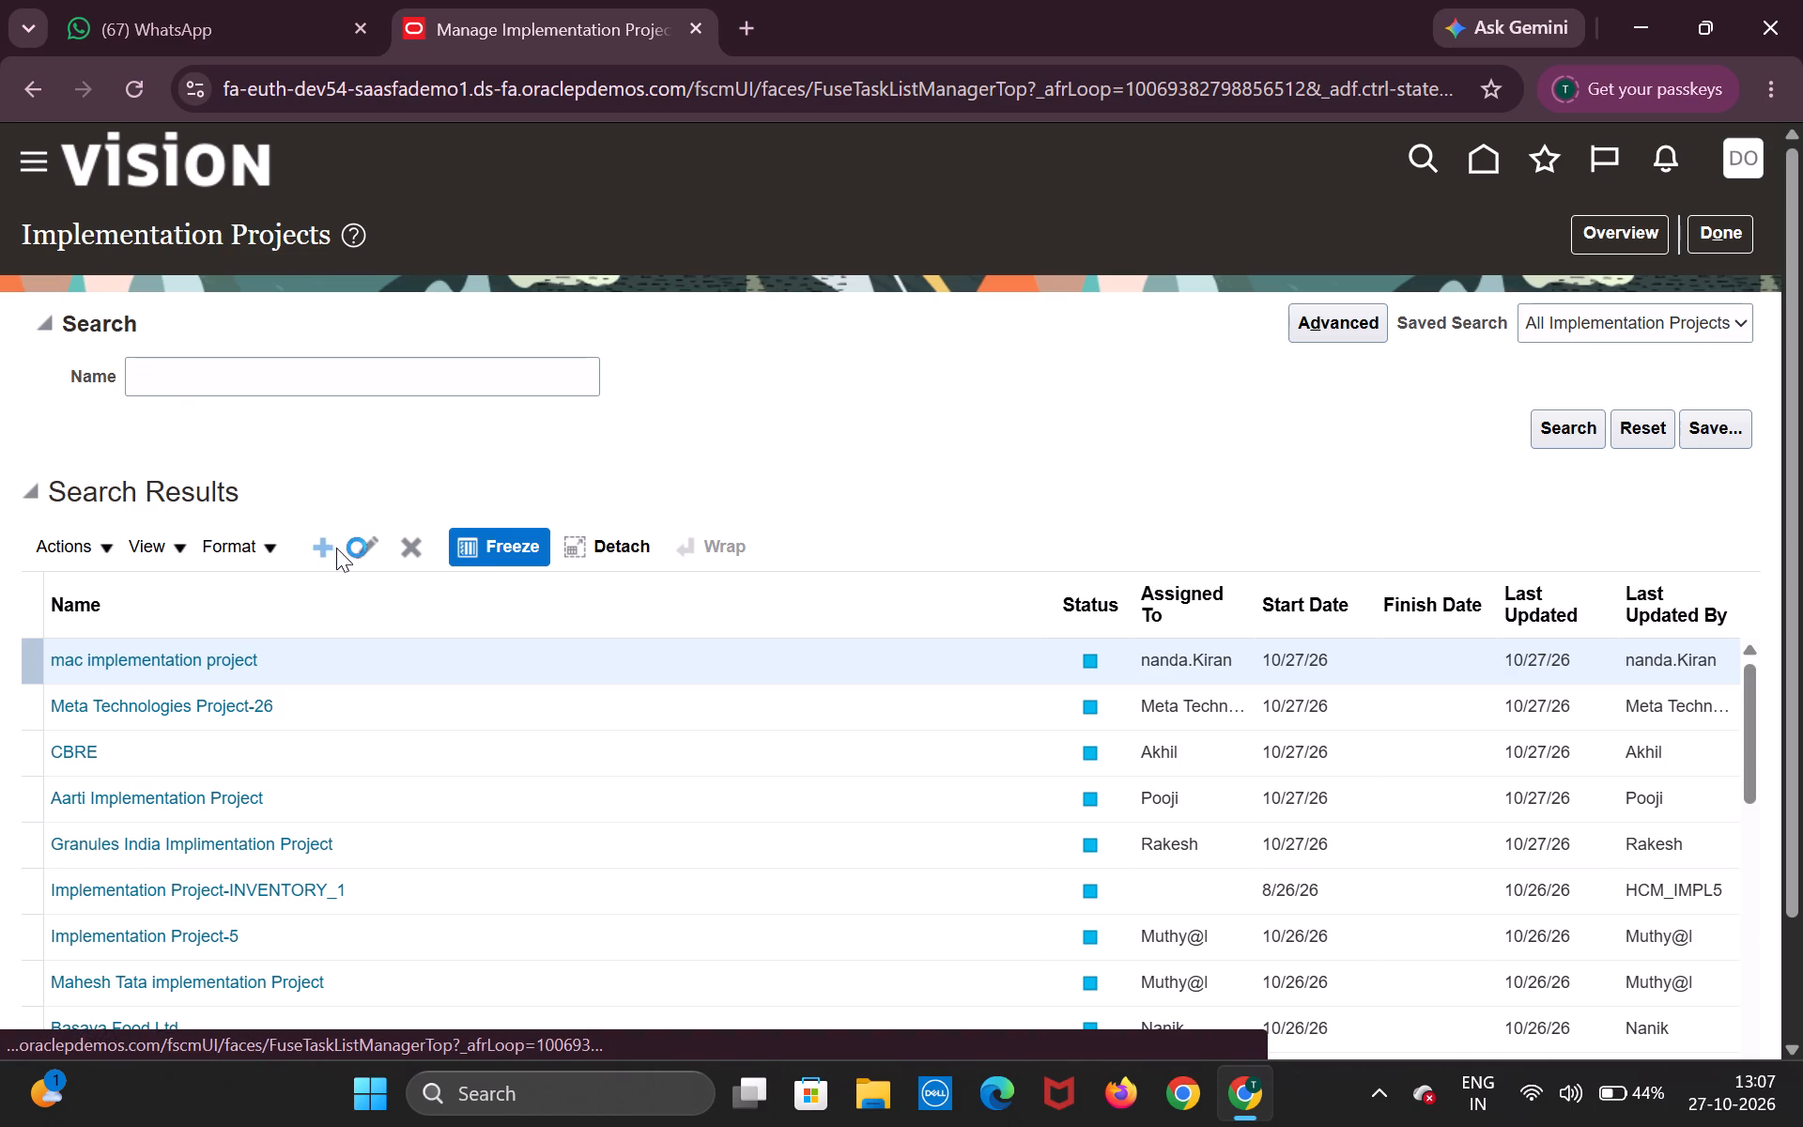
{"action": "left_click", "coordinate": [431, 325]}
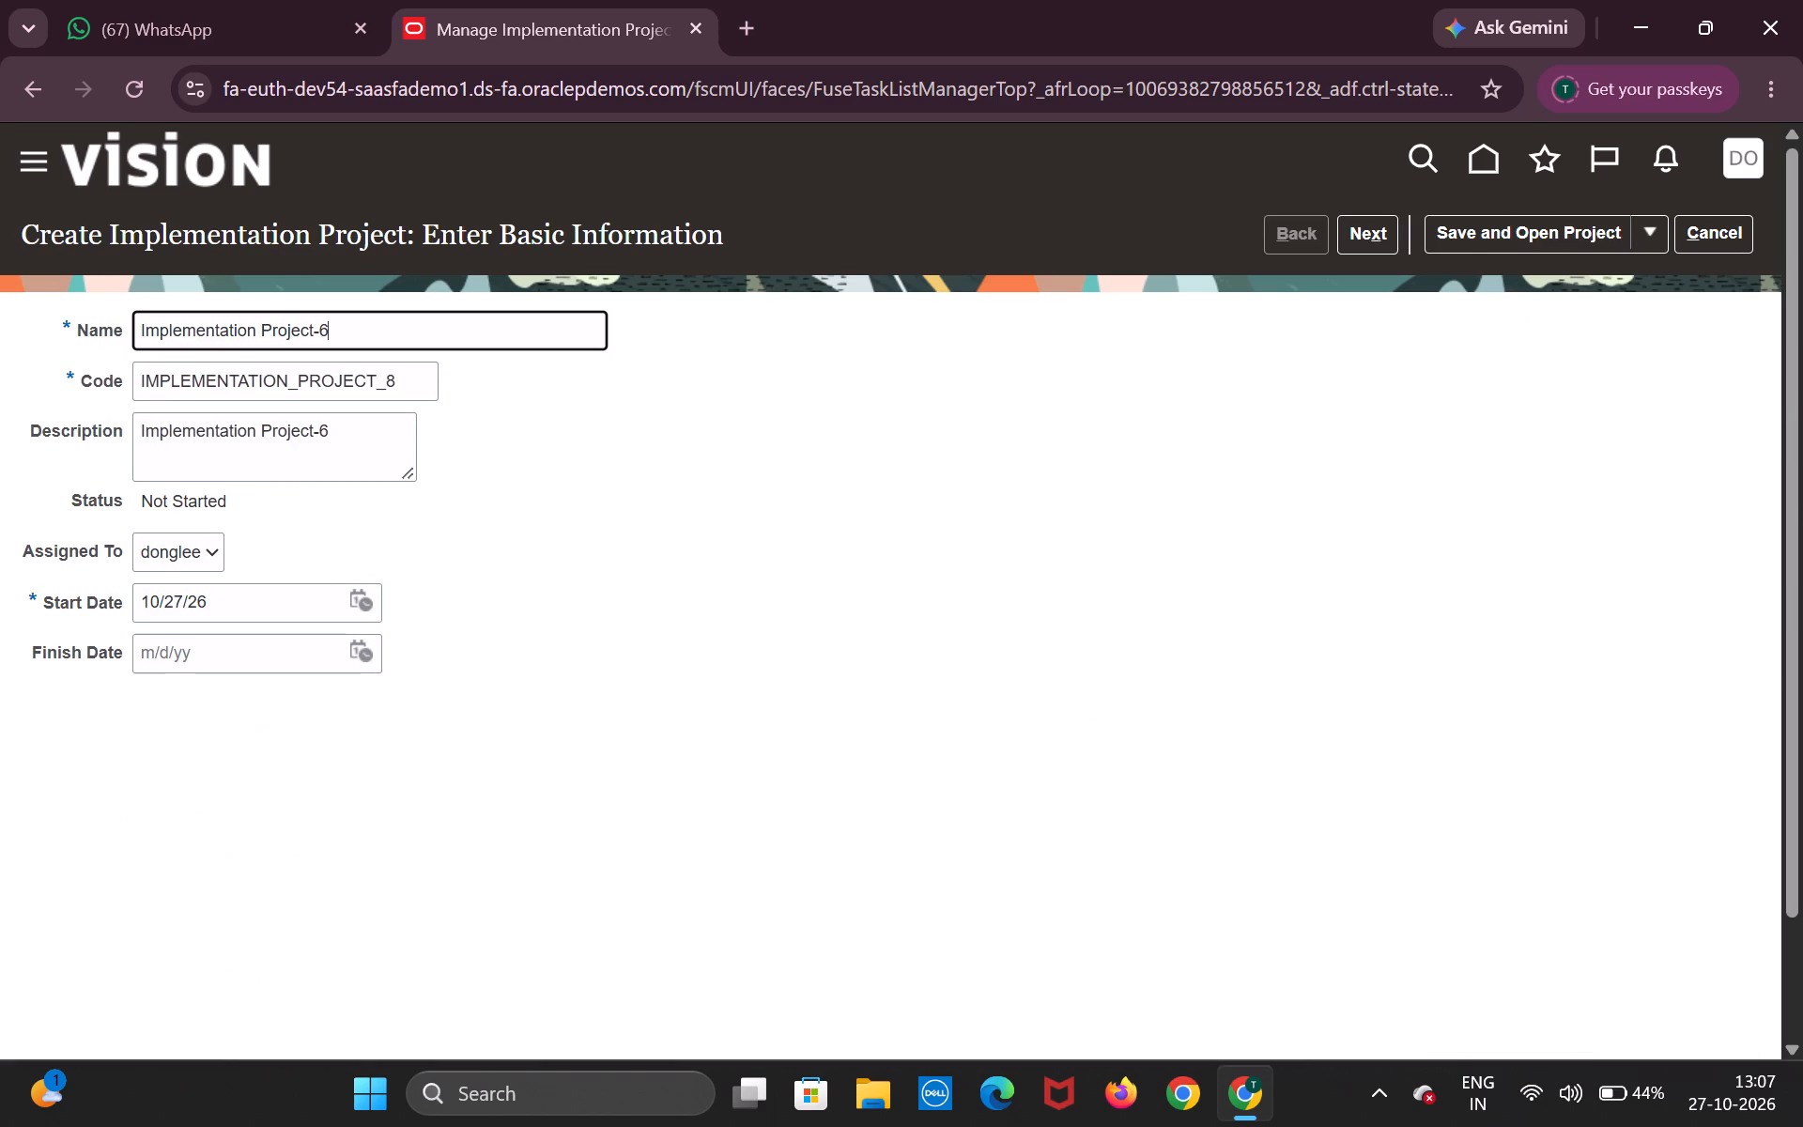
{"action": "key", "text": "BackSpace"}
{"action": "key", "text": "BackSpace"}
{"action": "key", "text": "Left"}
{"action": "key", "text": "Left"}
{"action": "key", "text": "Left"}
{"action": "key", "text": "Left"}
{"action": "key", "text": "Left"}
{"action": "key", "text": "Left"}
{"action": "key", "text": "Left"}
{"action": "key", "text": "Left"}
{"action": "key", "text": "Left"}
{"action": "key", "text": "Left"}
{"action": "key", "text": "Left"}
{"action": "key", "text": "Left"}
{"action": "key", "text": "Left"}
{"action": "key", "text": "Left"}
{"action": "key", "text": "Left"}
{"action": "key", "text": "Left"}
{"action": "key", "text": "Left"}
{"action": "key", "text": "Left"}
{"action": "key", "text": "Left"}
{"action": "key", "text": "Left"}
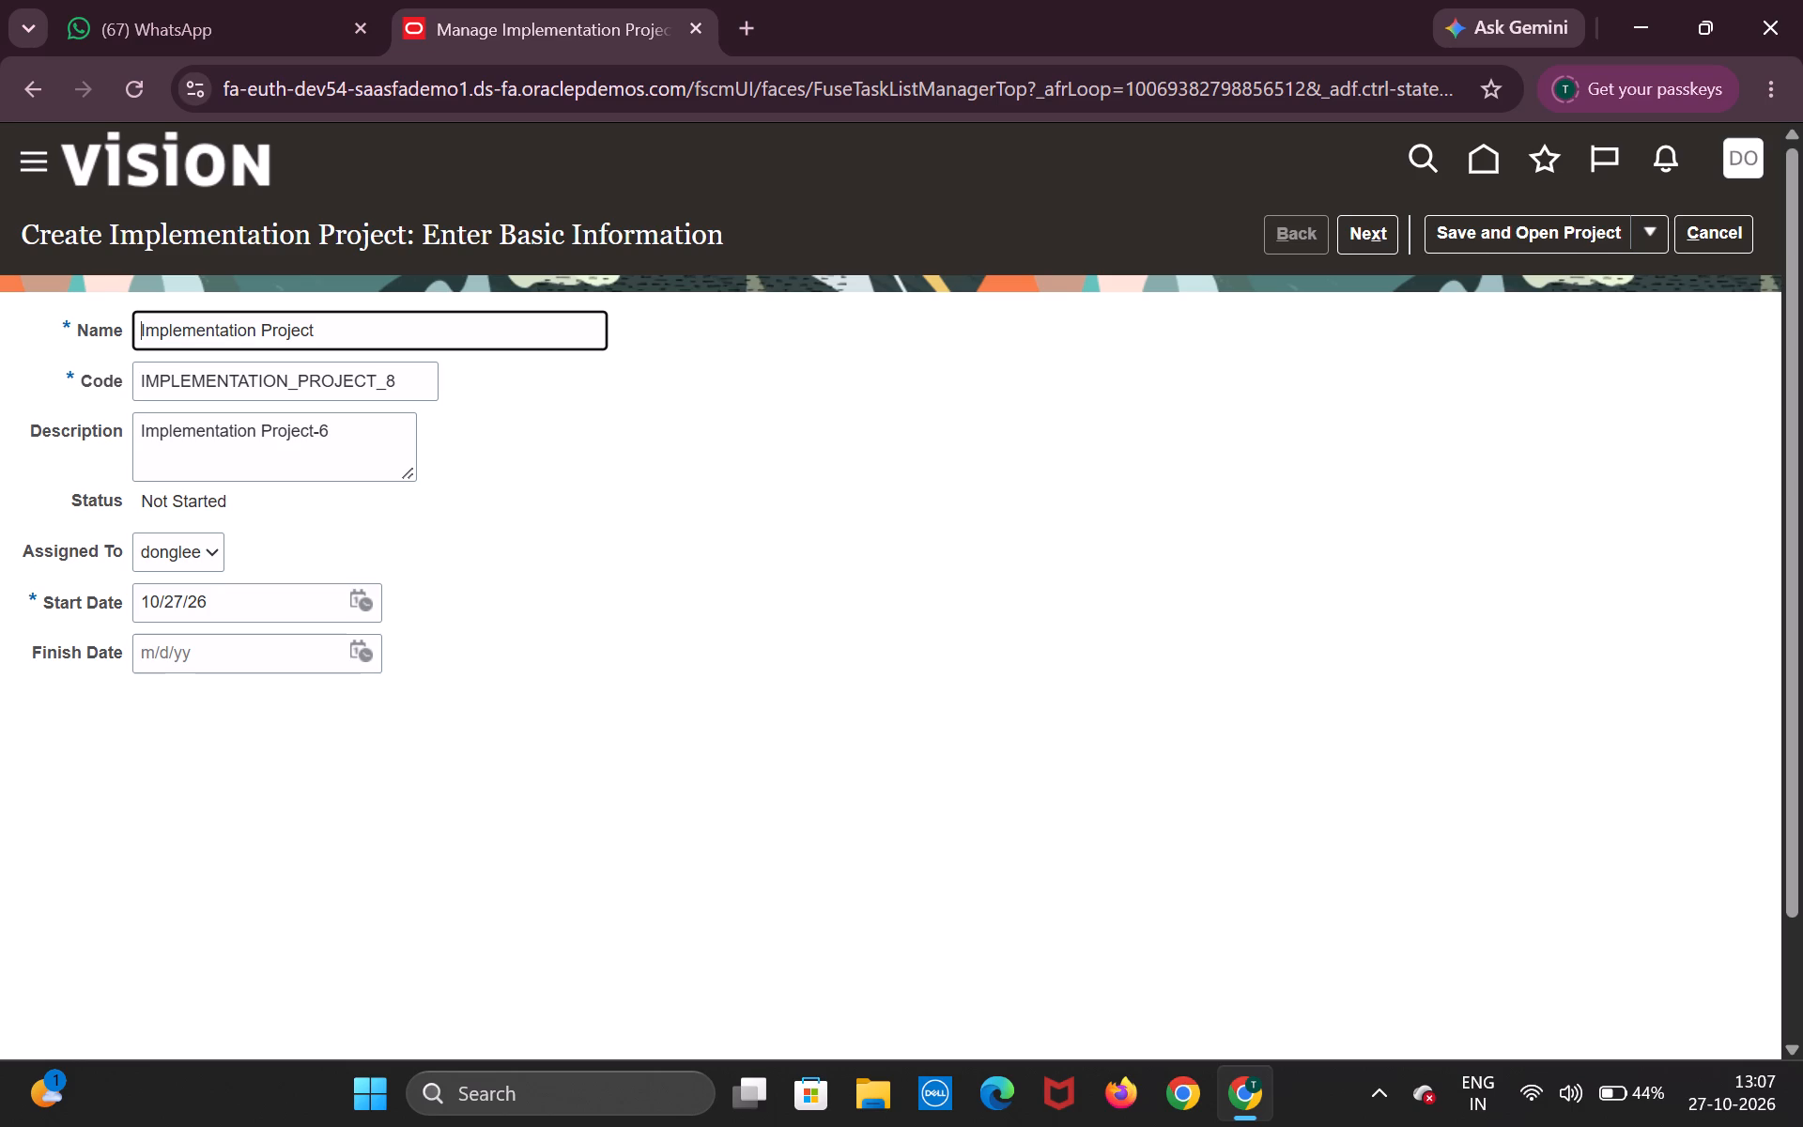
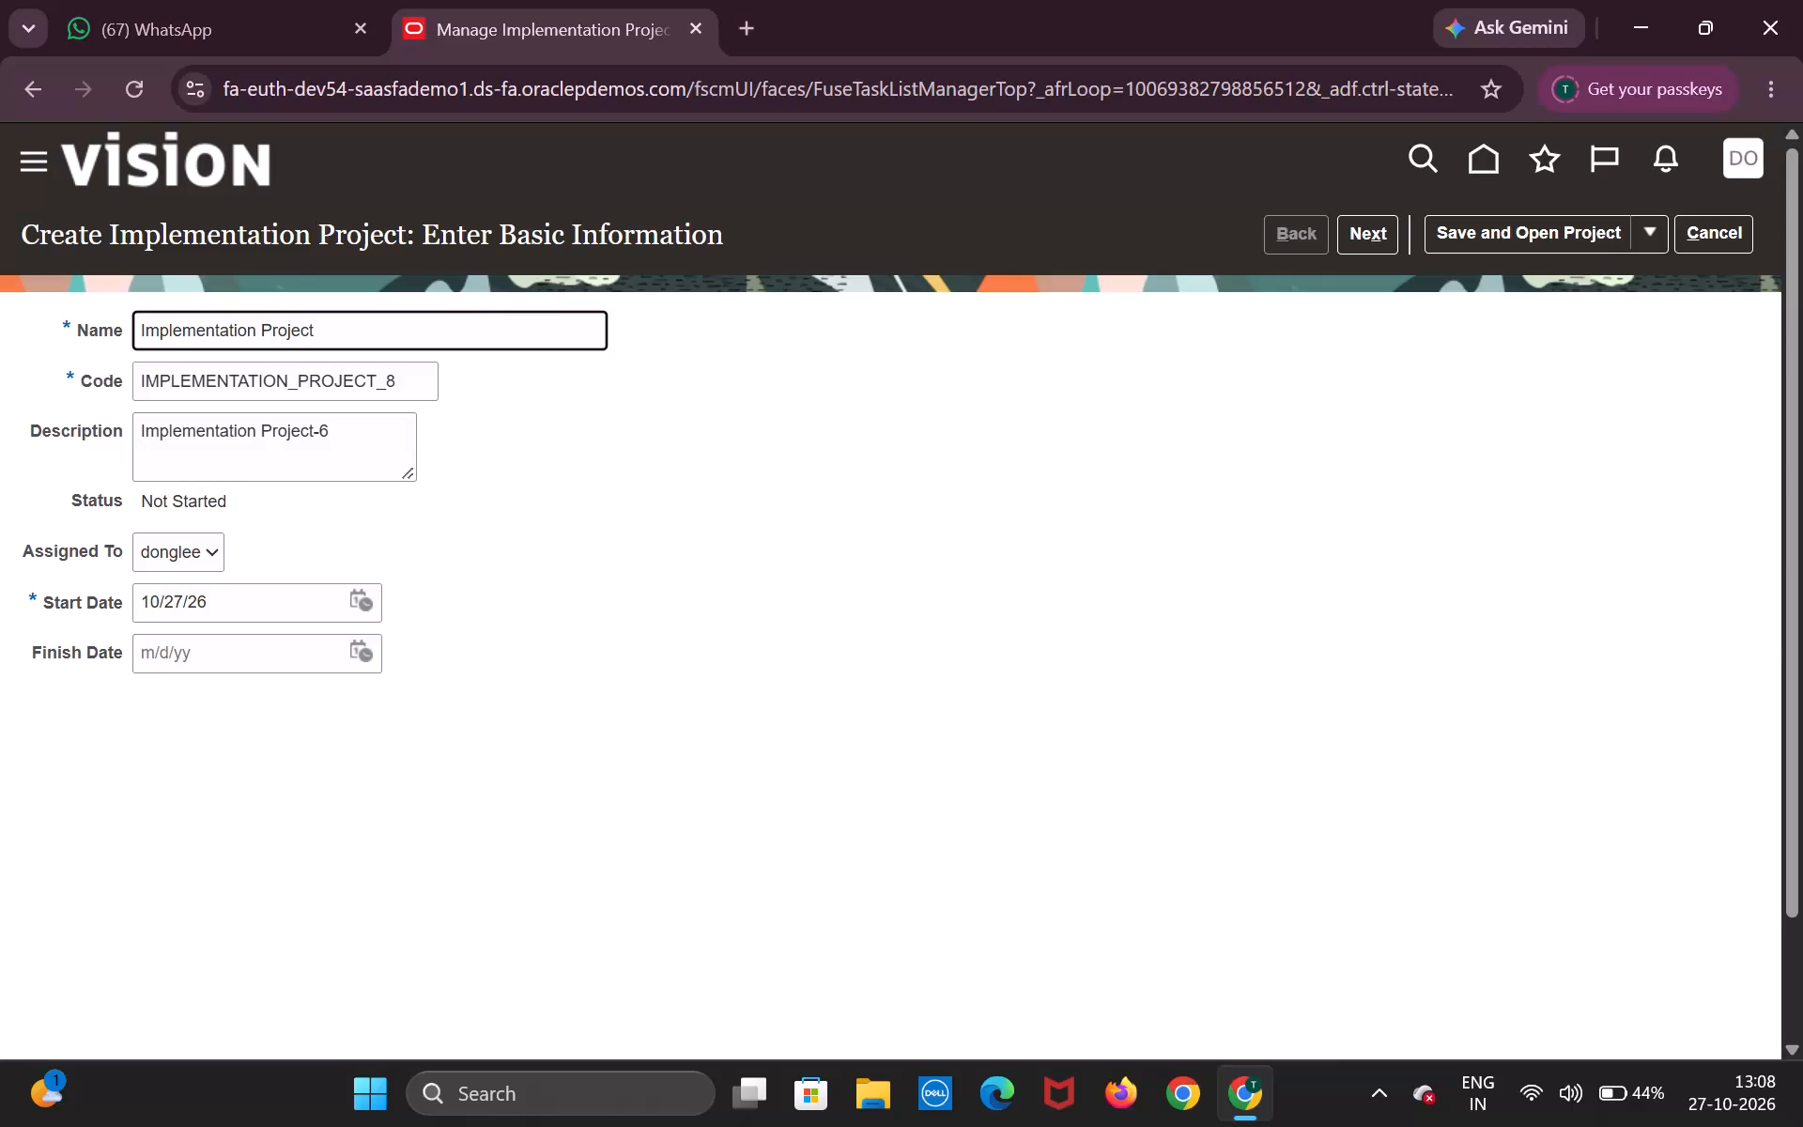
Complete the project name as "HP Implementation Project" and proceed to selecting the offerings to implement.
{"action": "key", "text": "shift+h"}
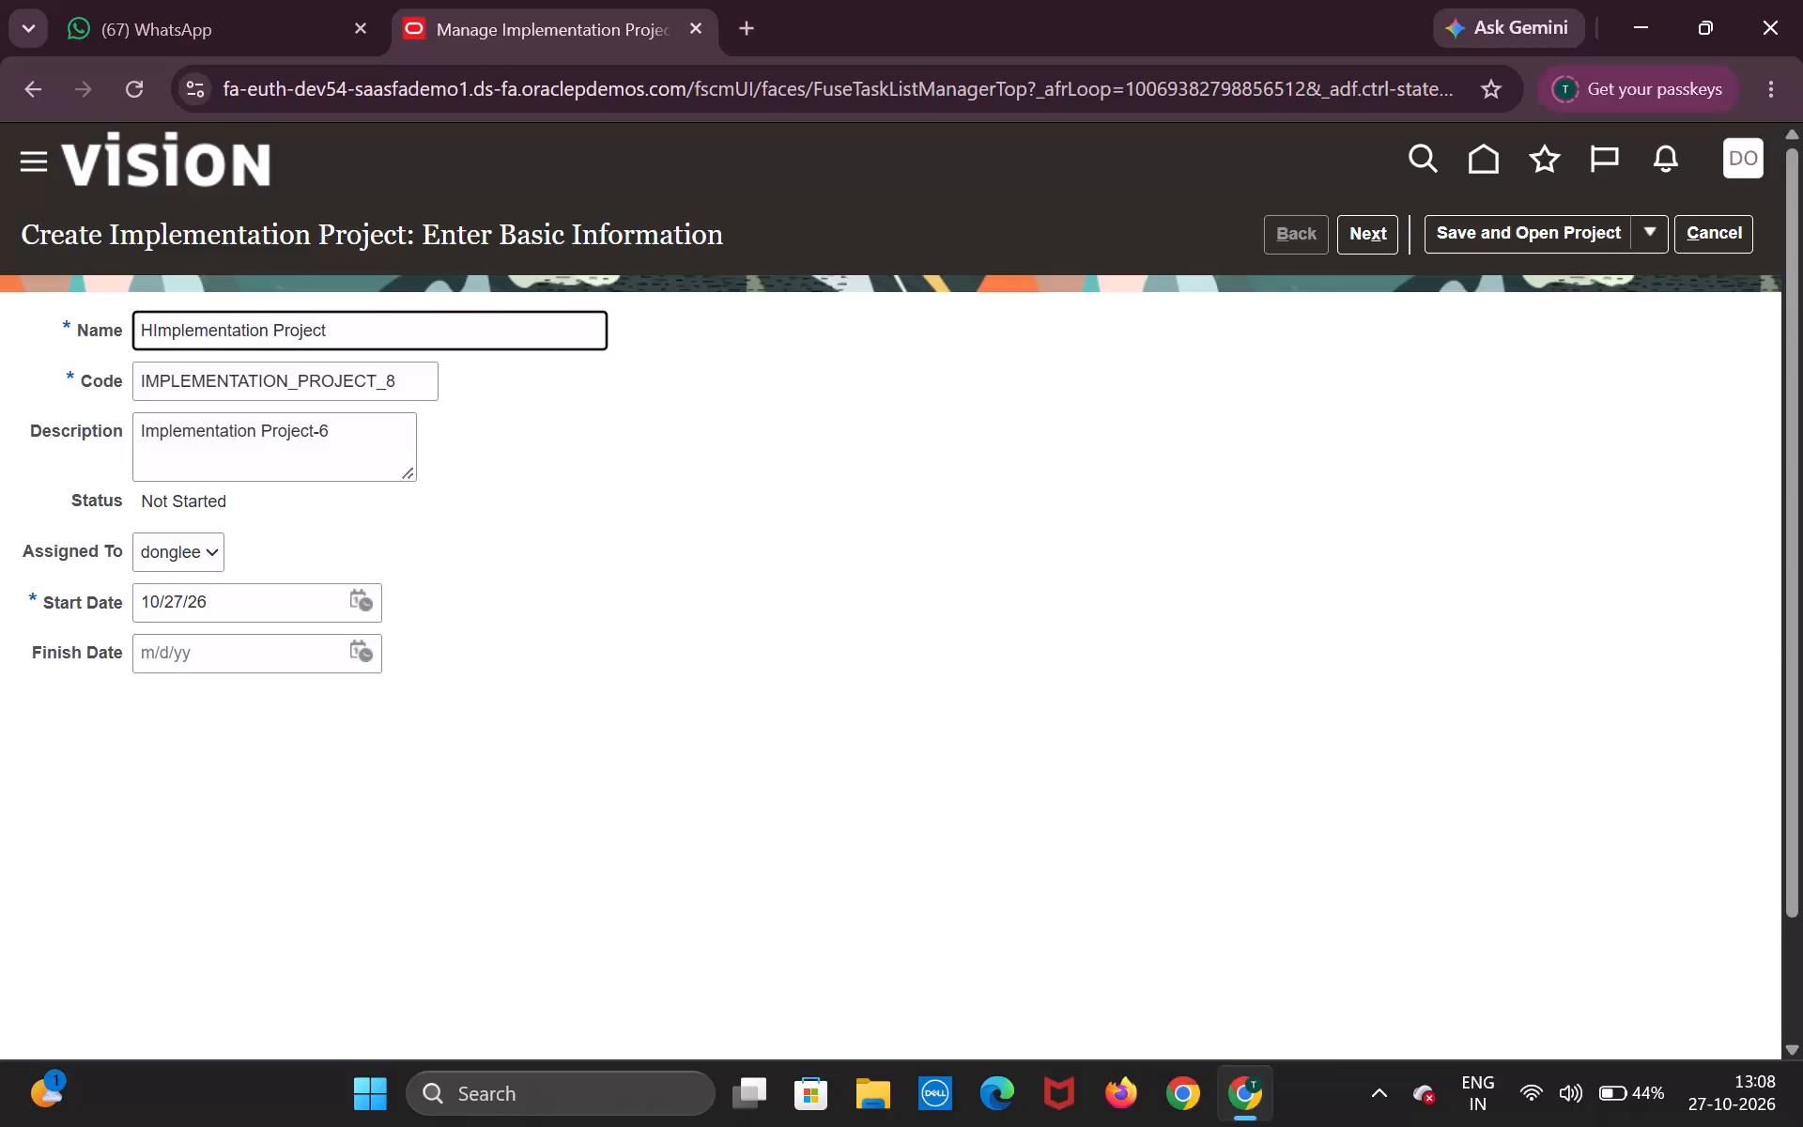
{"action": "type", "text": "P"}
{"action": "key", "text": "space"}
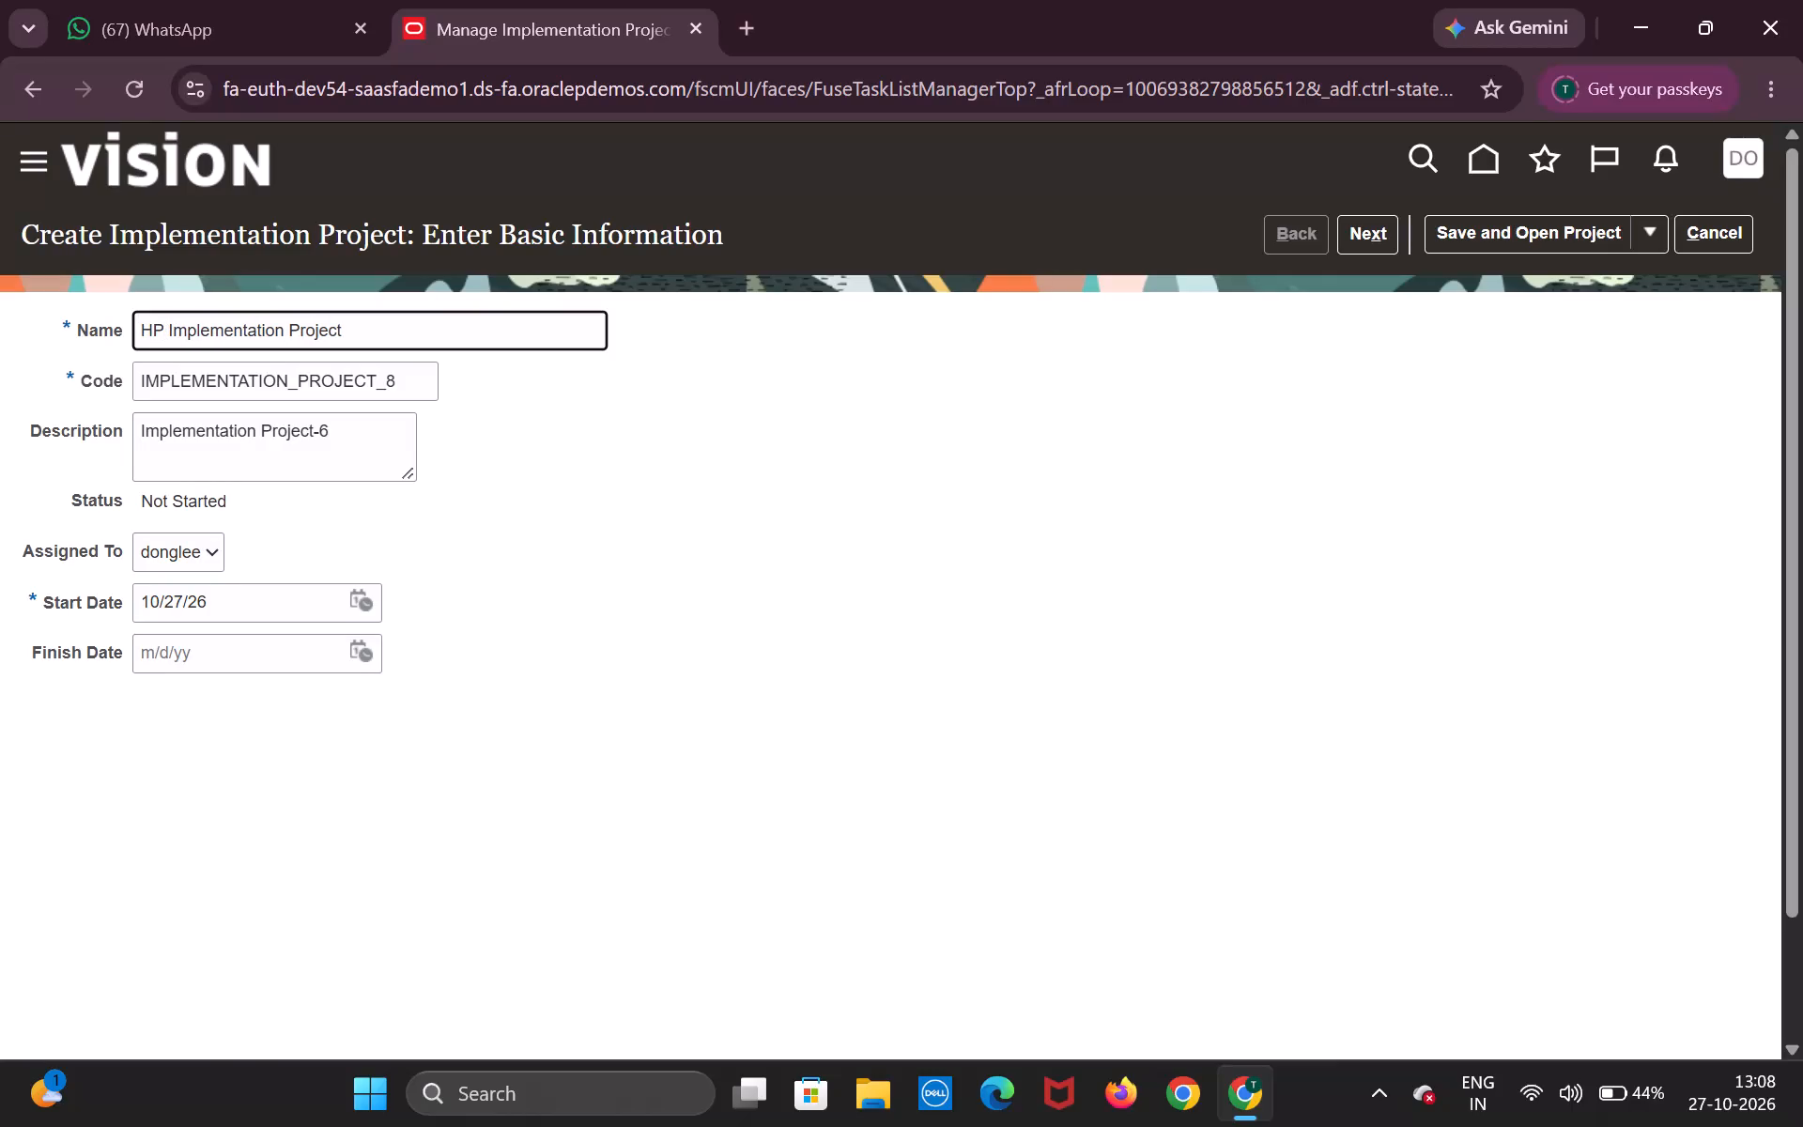
{"action": "left_click", "coordinate": [348, 444]}
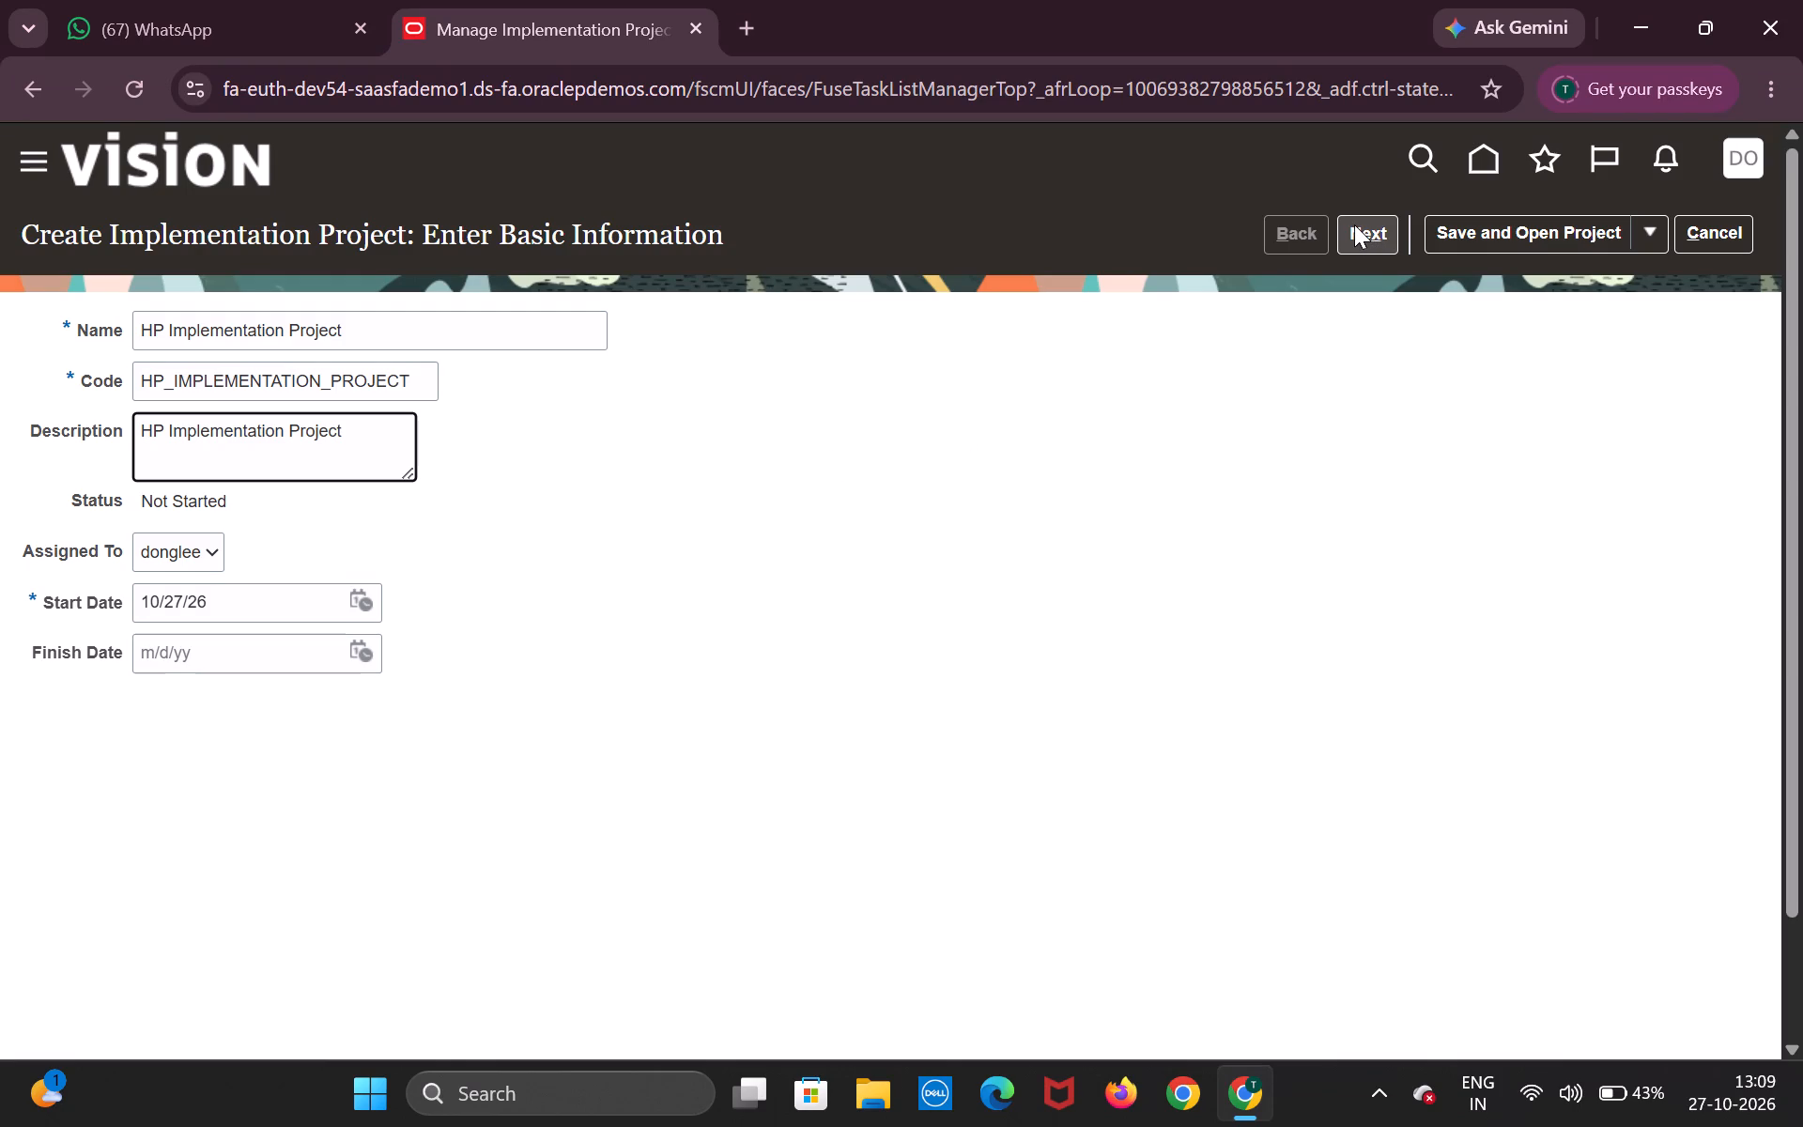
{"action": "left_click", "coordinate": [1354, 224]}
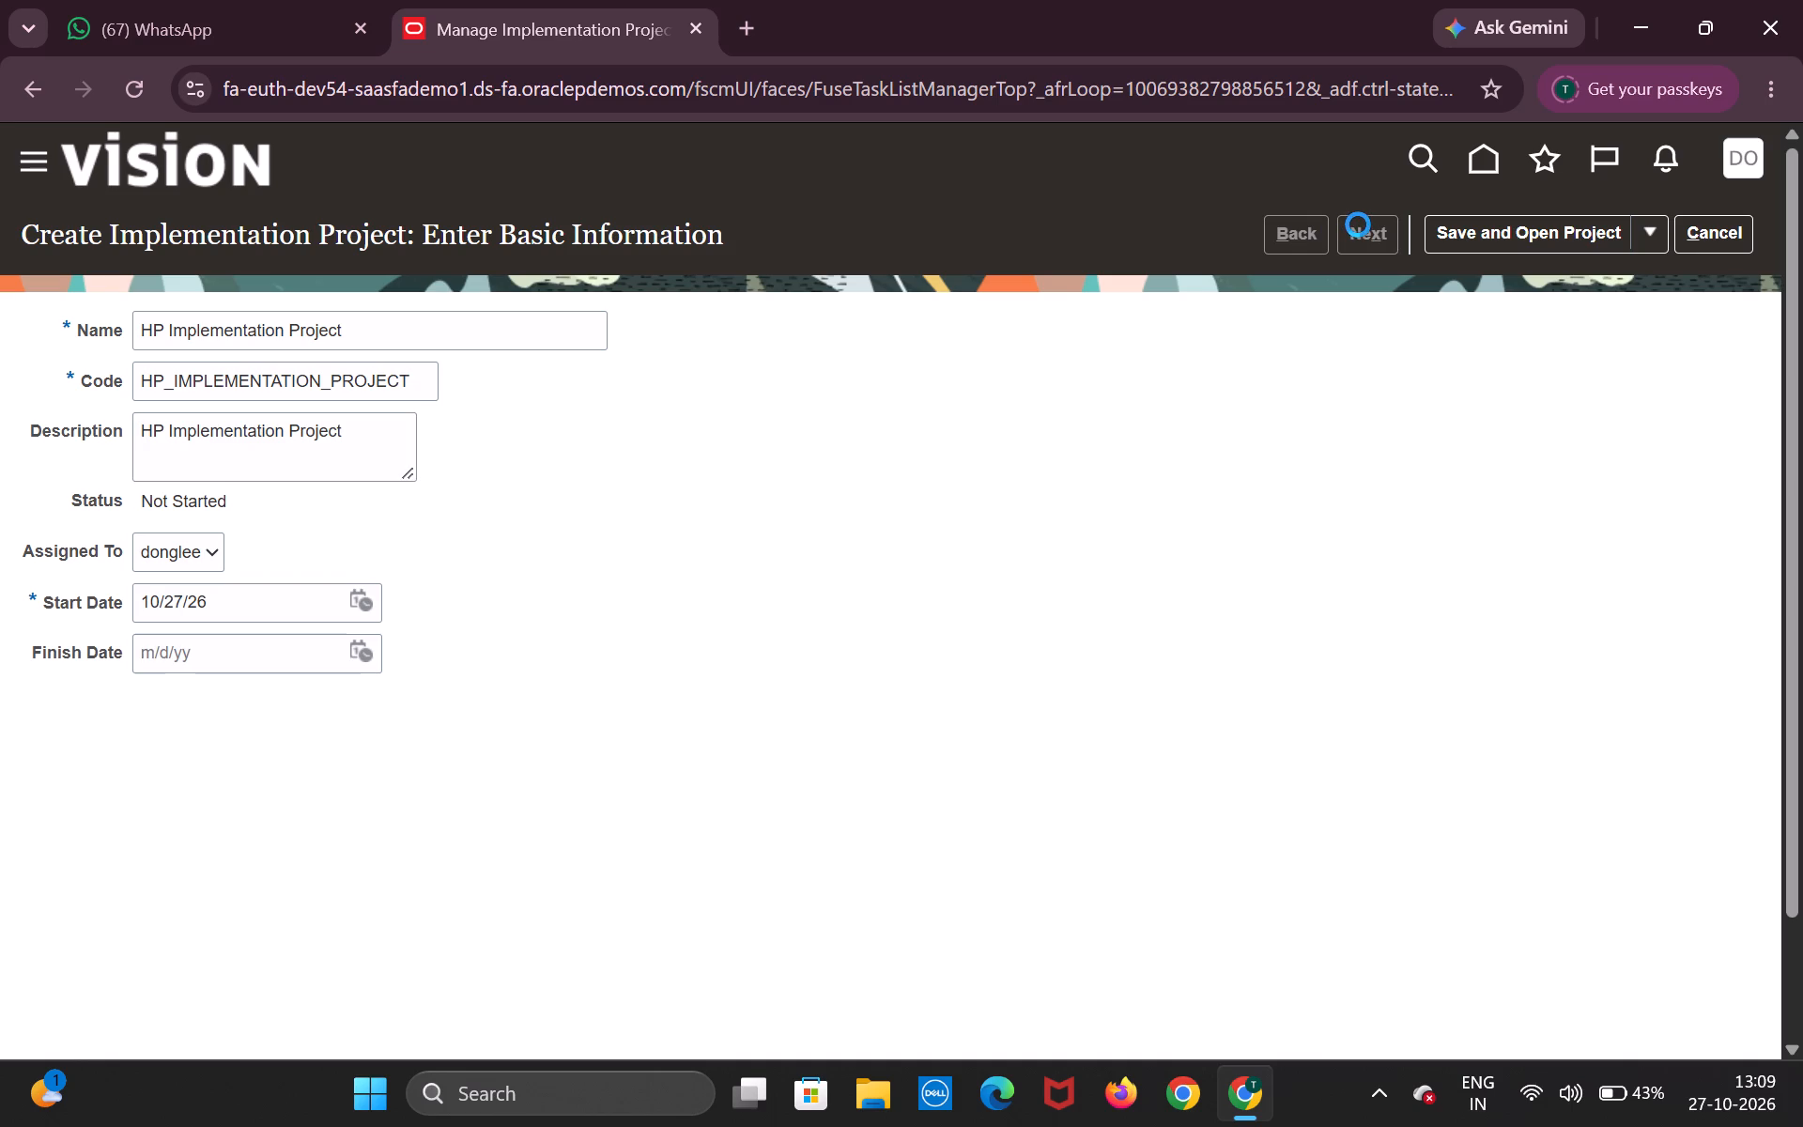
{"action": "left_click", "coordinate": [1358, 224]}
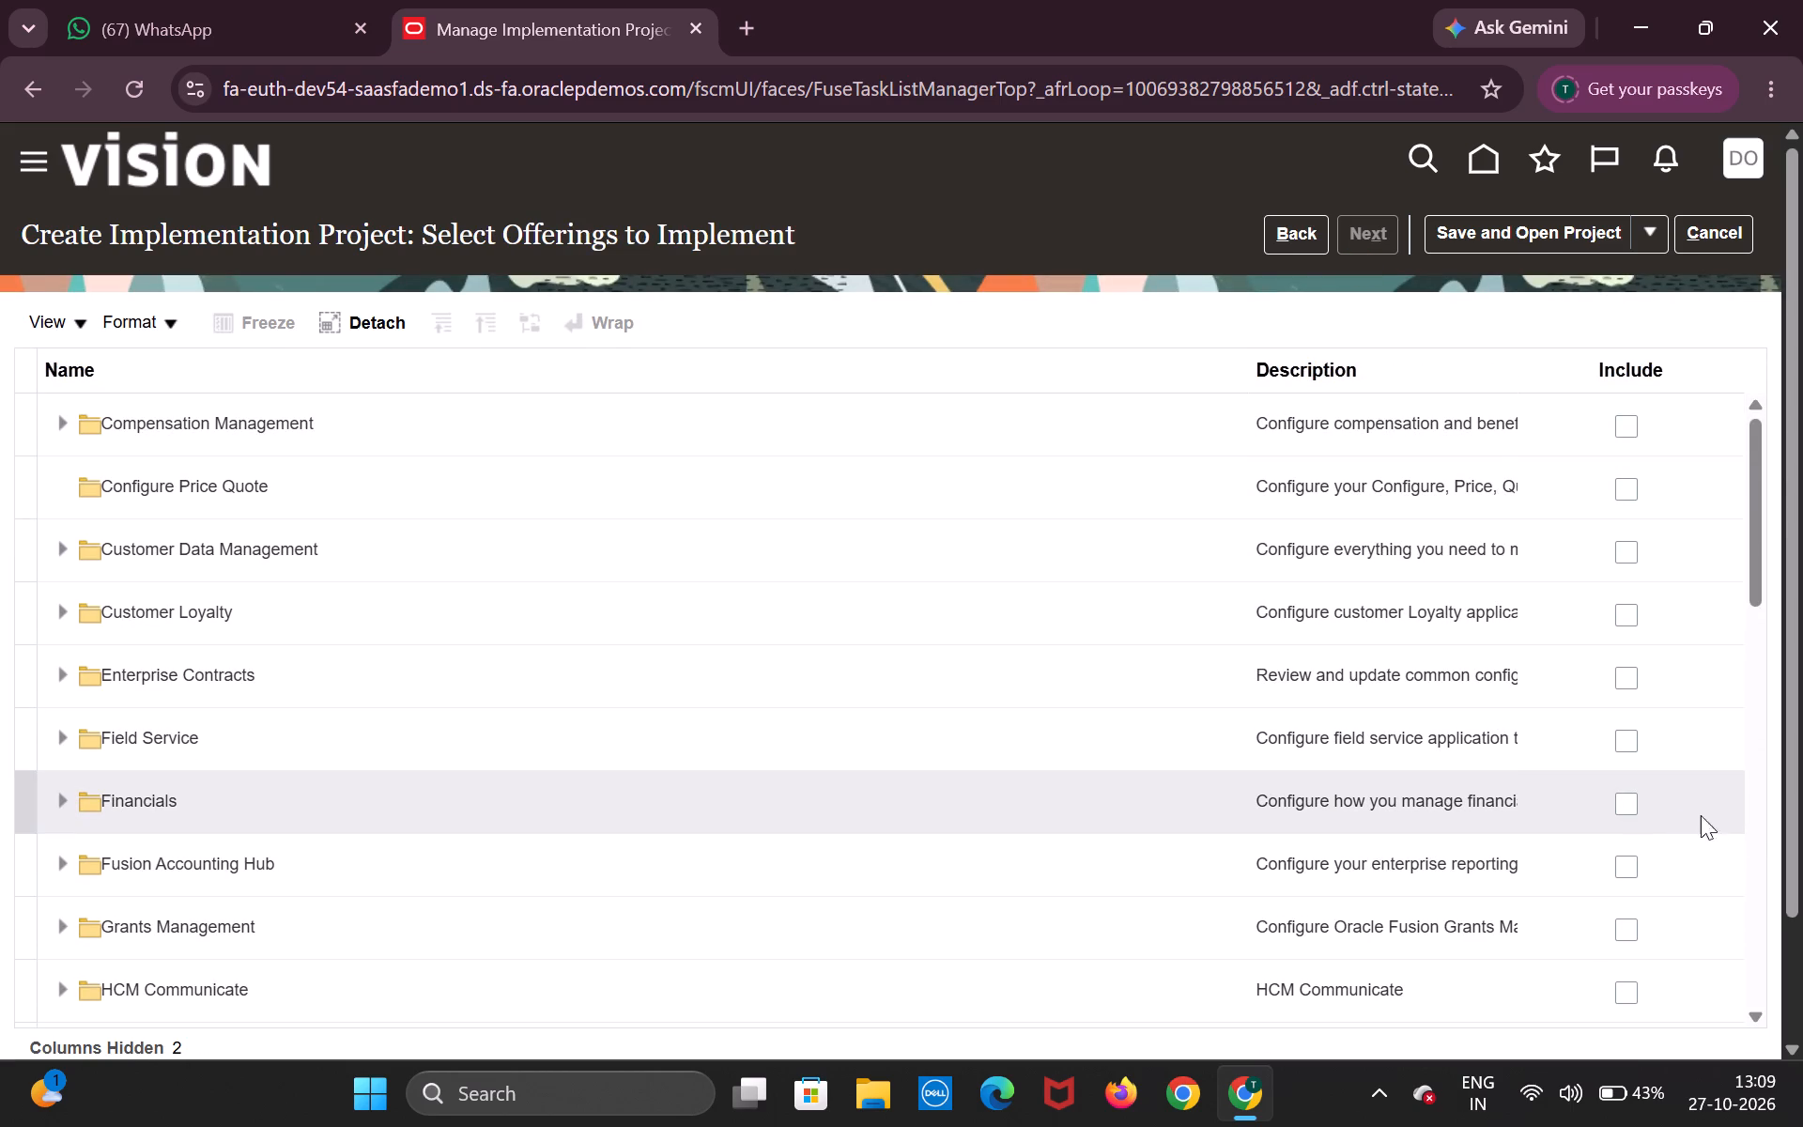
Include the Financials offering with Supplier Invoice Processing, Expenses, Fixed Assets, and Customer Invoice Processing with its Collections option.
{"action": "left_click", "coordinate": [1623, 803]}
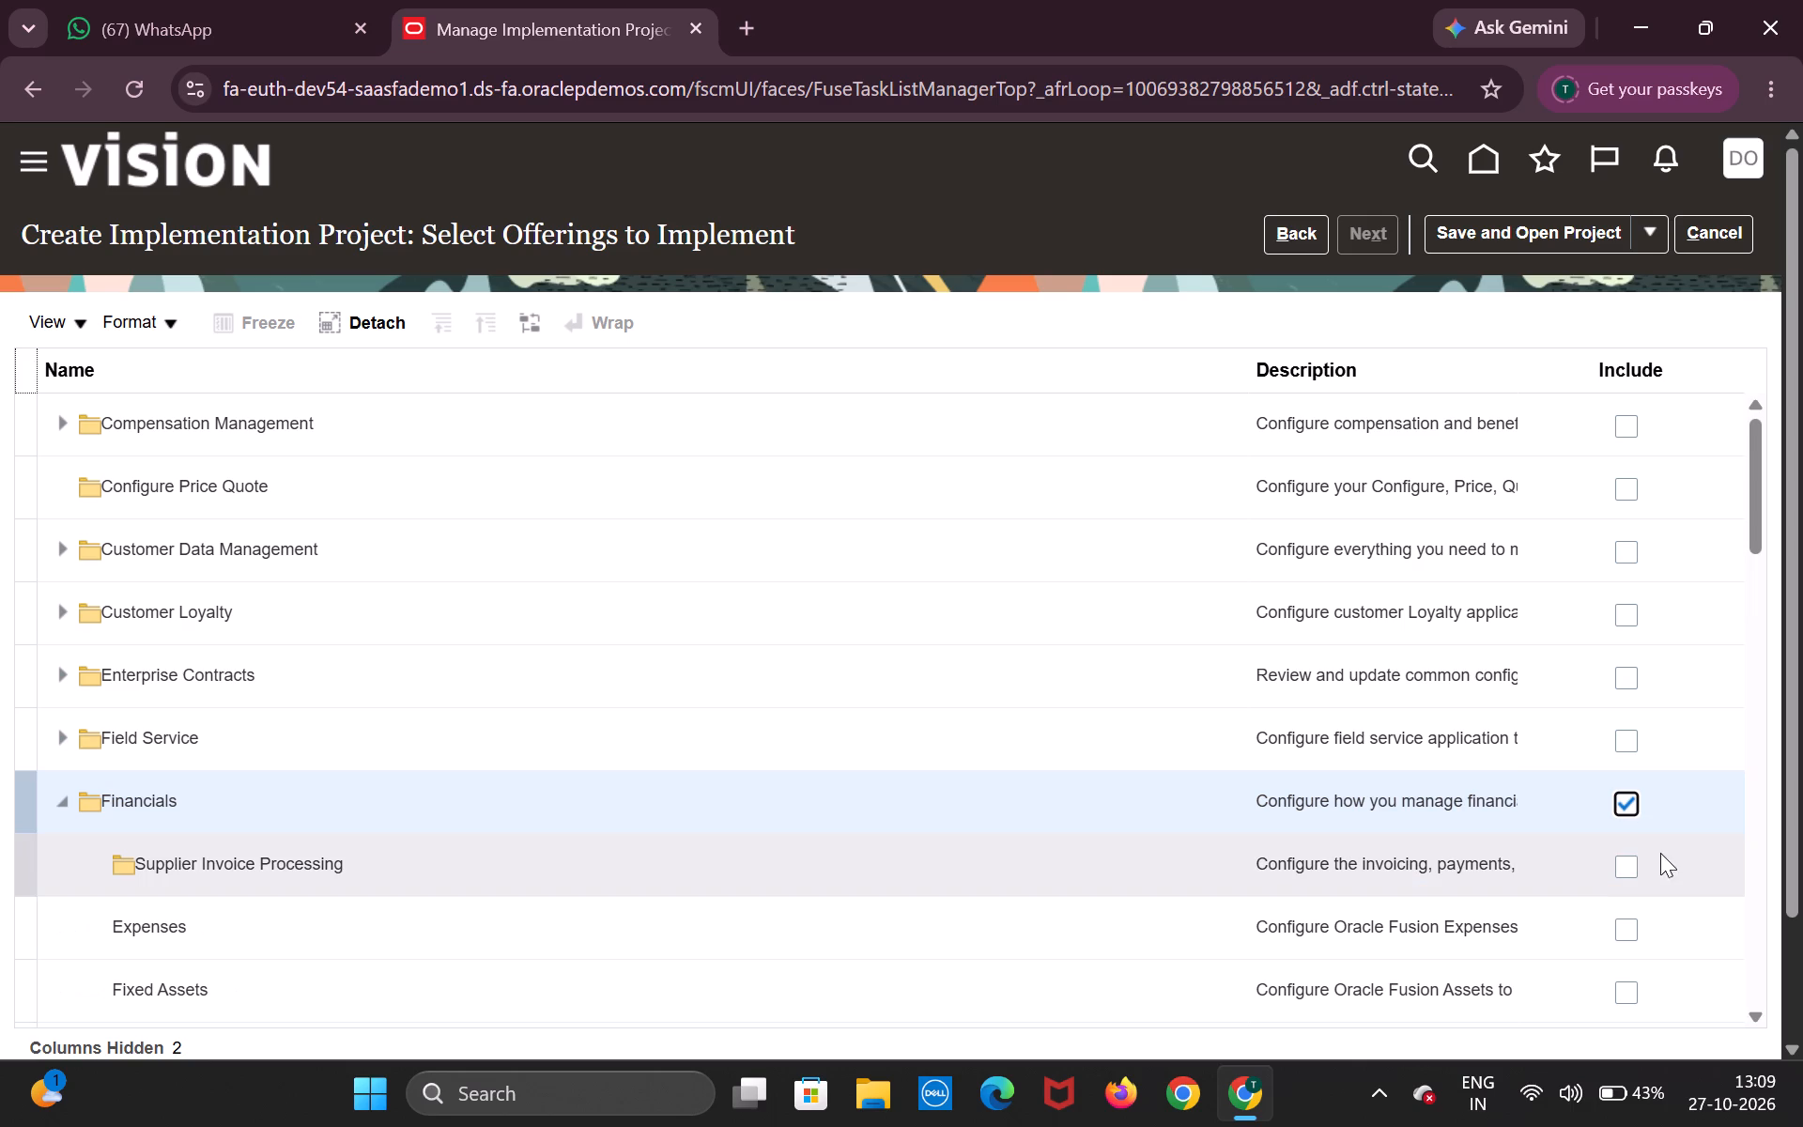
{"action": "left_click", "coordinate": [1628, 871]}
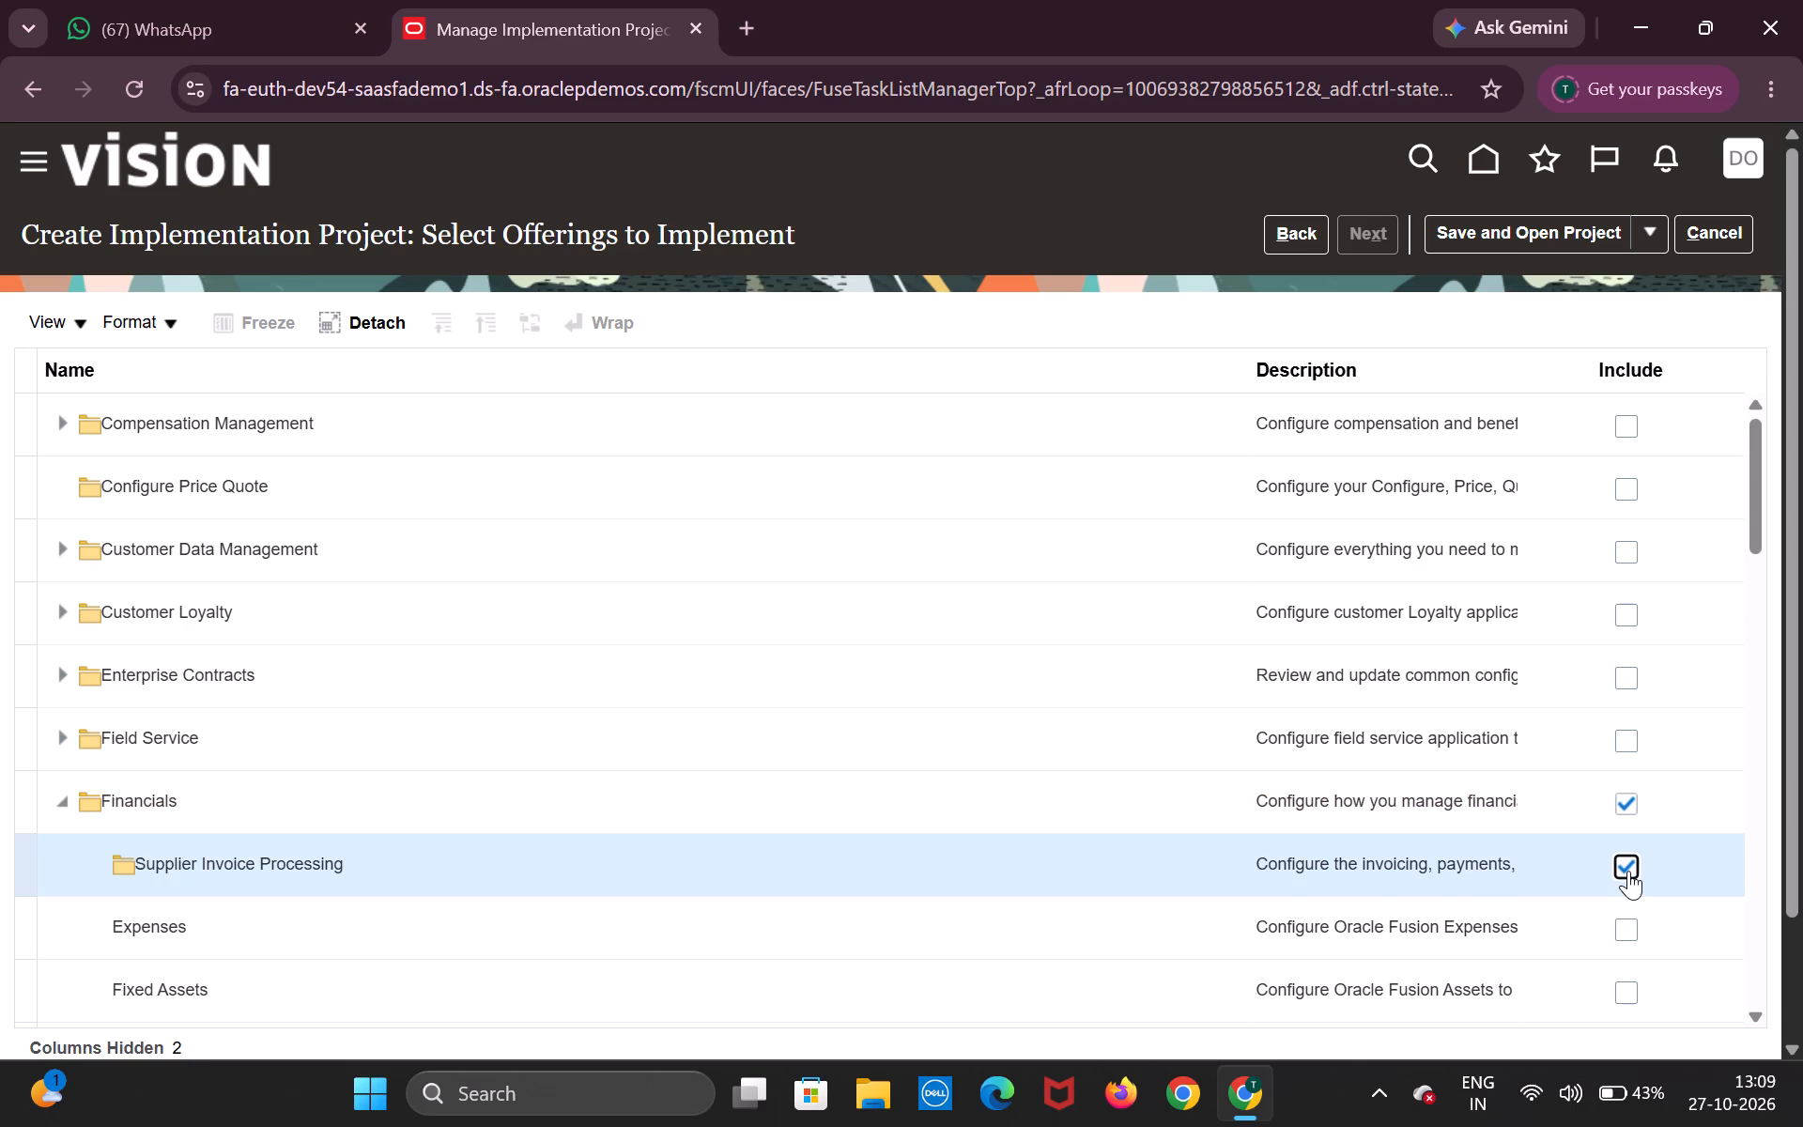
{"action": "scroll", "coordinate": [1628, 871], "scroll_direction": "down", "scroll_amount": 2}
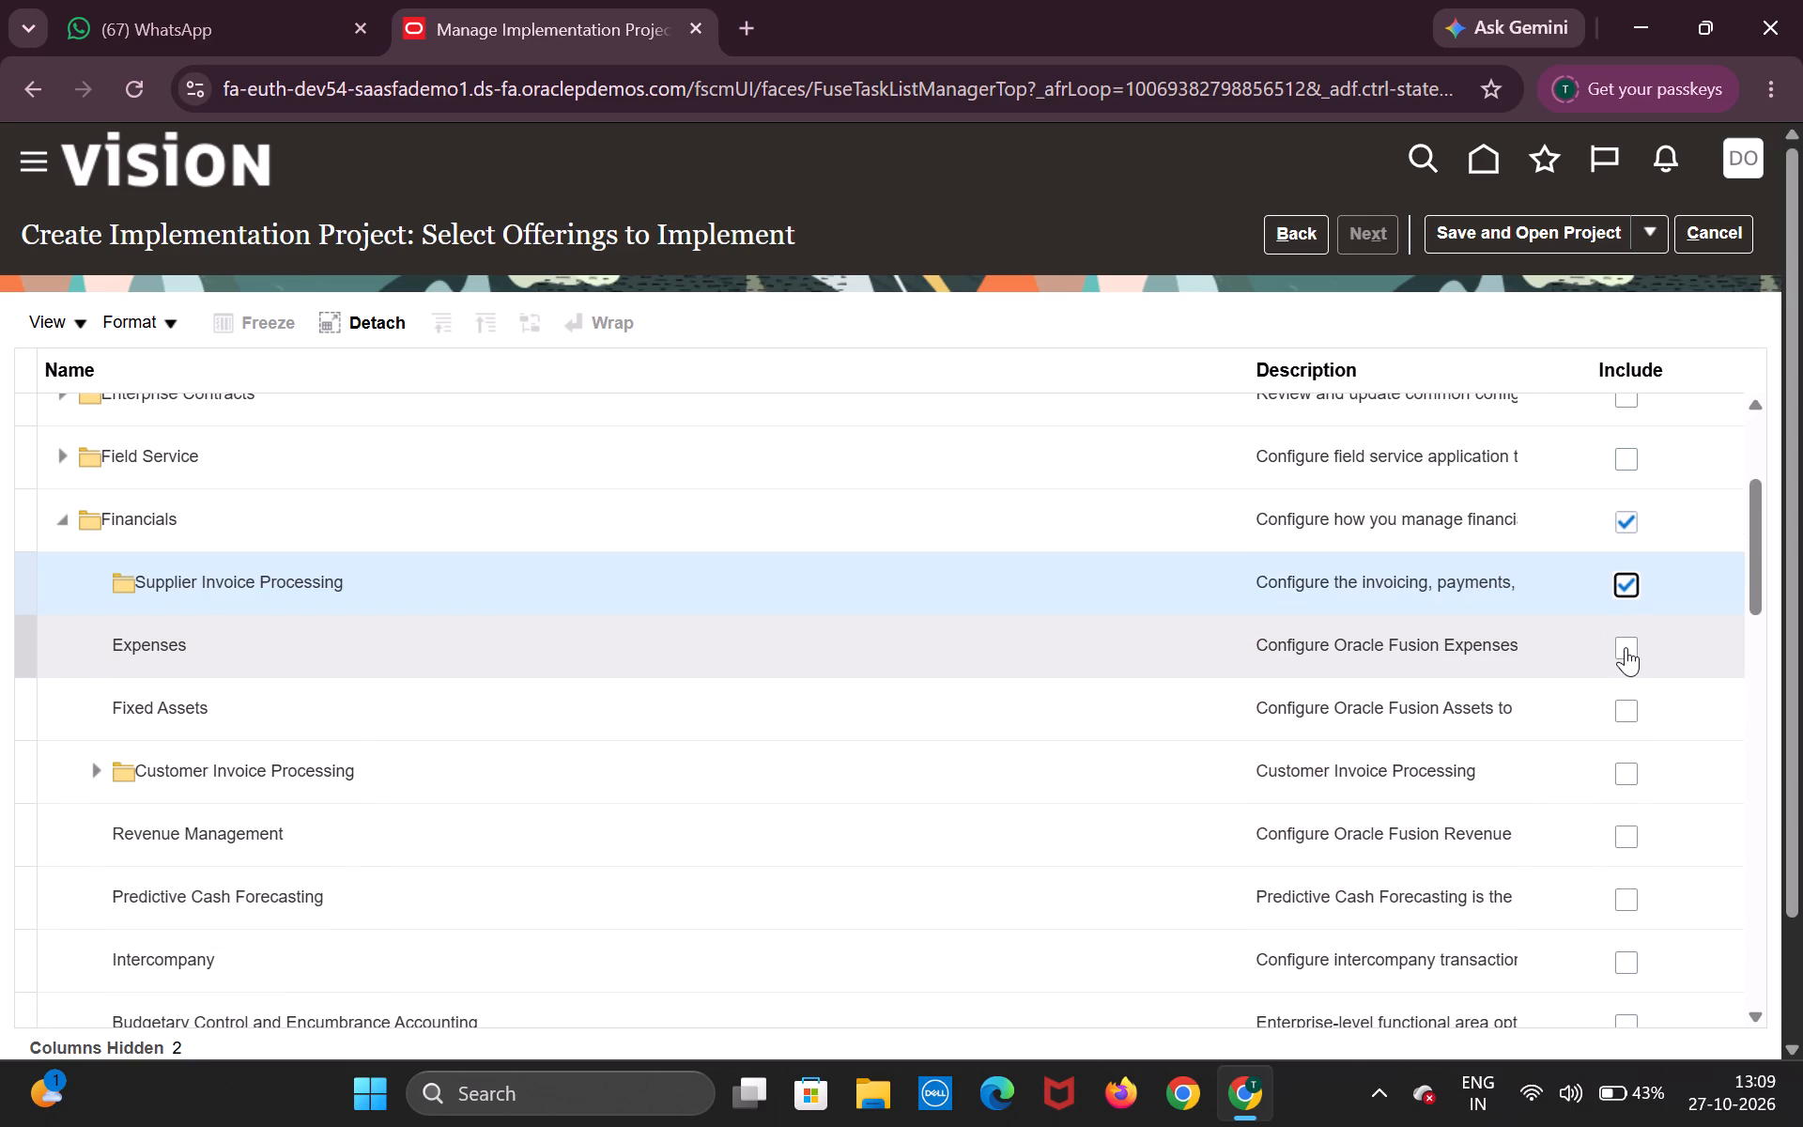
{"action": "left_click", "coordinate": [1626, 647]}
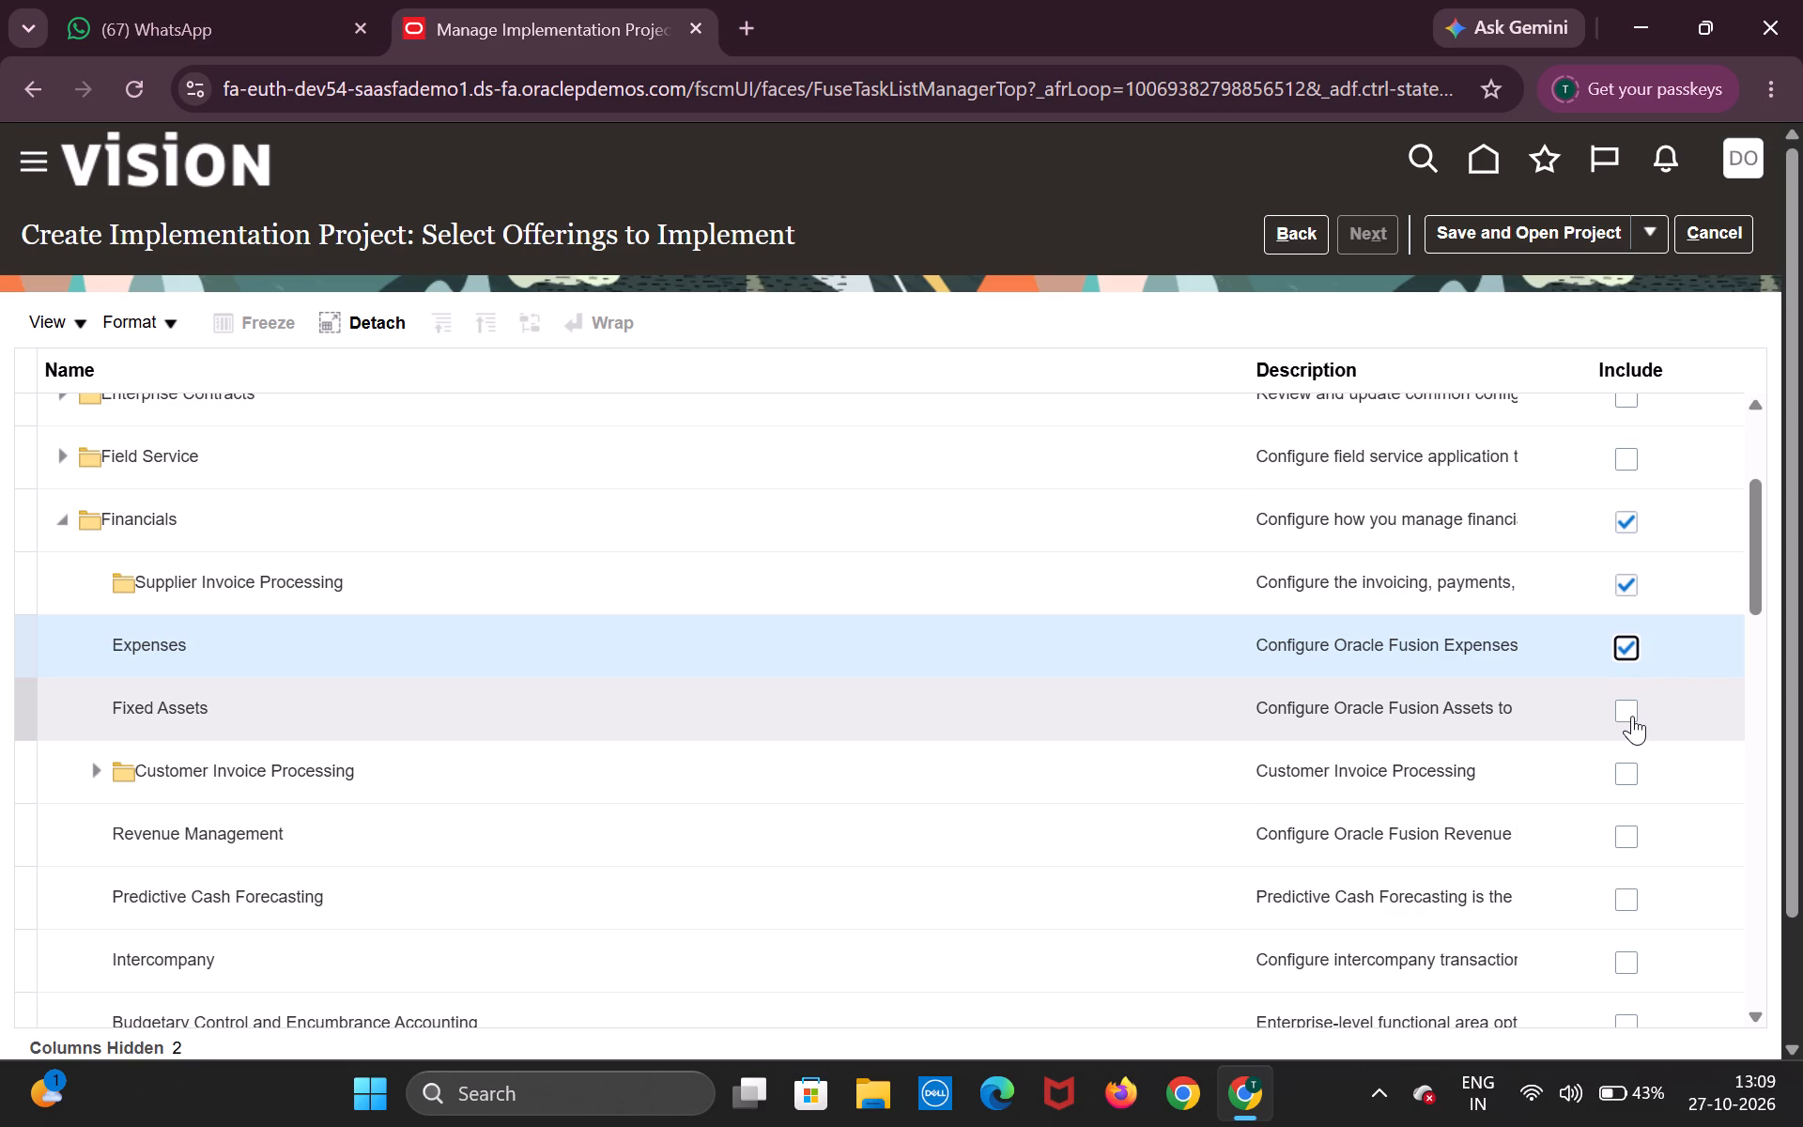
{"action": "left_click", "coordinate": [1632, 716]}
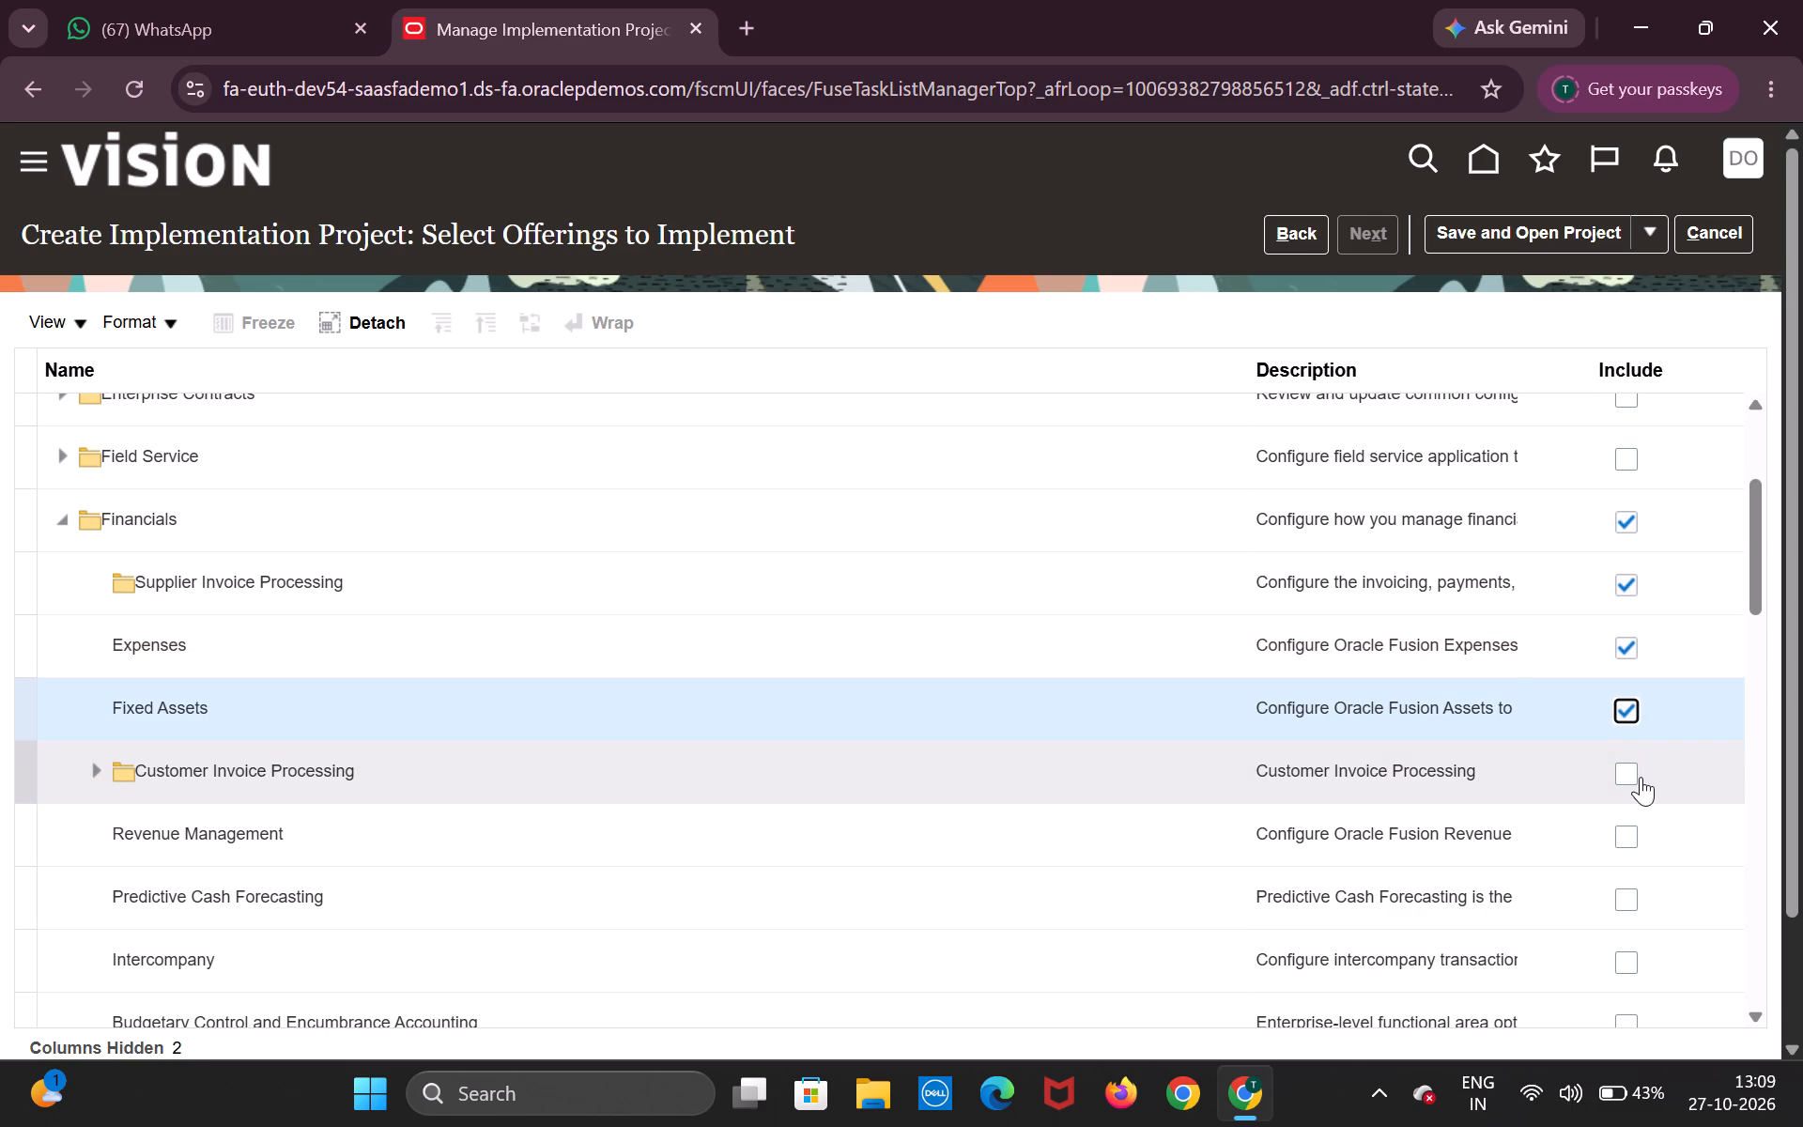
{"action": "left_click", "coordinate": [1635, 777]}
{"action": "scroll", "coordinate": [1635, 776], "scroll_direction": "down", "scroll_amount": 2}
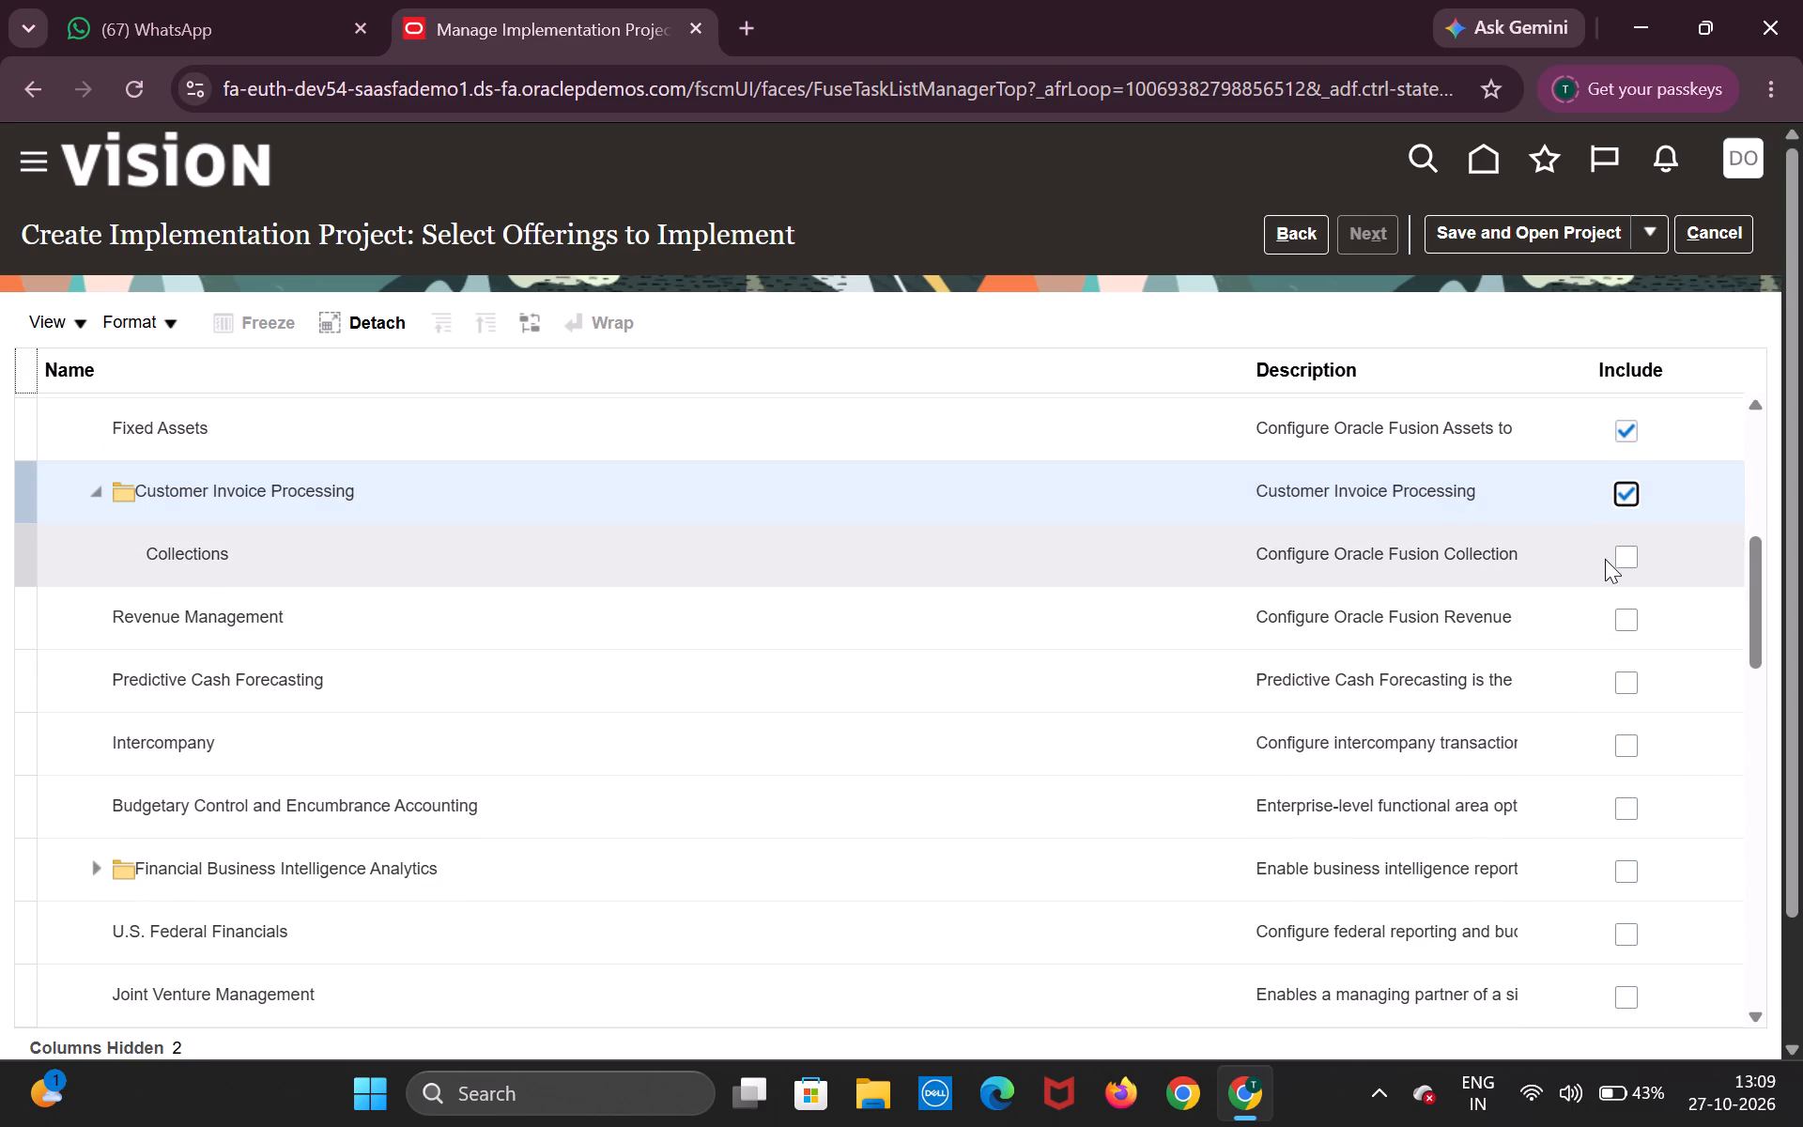
{"action": "left_click", "coordinate": [1627, 560]}
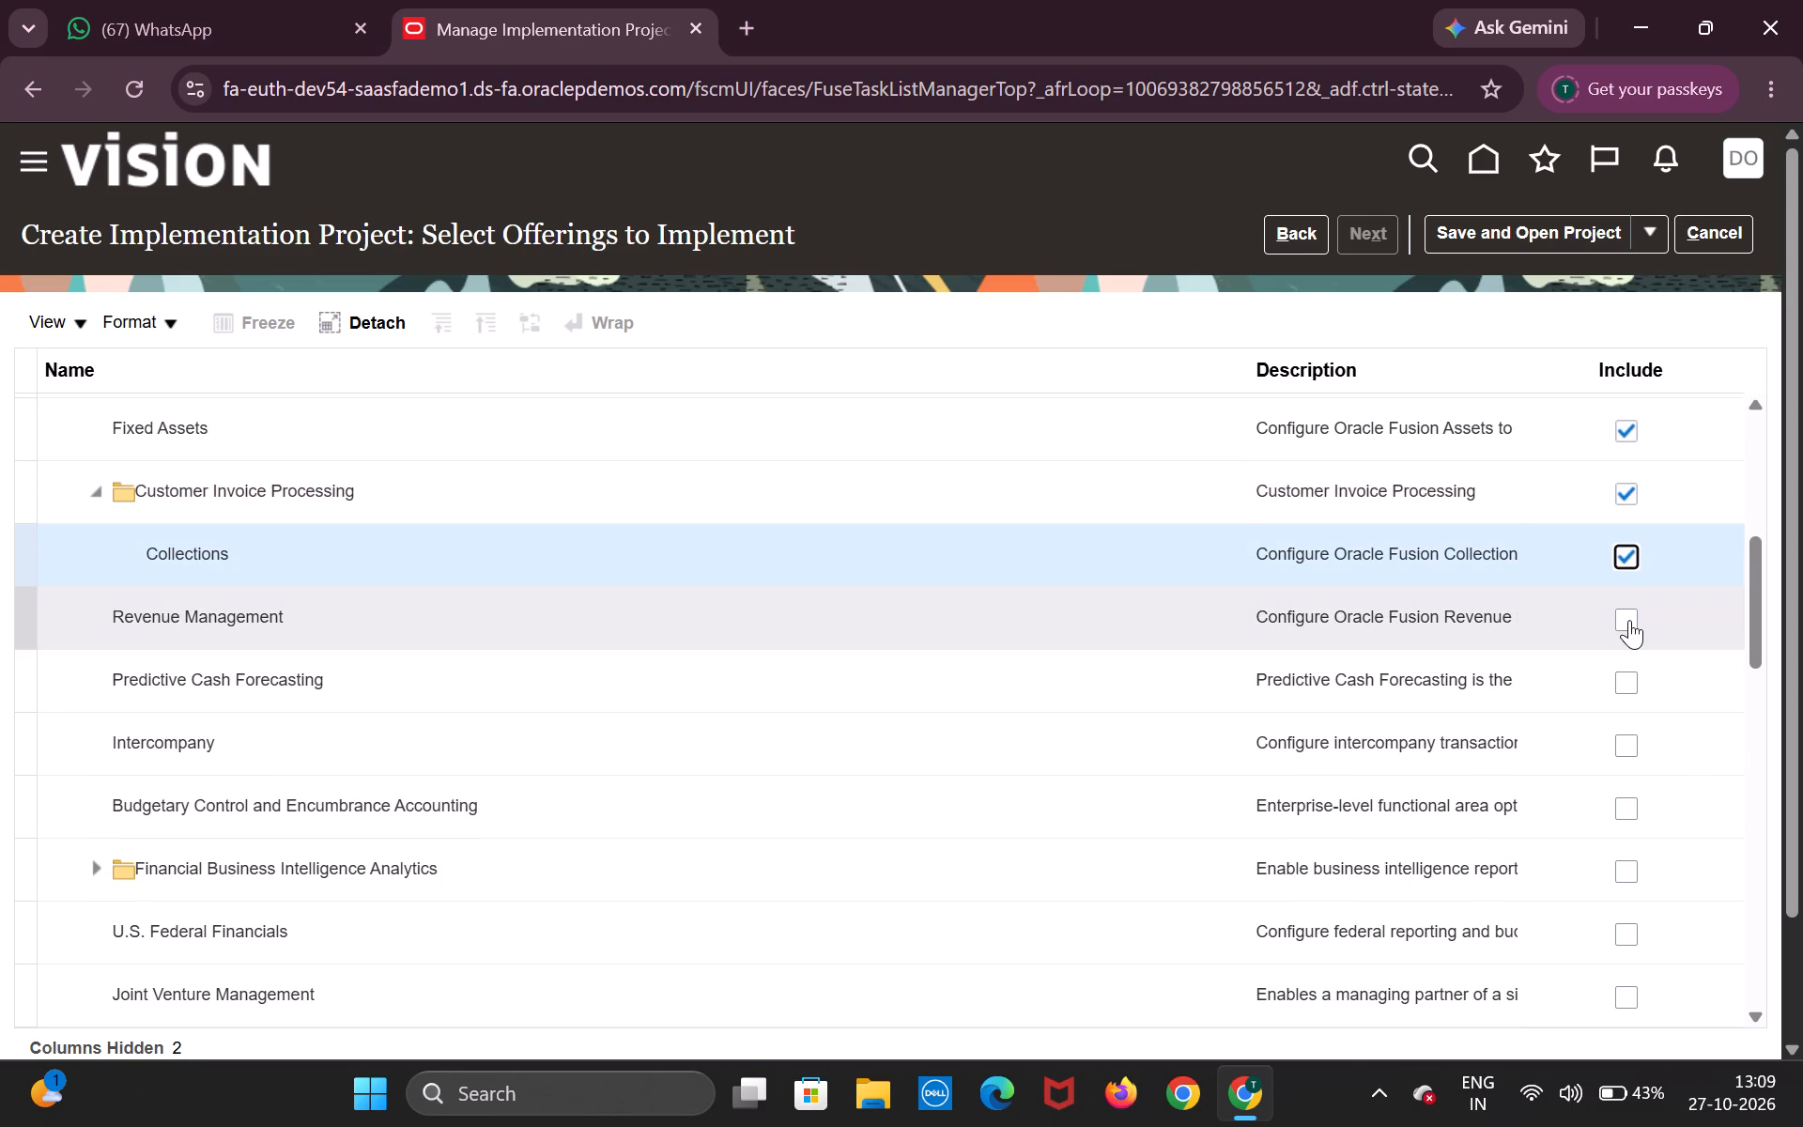
Include Revenue Management, Predictive Cash Forecasting, Intercompany, and Budgetary Control and Encumbrance Accounting under Financials.
{"action": "left_click", "coordinate": [1629, 620]}
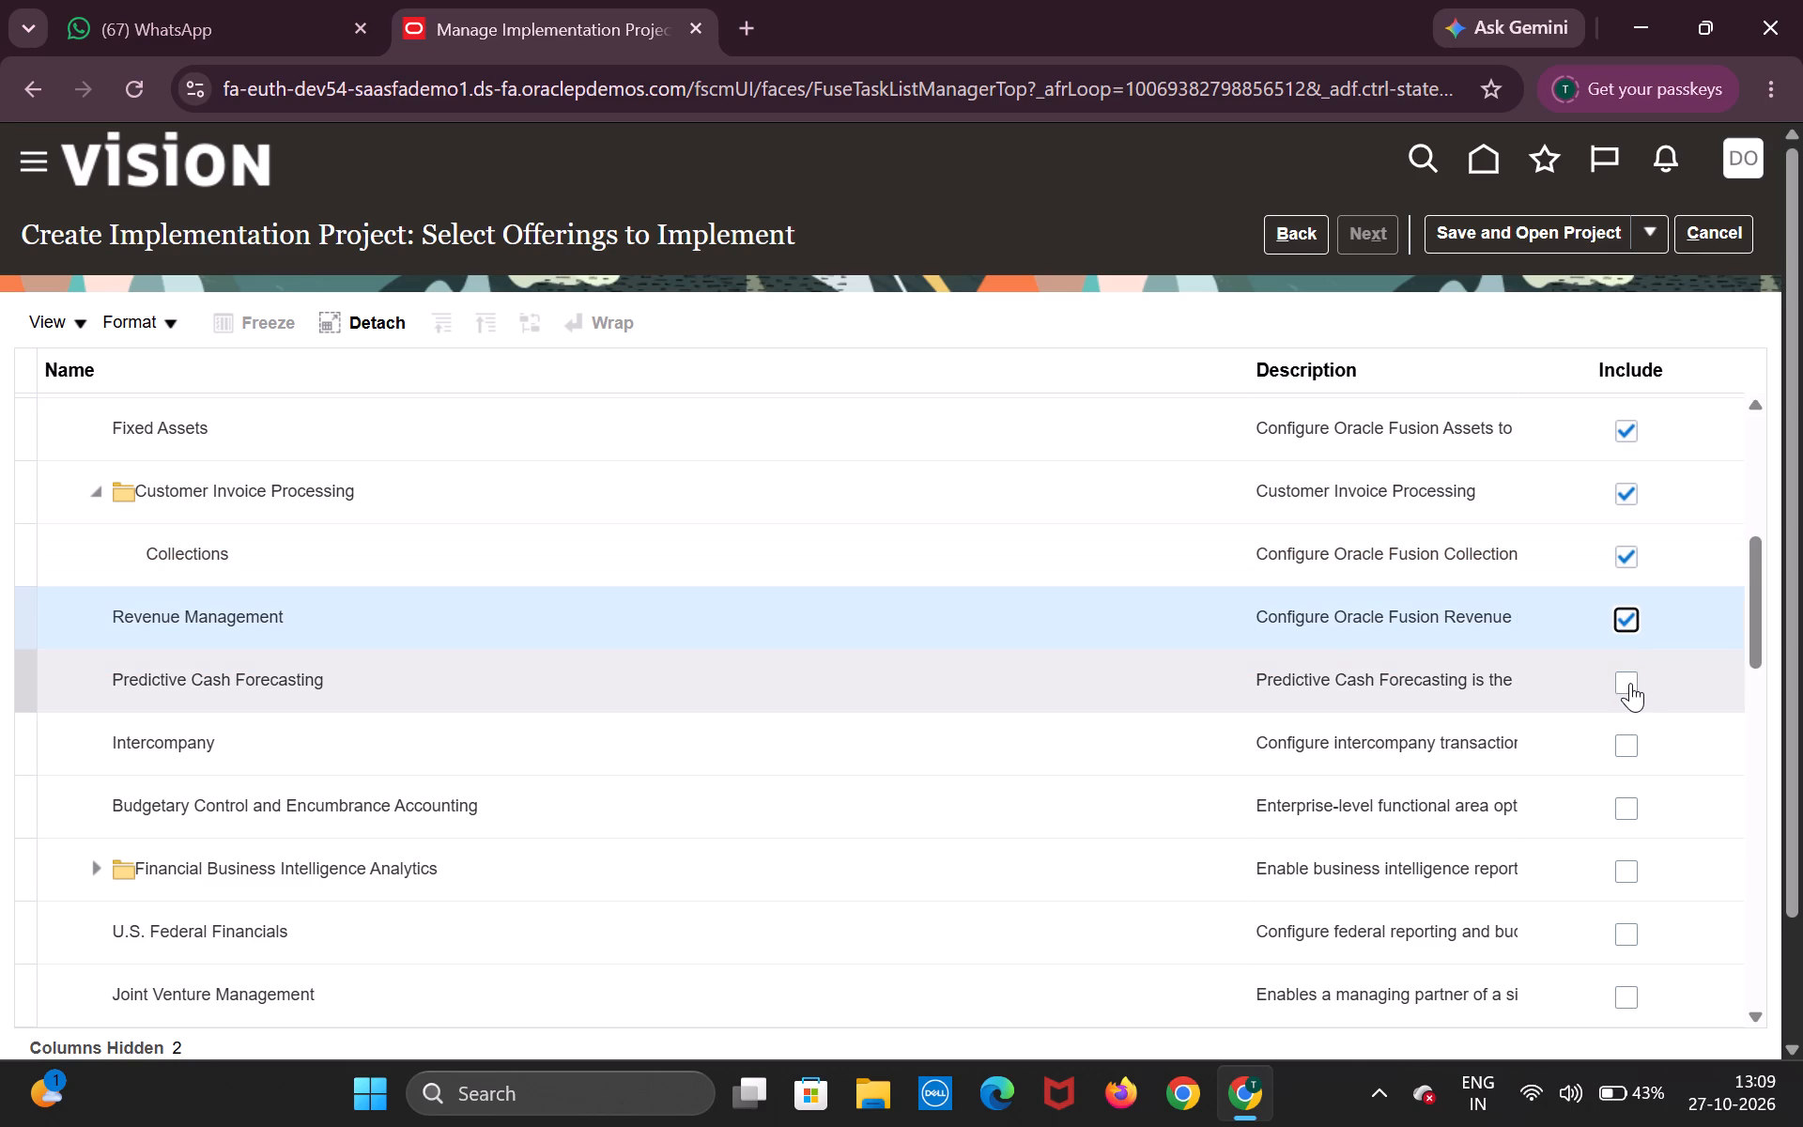
{"action": "left_click", "coordinate": [1630, 683]}
{"action": "left_click", "coordinate": [1632, 748]}
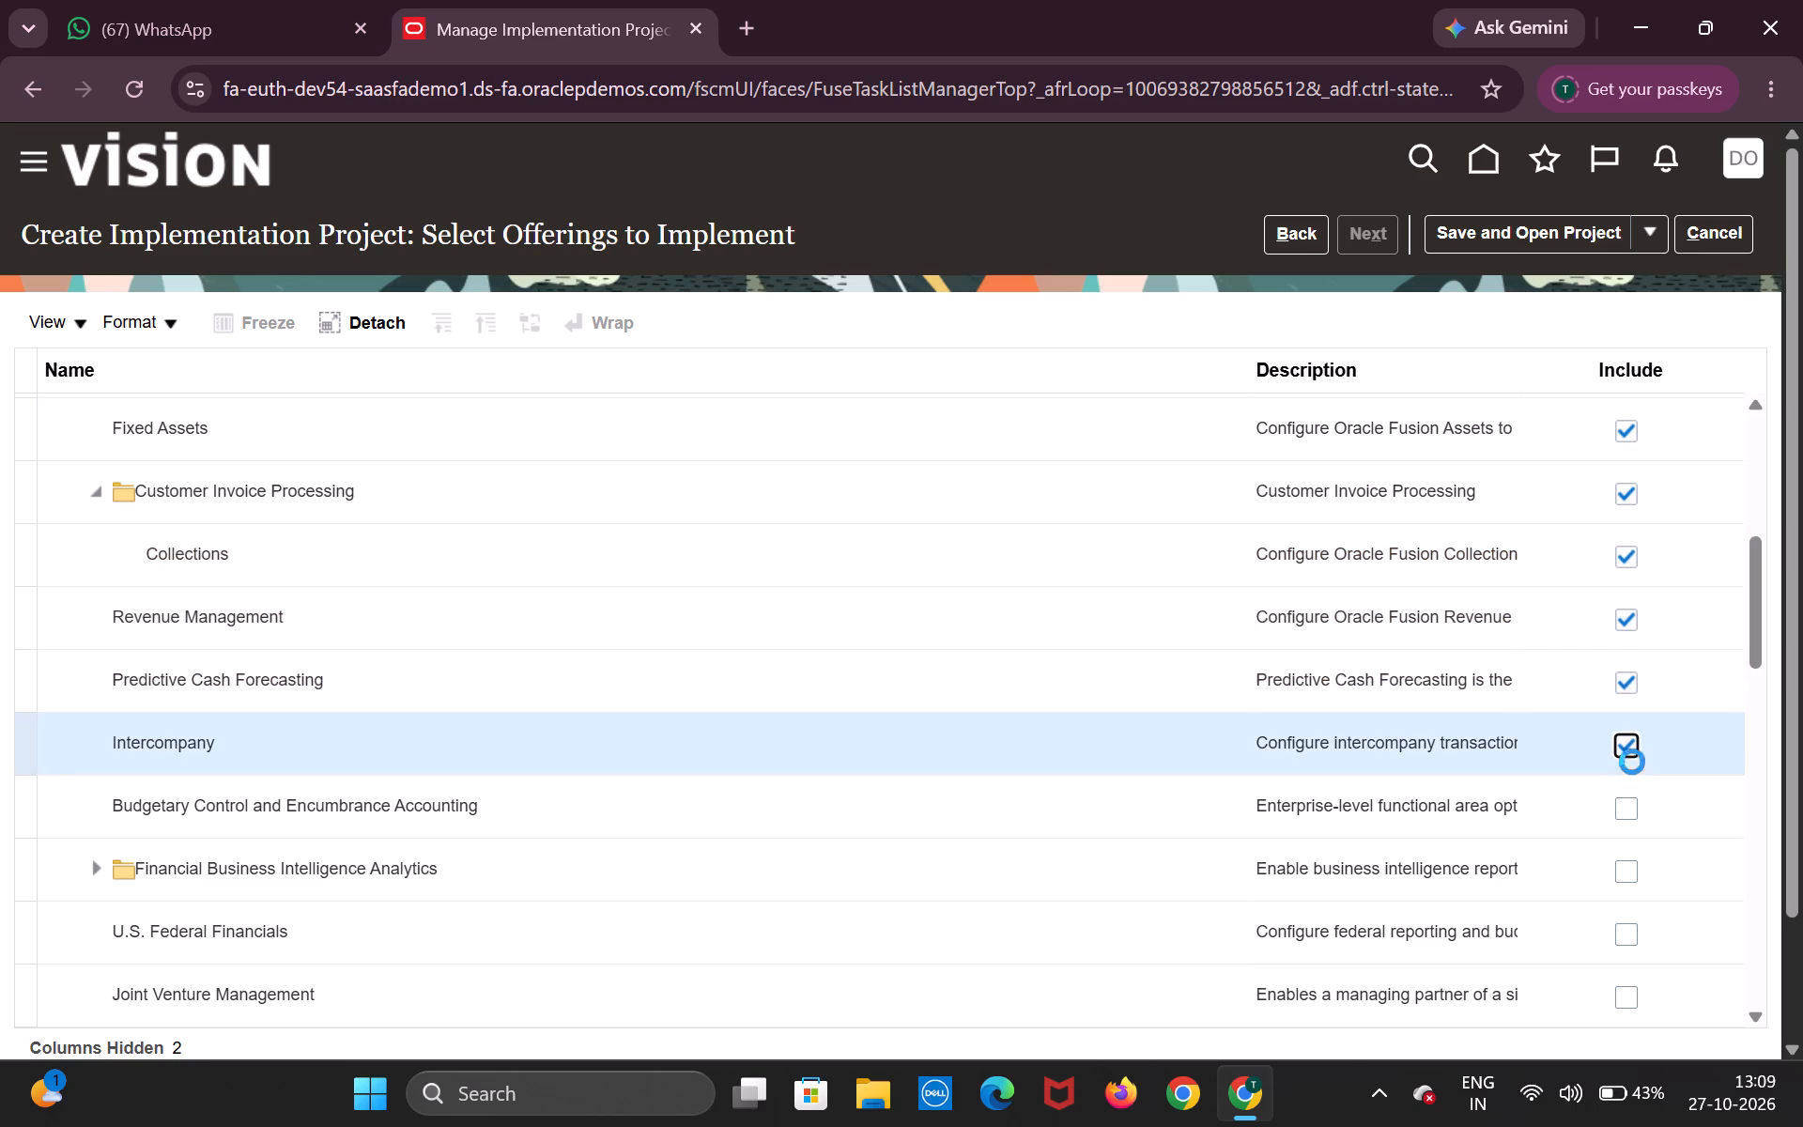
{"action": "left_click", "coordinate": [1630, 815]}
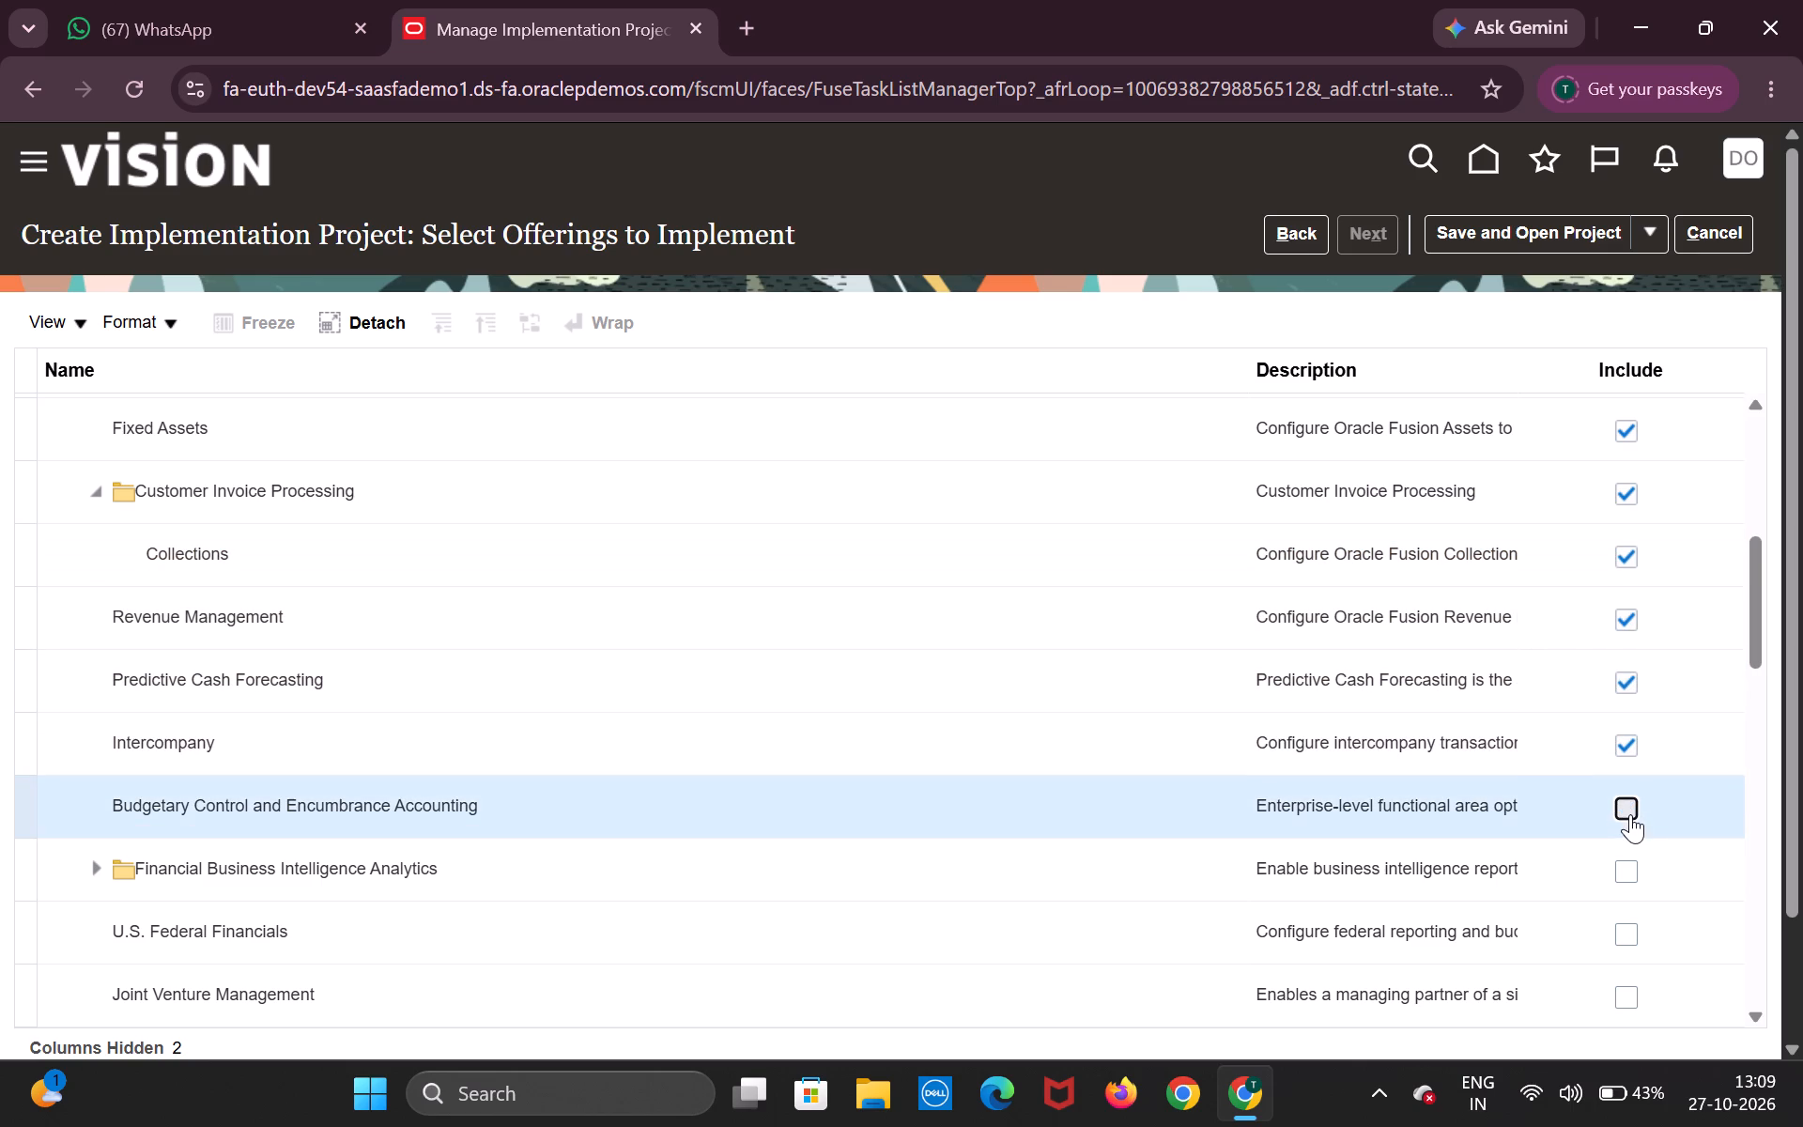
Include Financial Business Intelligence Analytics with its Profitability, Fixed Assets, General Ledger, Accounts Payable and Employee Expenses analytics.
{"action": "scroll", "coordinate": [1634, 811], "scroll_direction": "down", "scroll_amount": 4}
{"action": "scroll", "coordinate": [1636, 811], "scroll_direction": "up", "scroll_amount": 3}
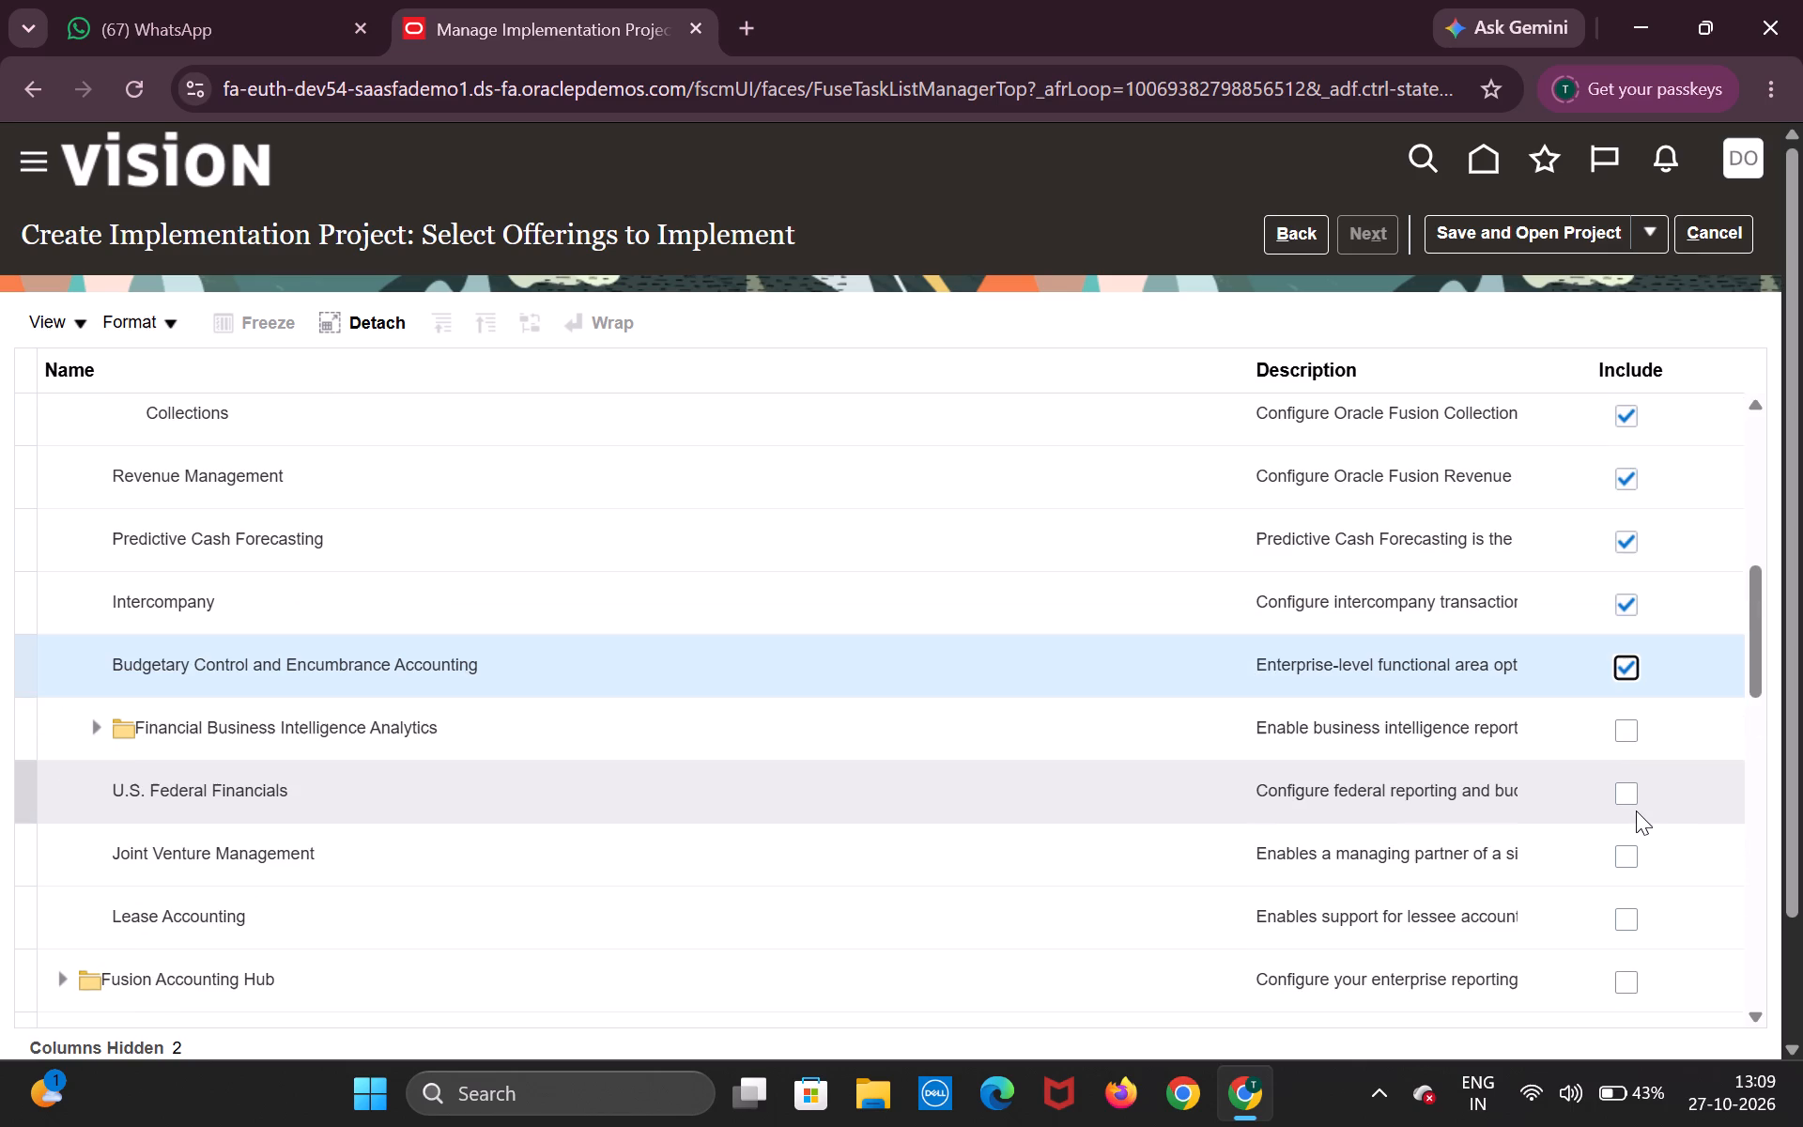
{"action": "left_click", "coordinate": [1621, 724]}
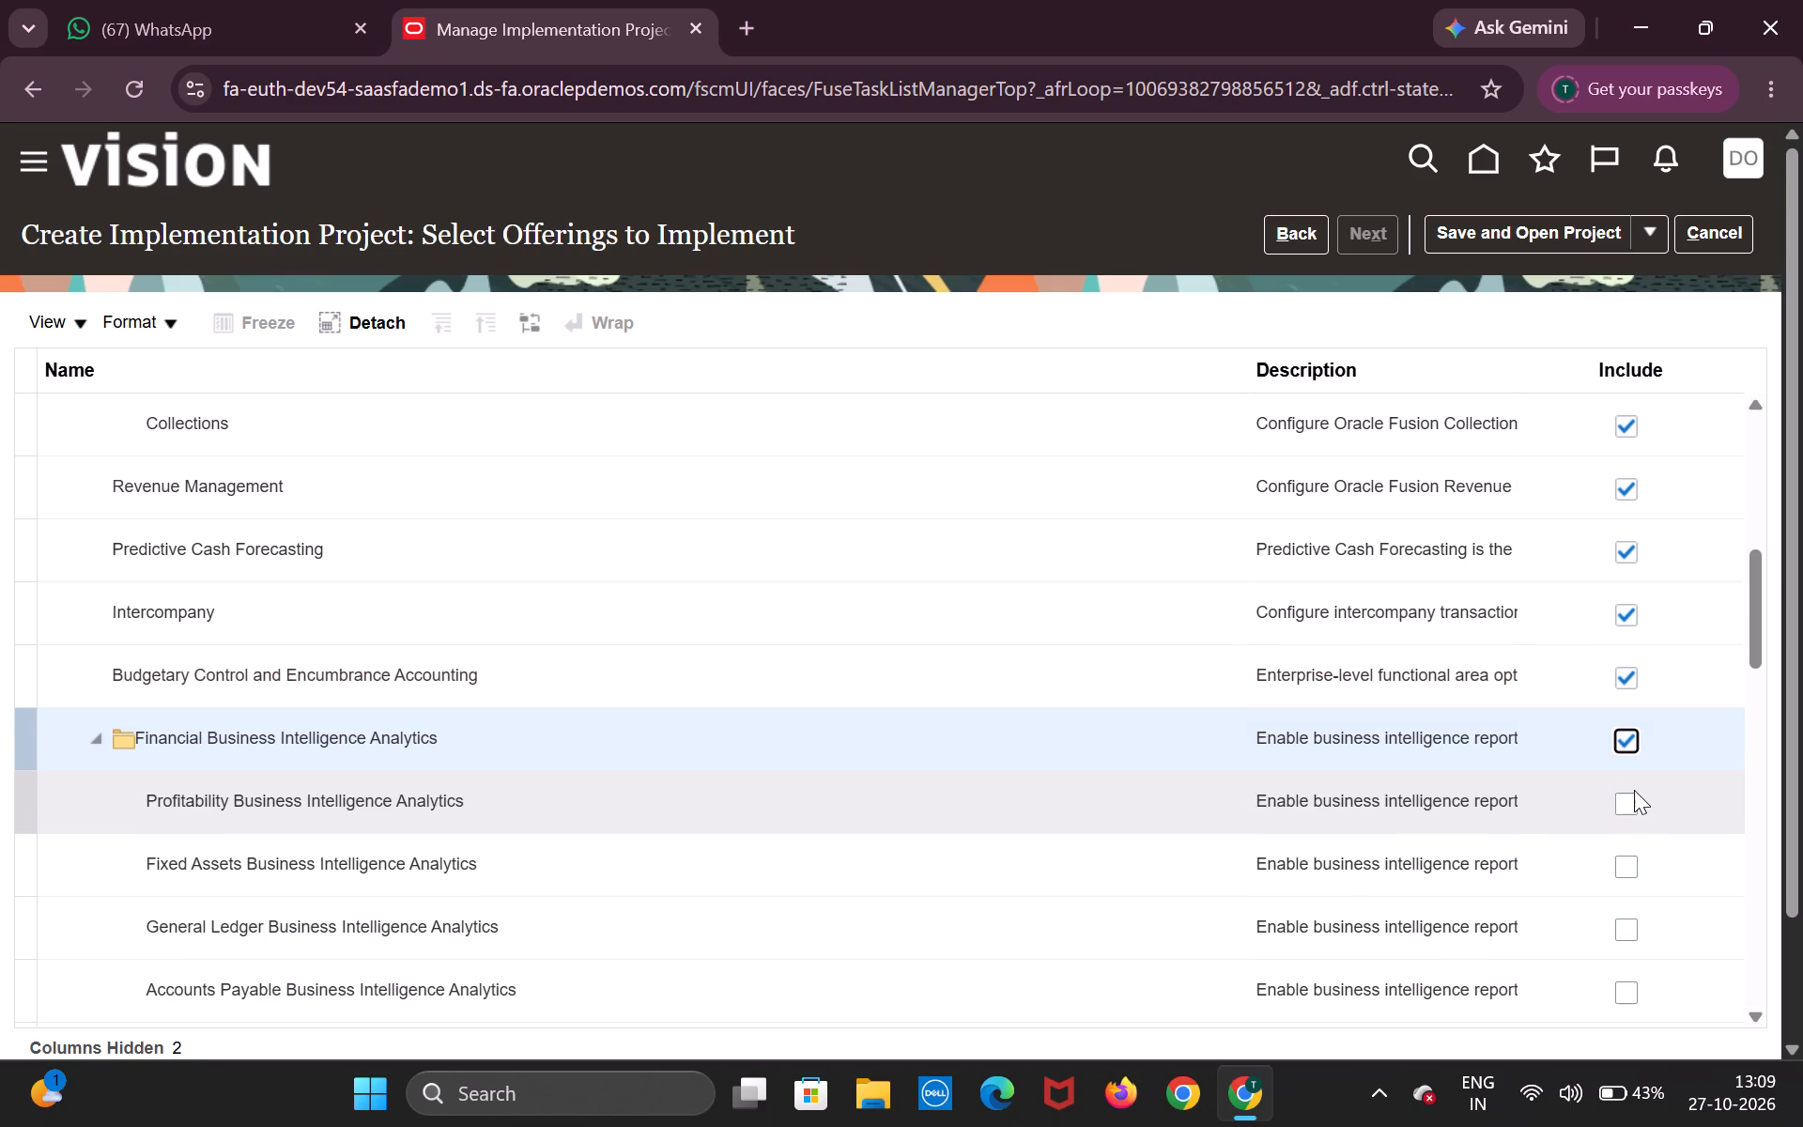
{"action": "left_click", "coordinate": [1634, 798]}
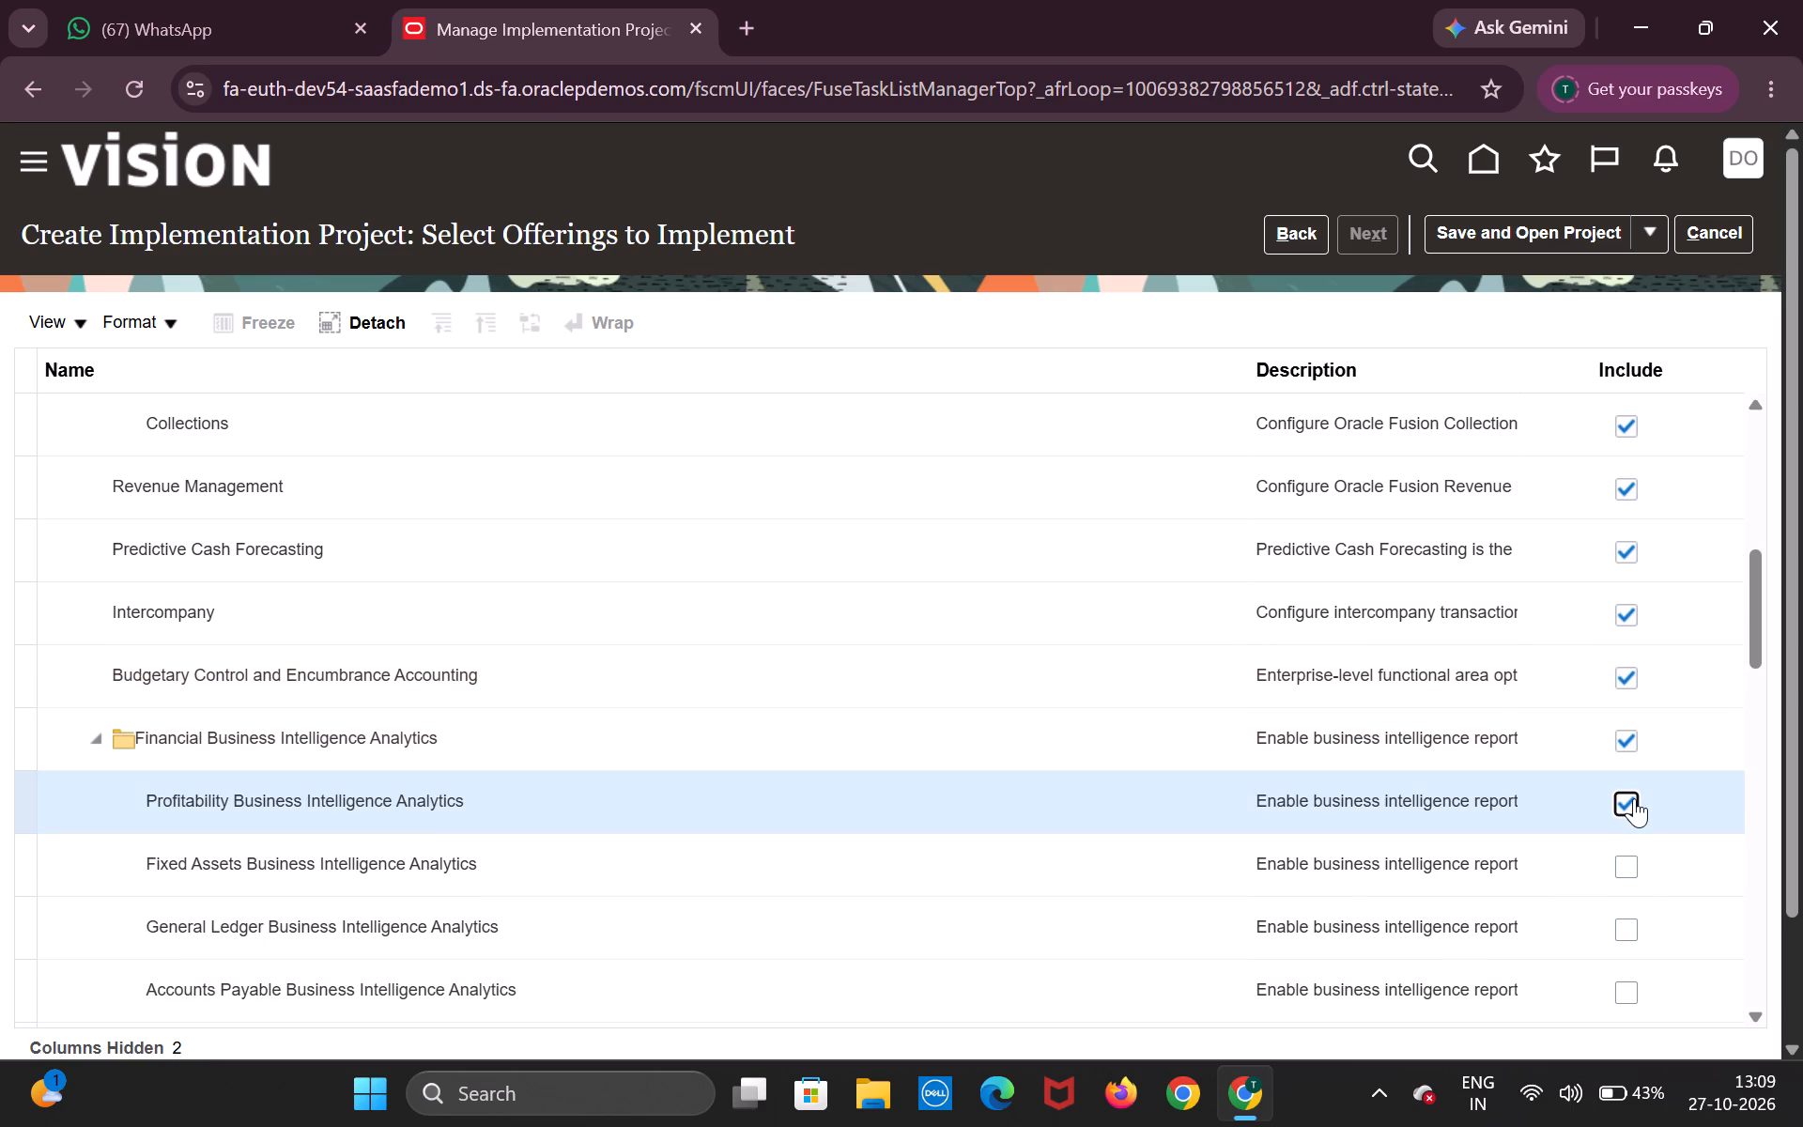
{"action": "left_click", "coordinate": [1632, 870]}
{"action": "scroll", "coordinate": [1632, 870], "scroll_direction": "down", "scroll_amount": 2}
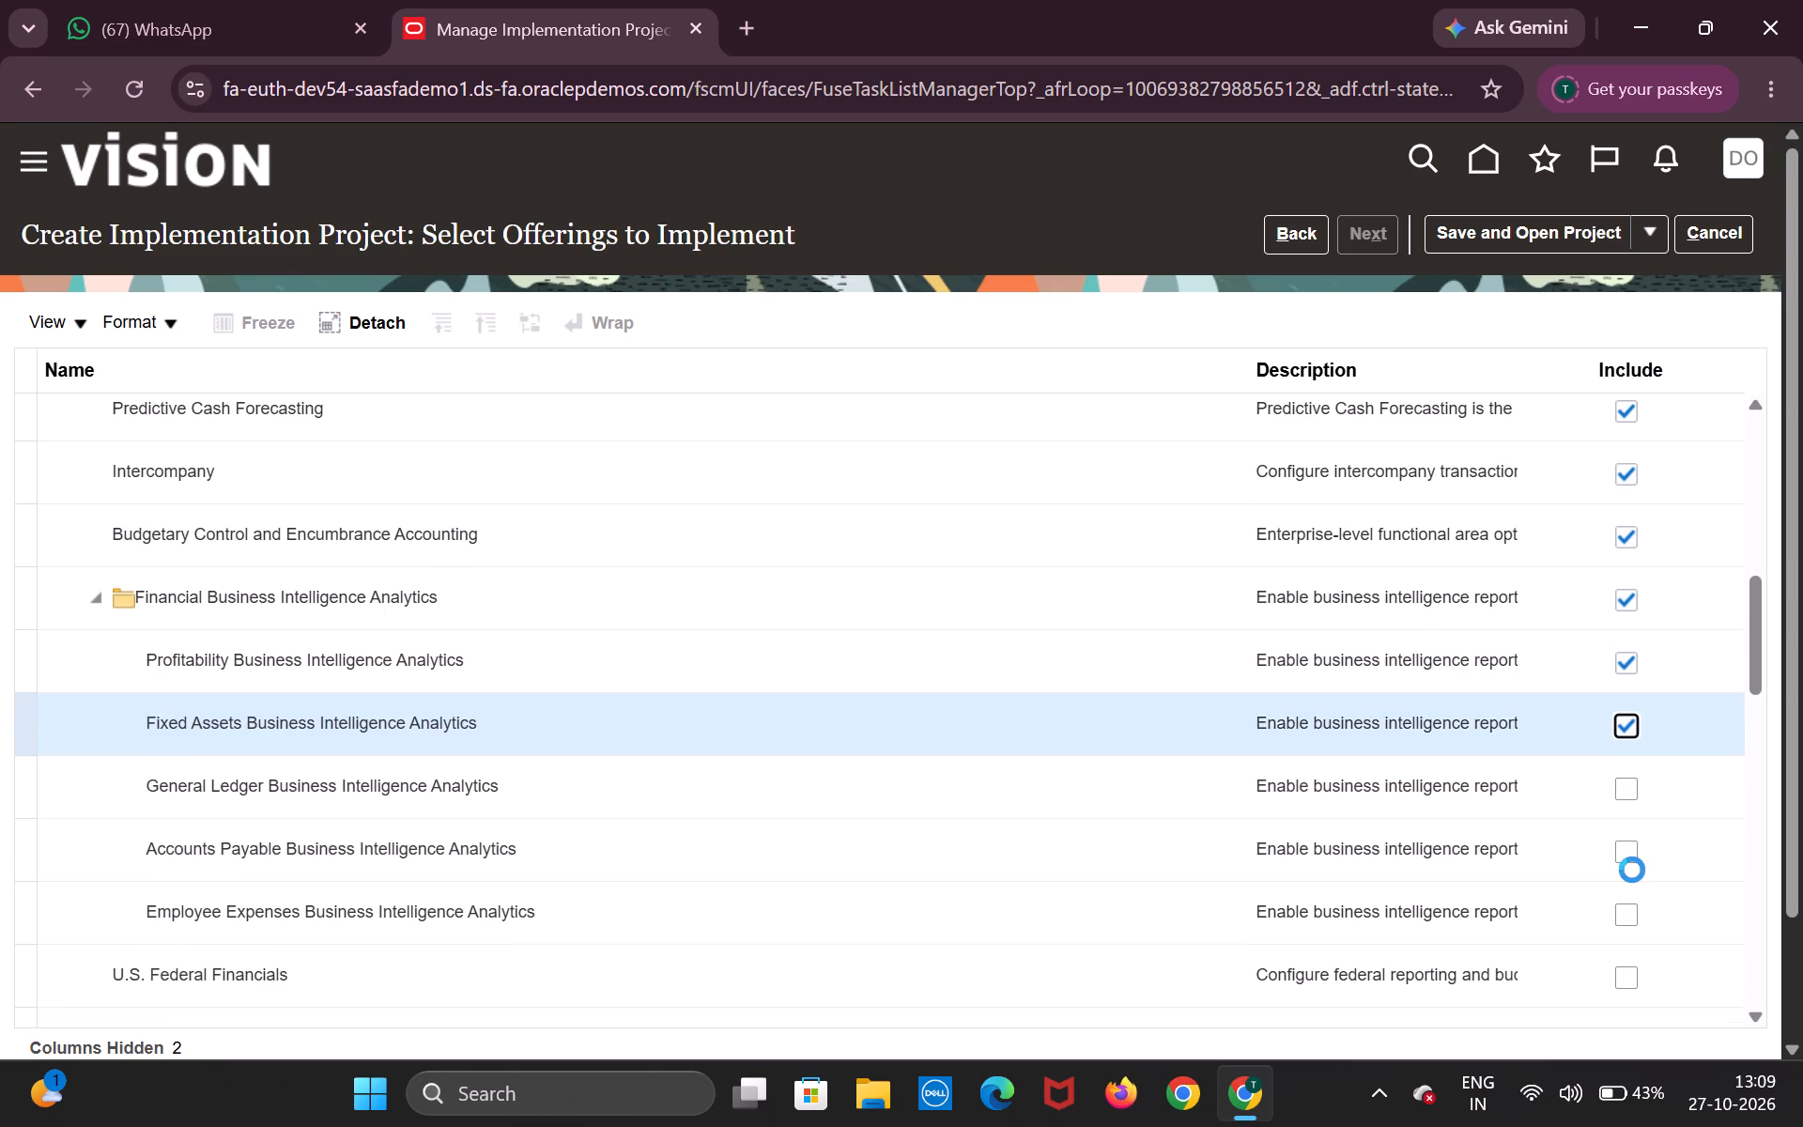
{"action": "left_click", "coordinate": [1627, 656]}
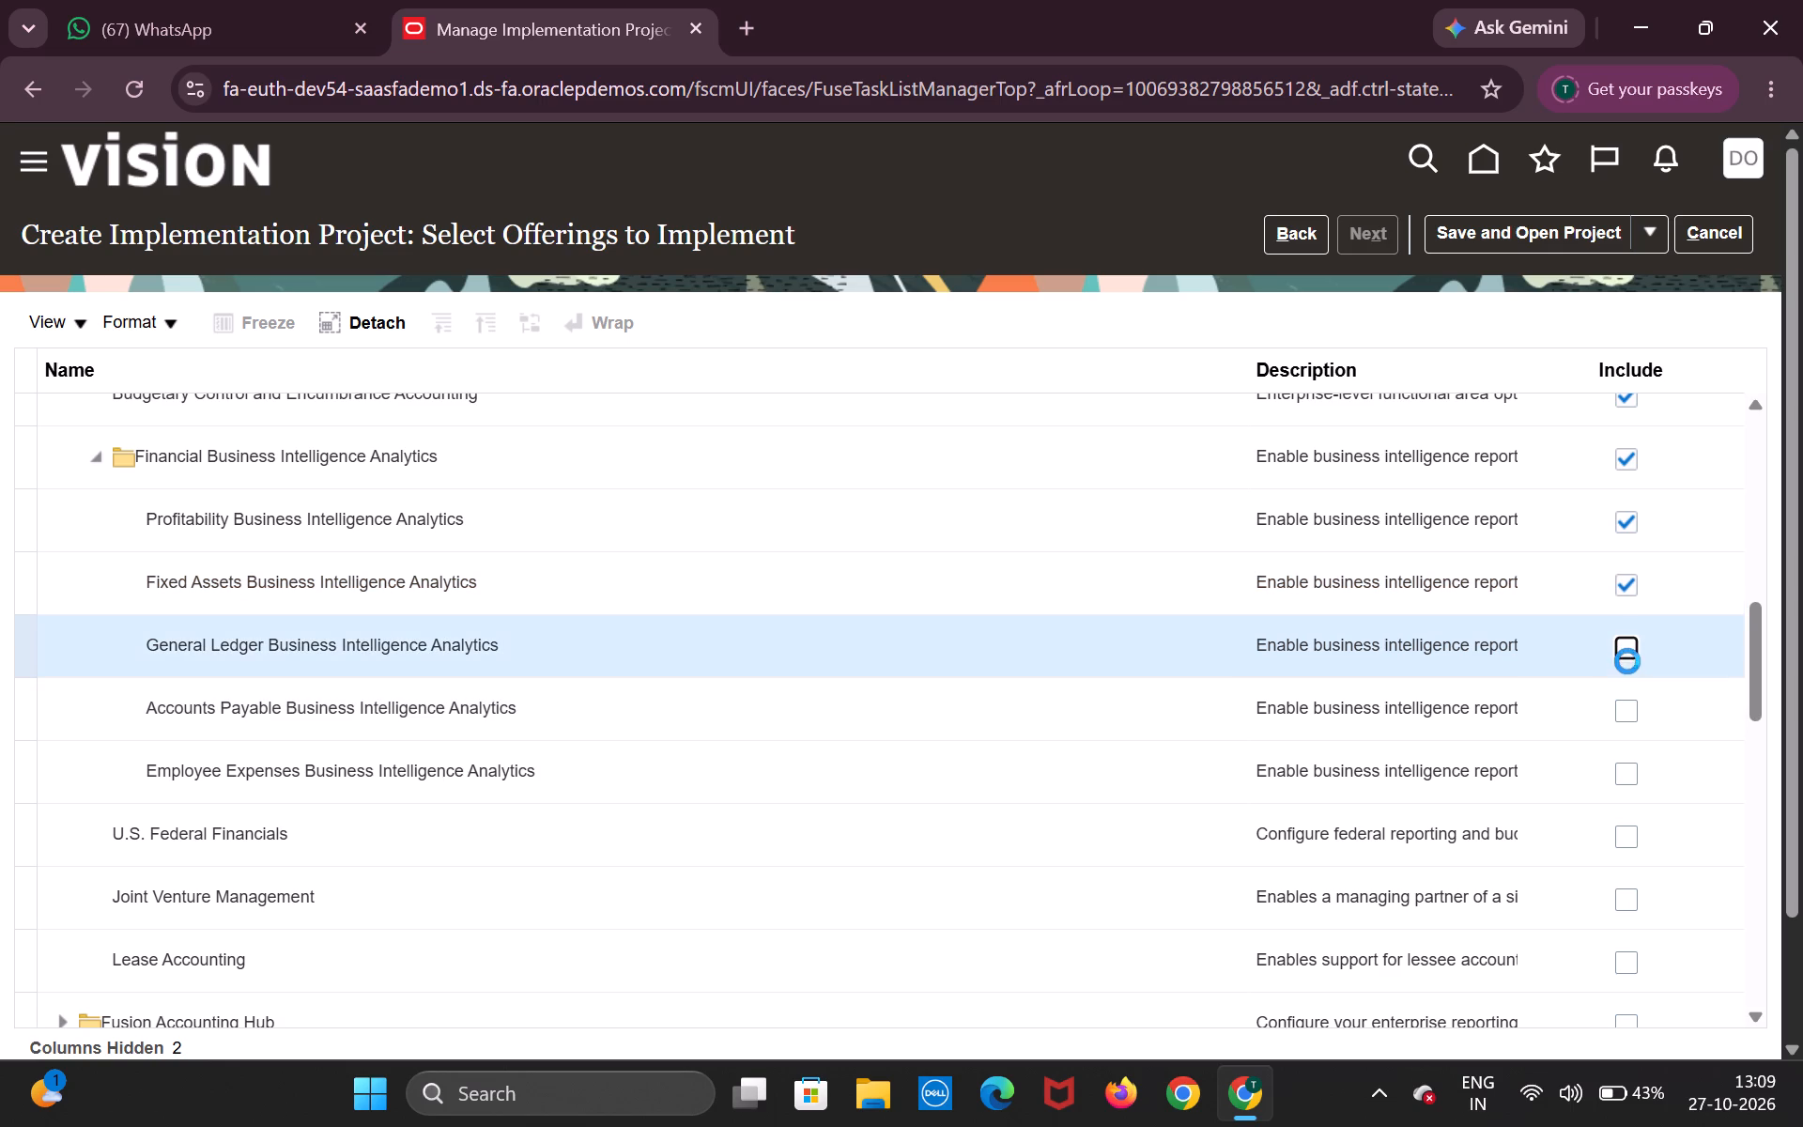
{"action": "left_click", "coordinate": [1626, 651]}
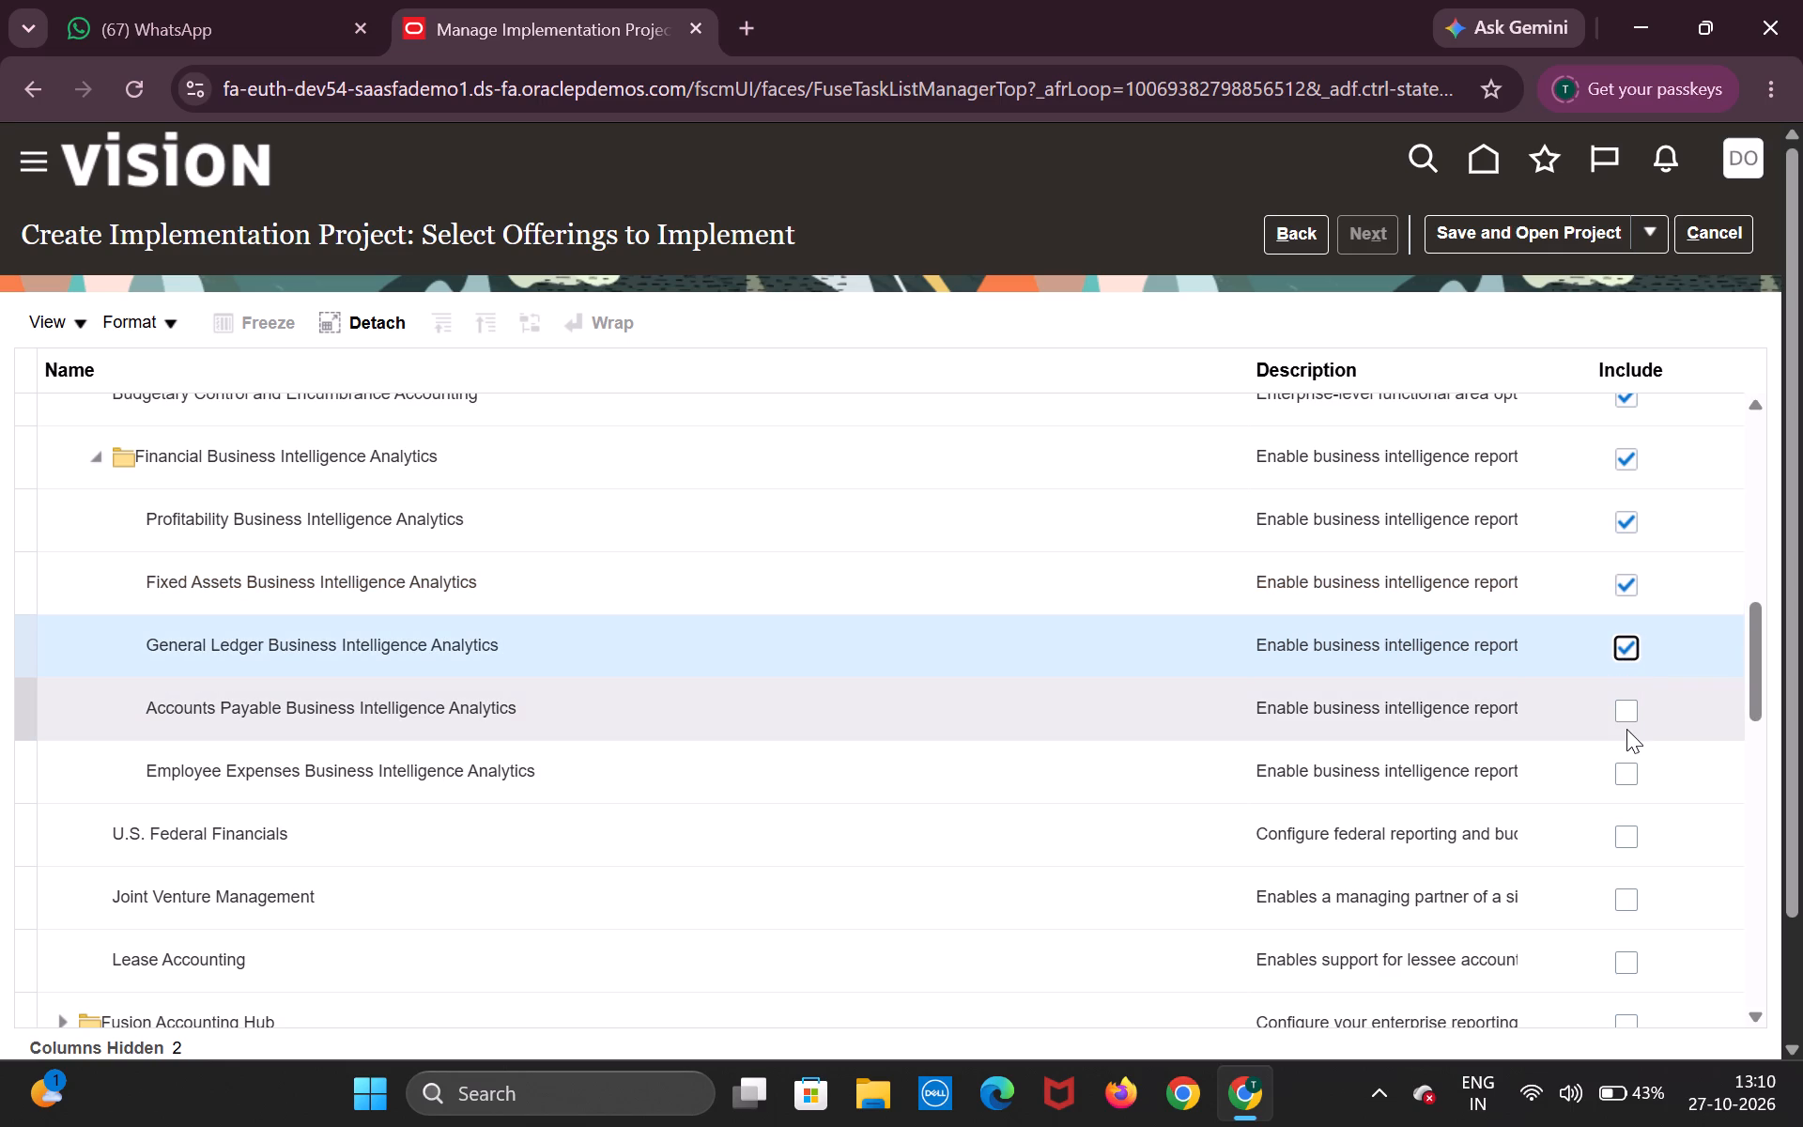
{"action": "left_click", "coordinate": [1625, 709]}
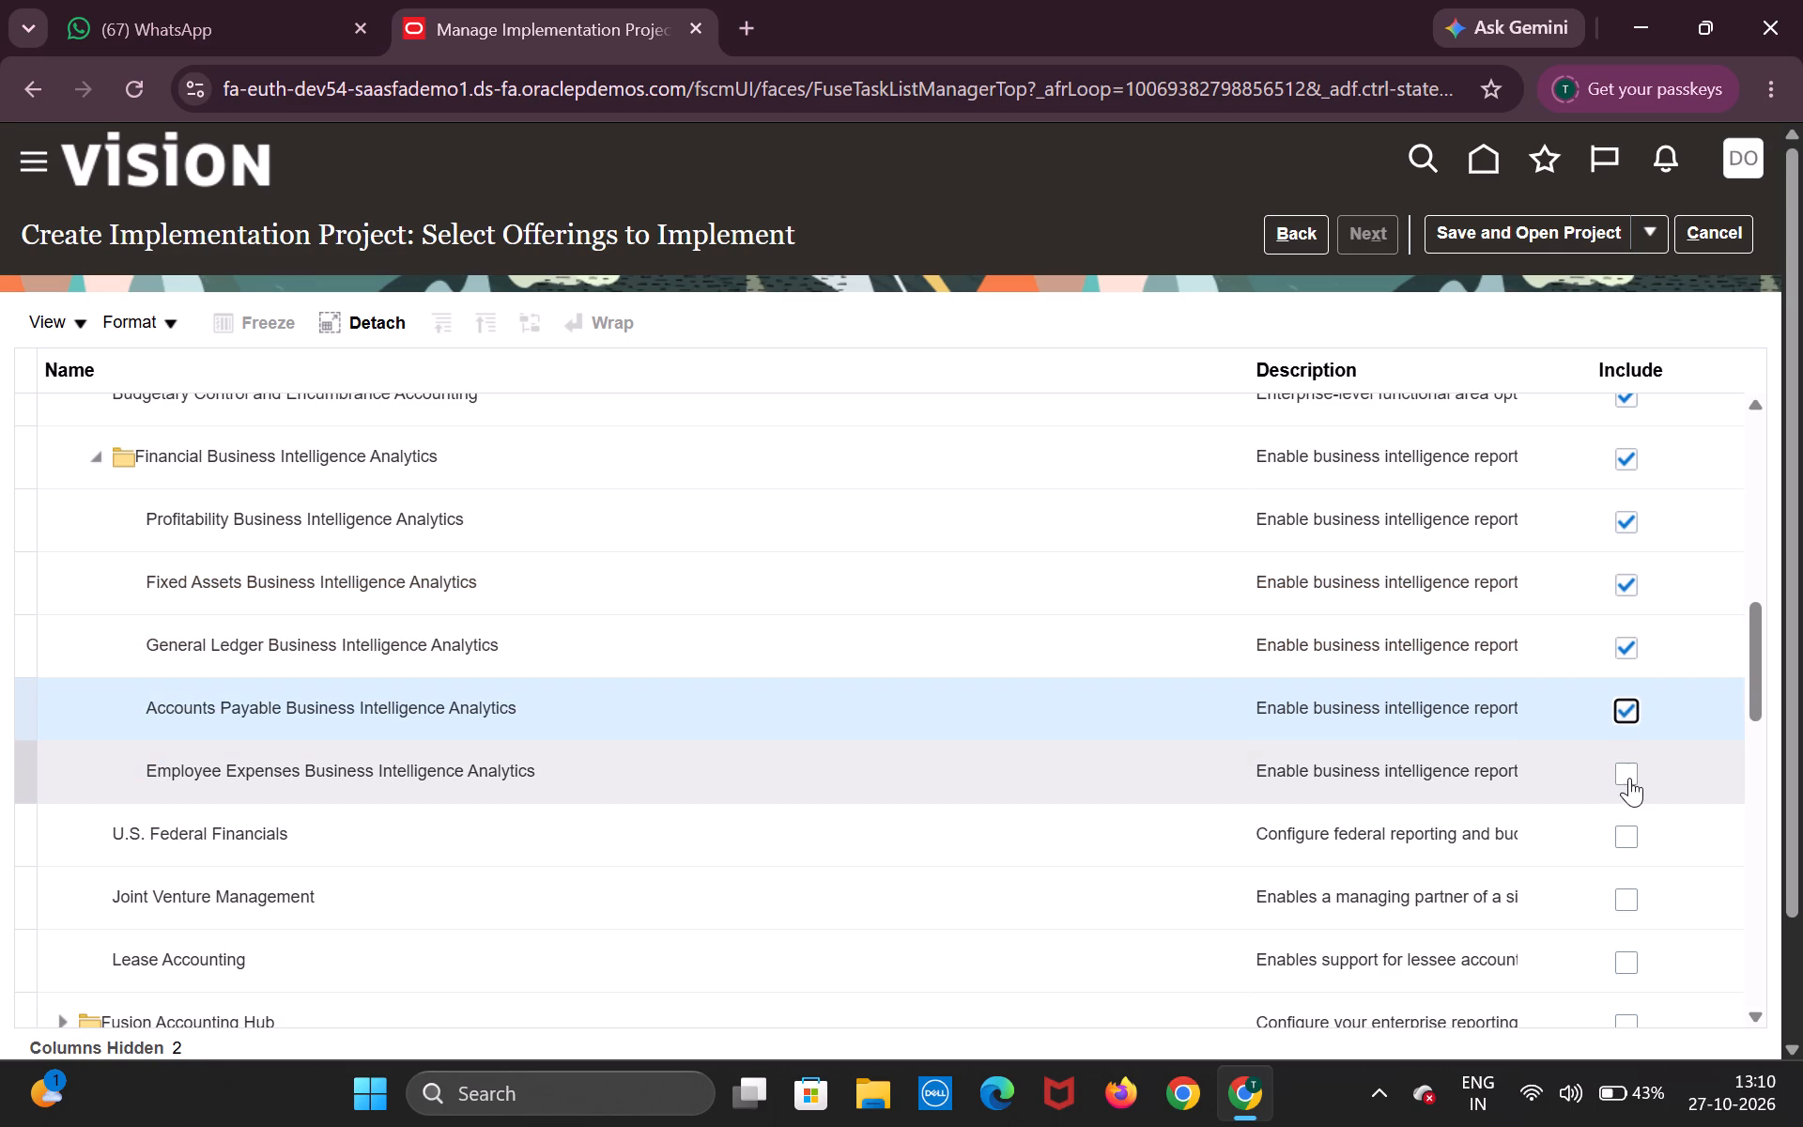
{"action": "left_click", "coordinate": [1629, 777]}
Include the remaining Financials options: U.S. Federal Financials, Joint Venture Management and Lease Accounting.
{"action": "left_click", "coordinate": [1626, 826]}
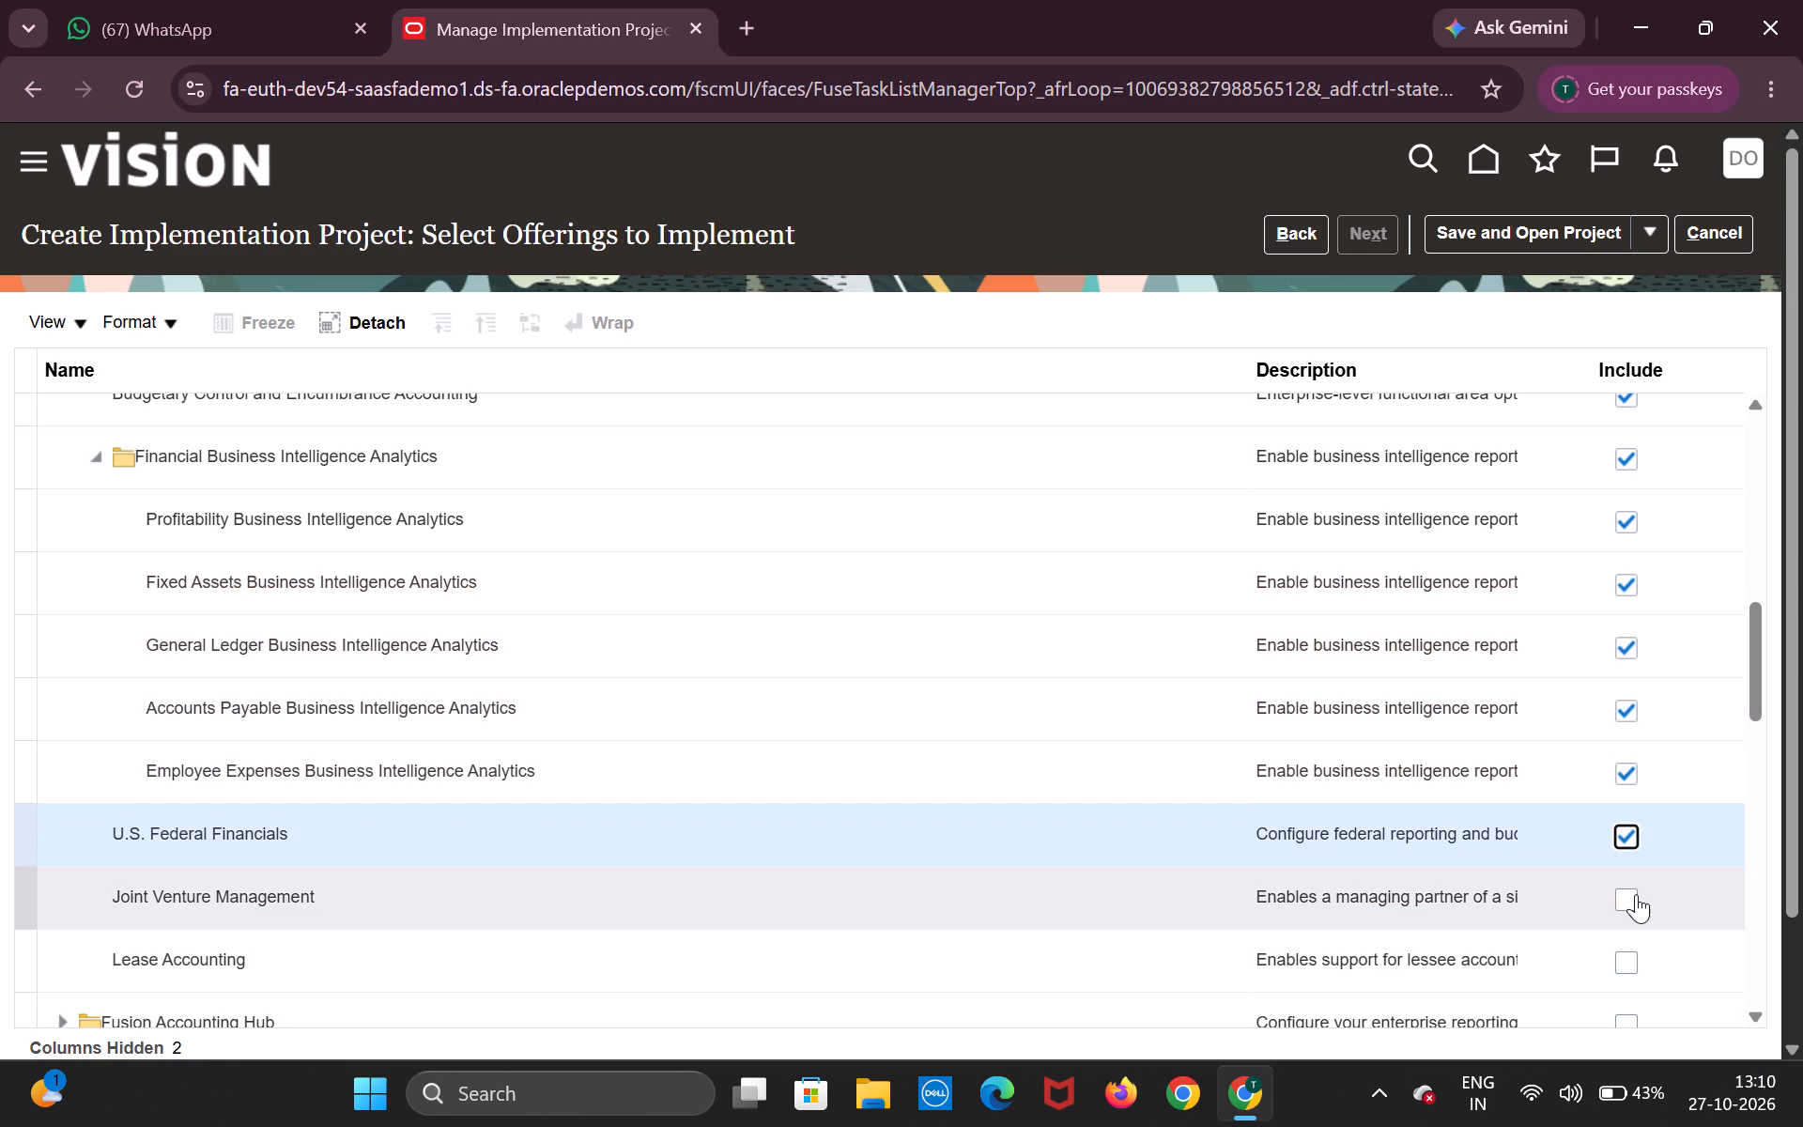
{"action": "left_click", "coordinate": [1635, 896]}
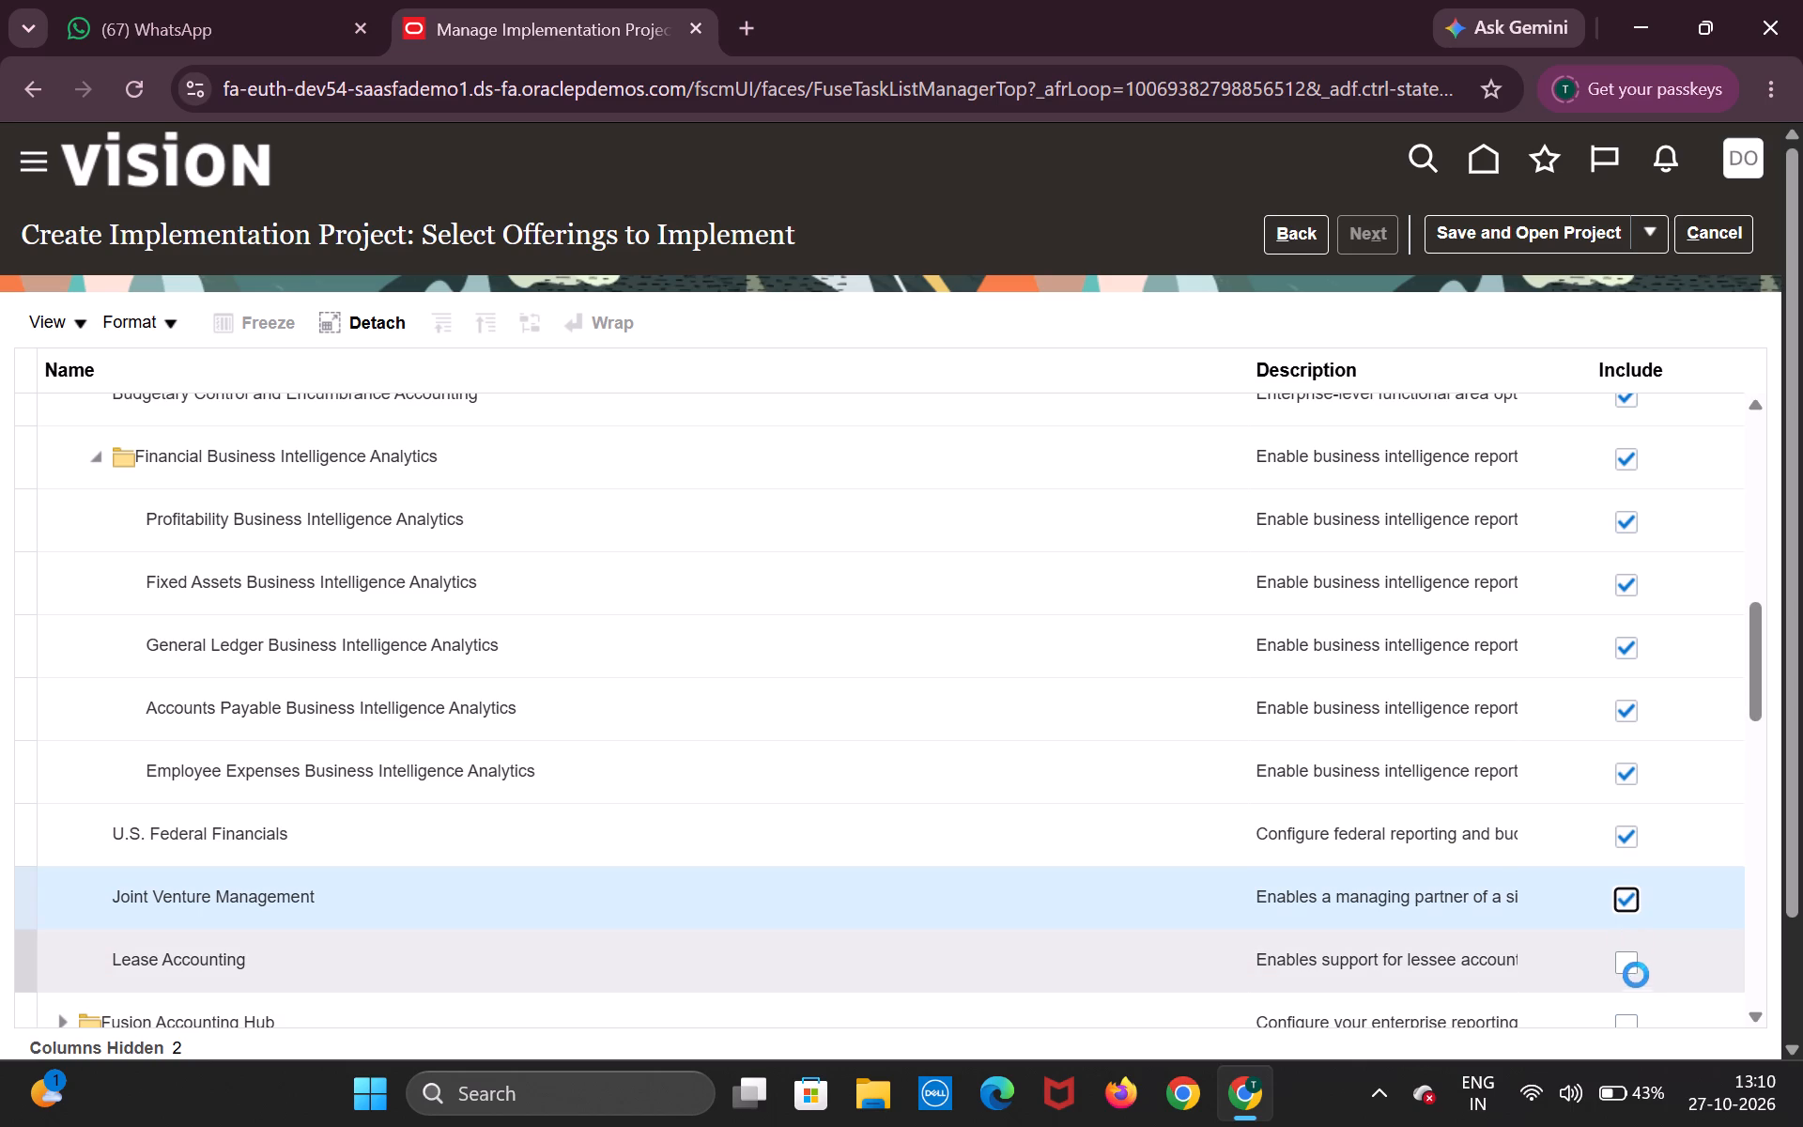
{"action": "left_click", "coordinate": [1619, 959]}
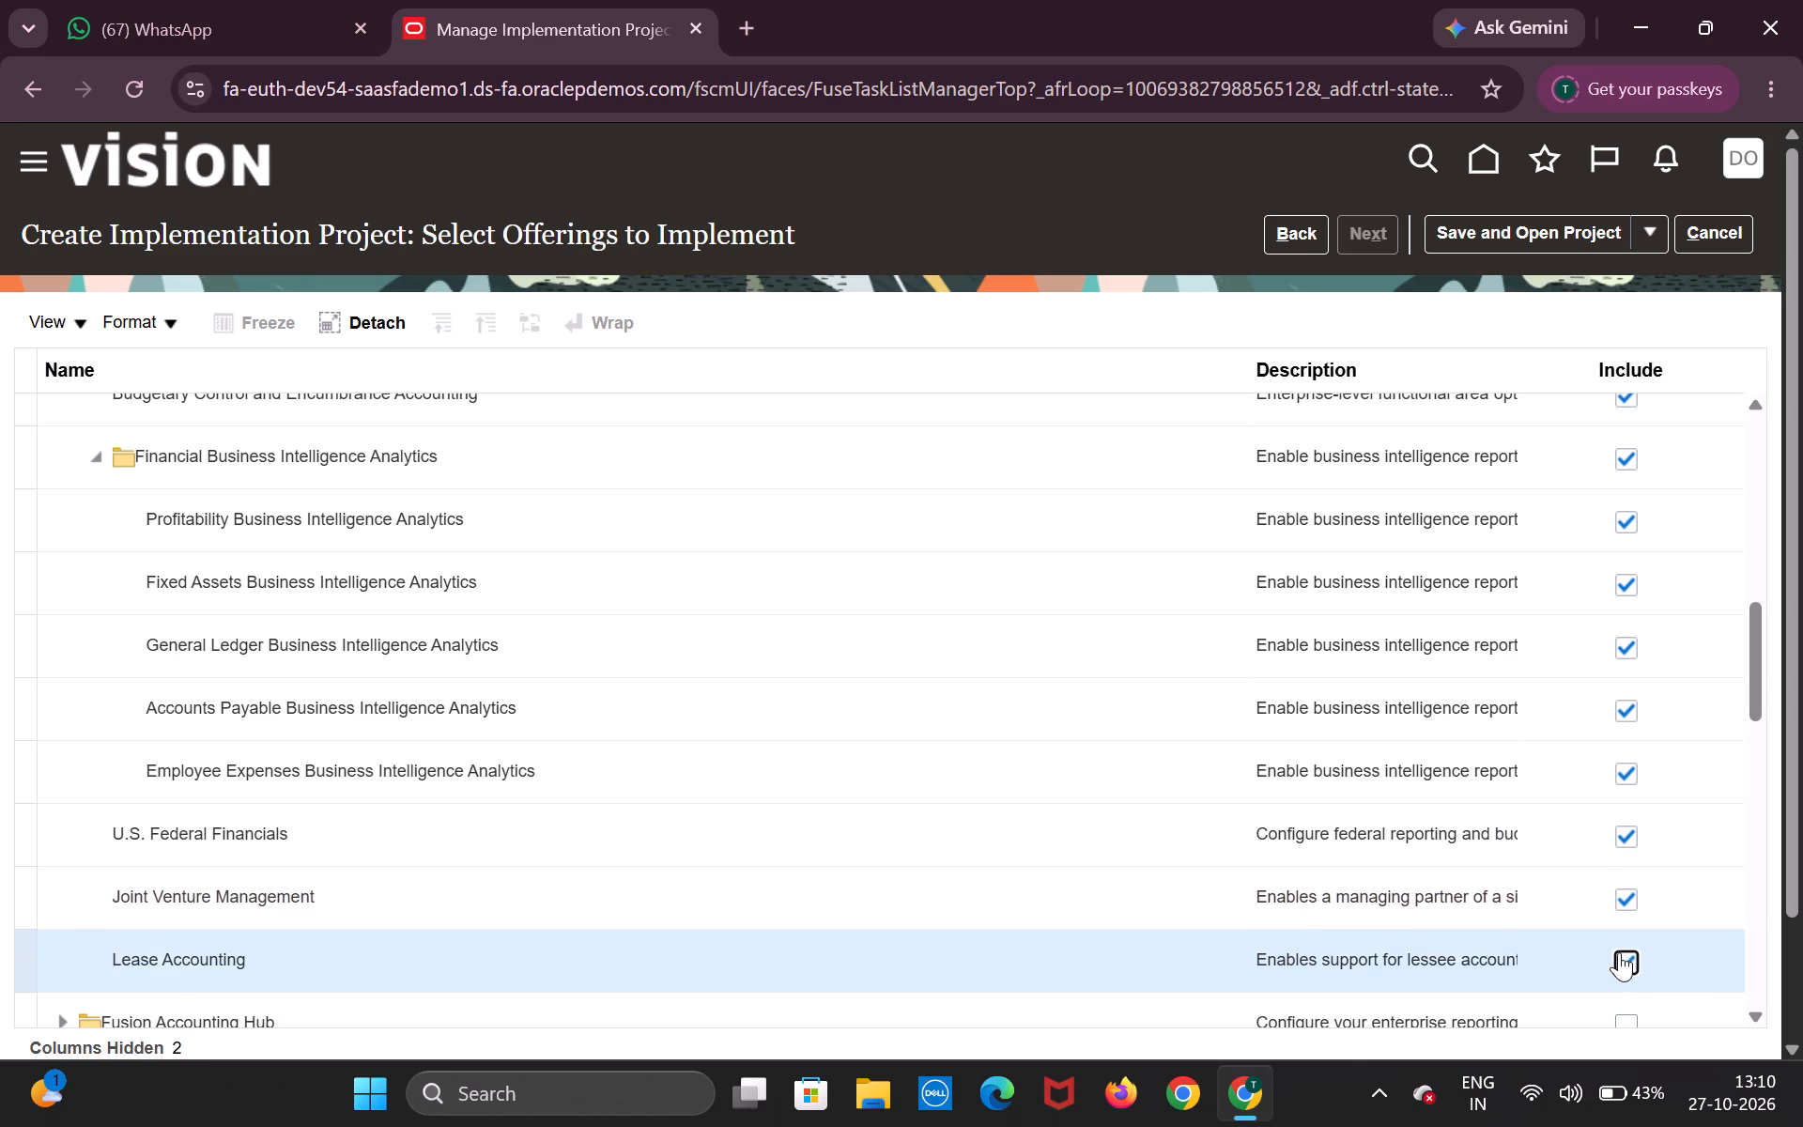
Include the Fusion Accounting Hub offering with its Accounting Coexistence and Intercompany options.
{"action": "scroll", "coordinate": [1619, 952], "scroll_direction": "down", "scroll_amount": 2}
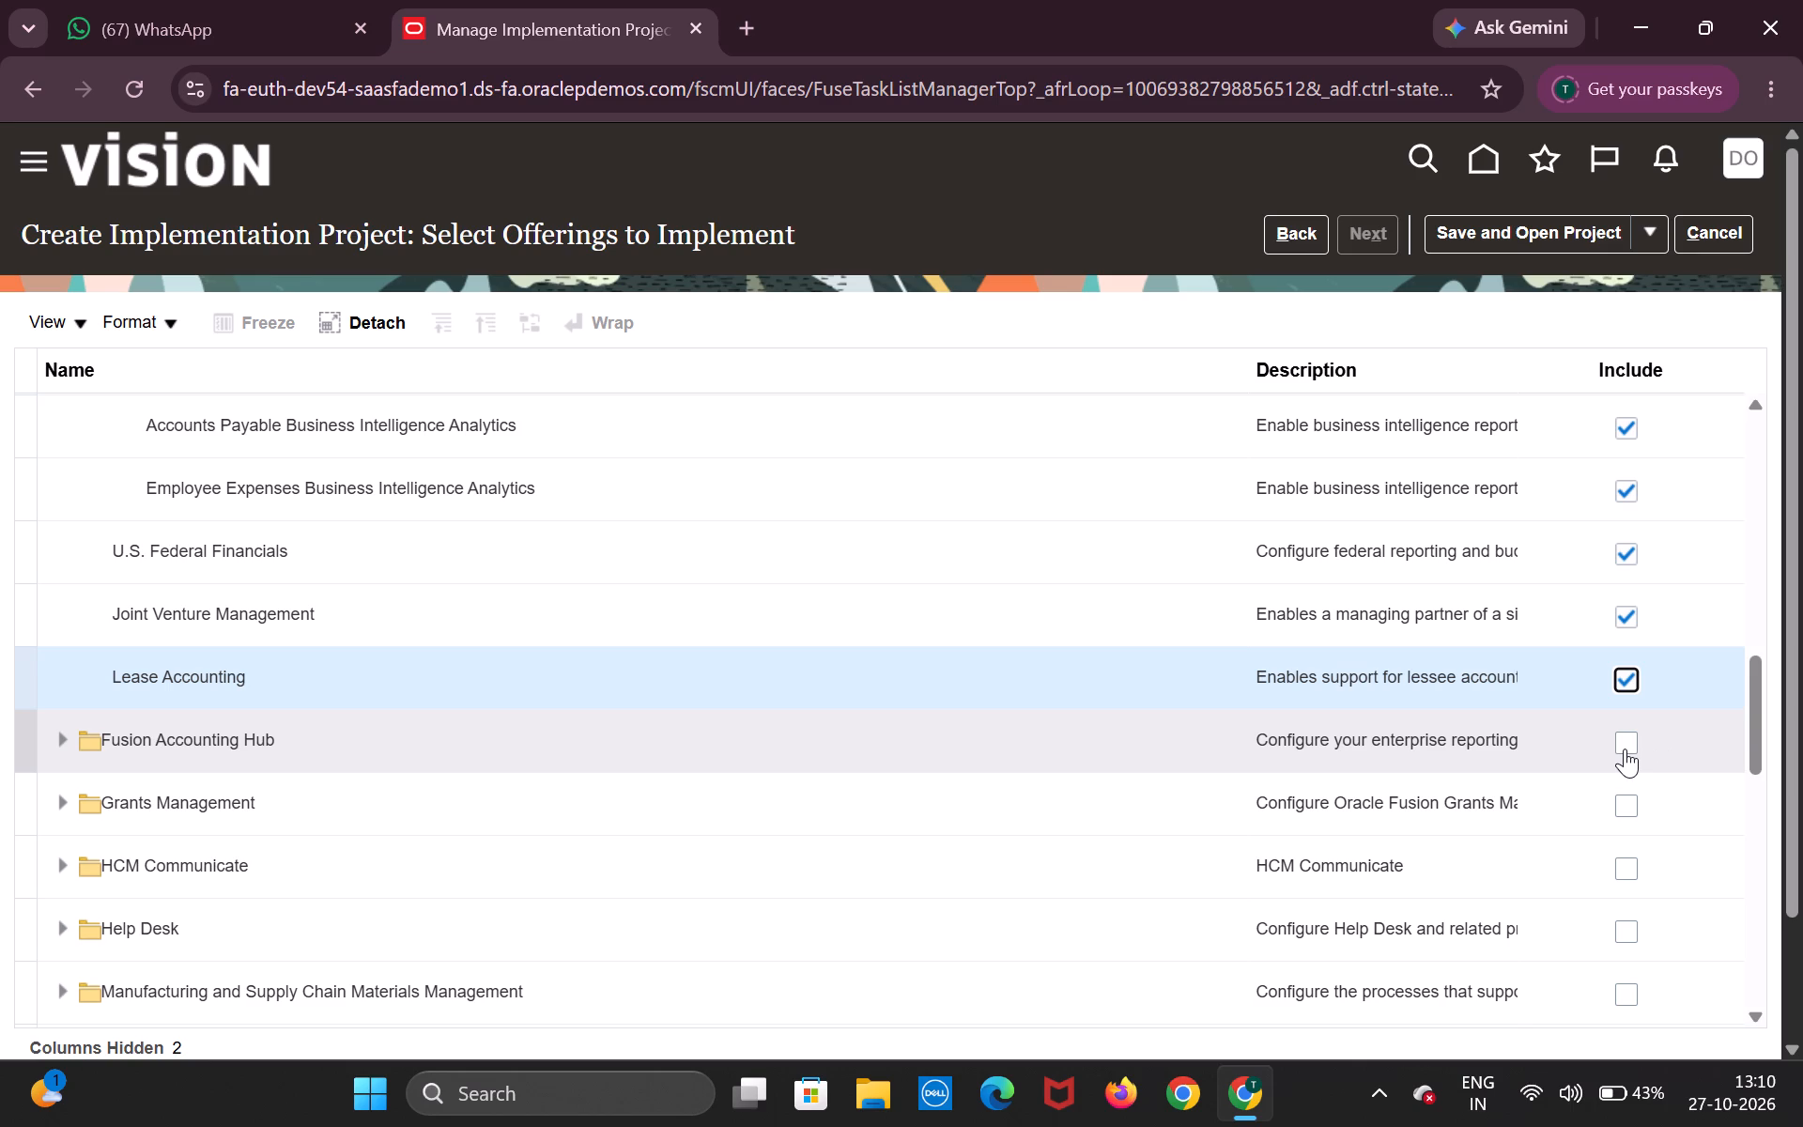
{"action": "left_click", "coordinate": [1625, 749]}
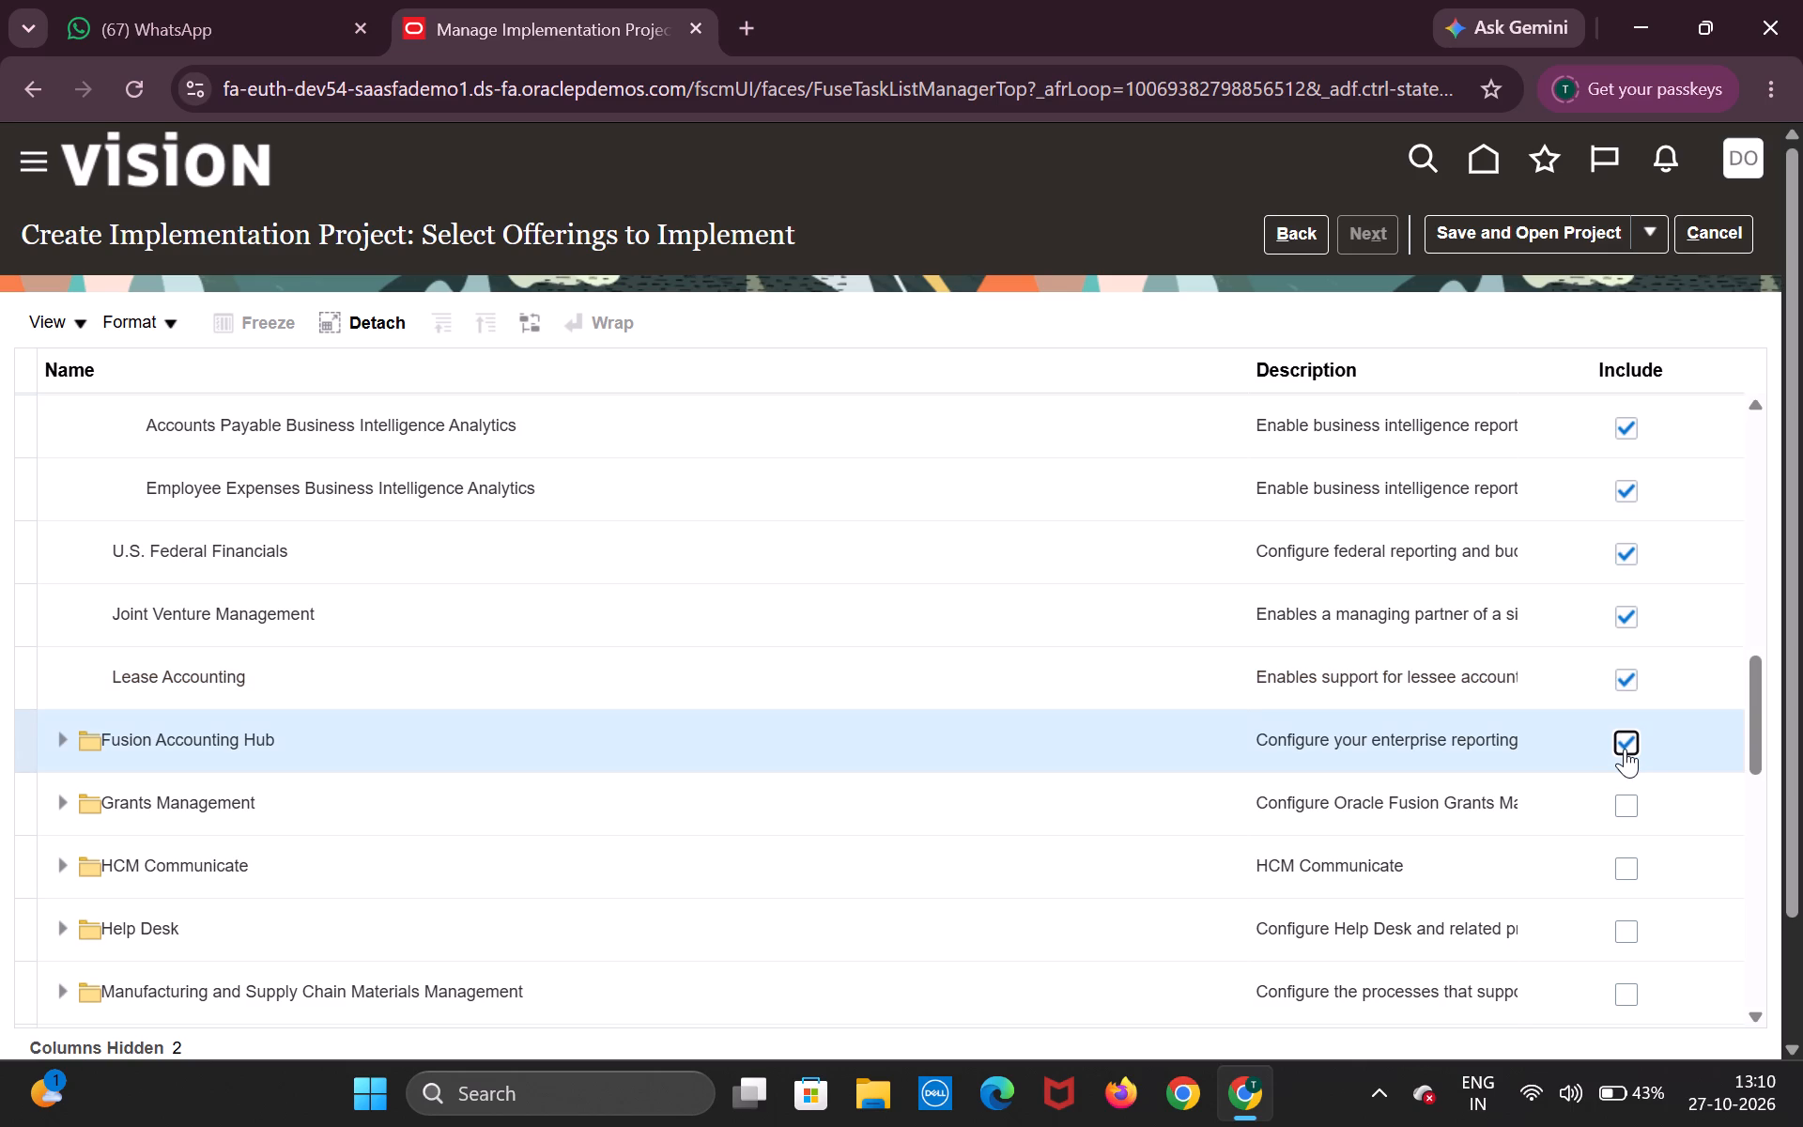
{"action": "left_click", "coordinate": [1624, 803]}
{"action": "left_click", "coordinate": [1628, 864]}
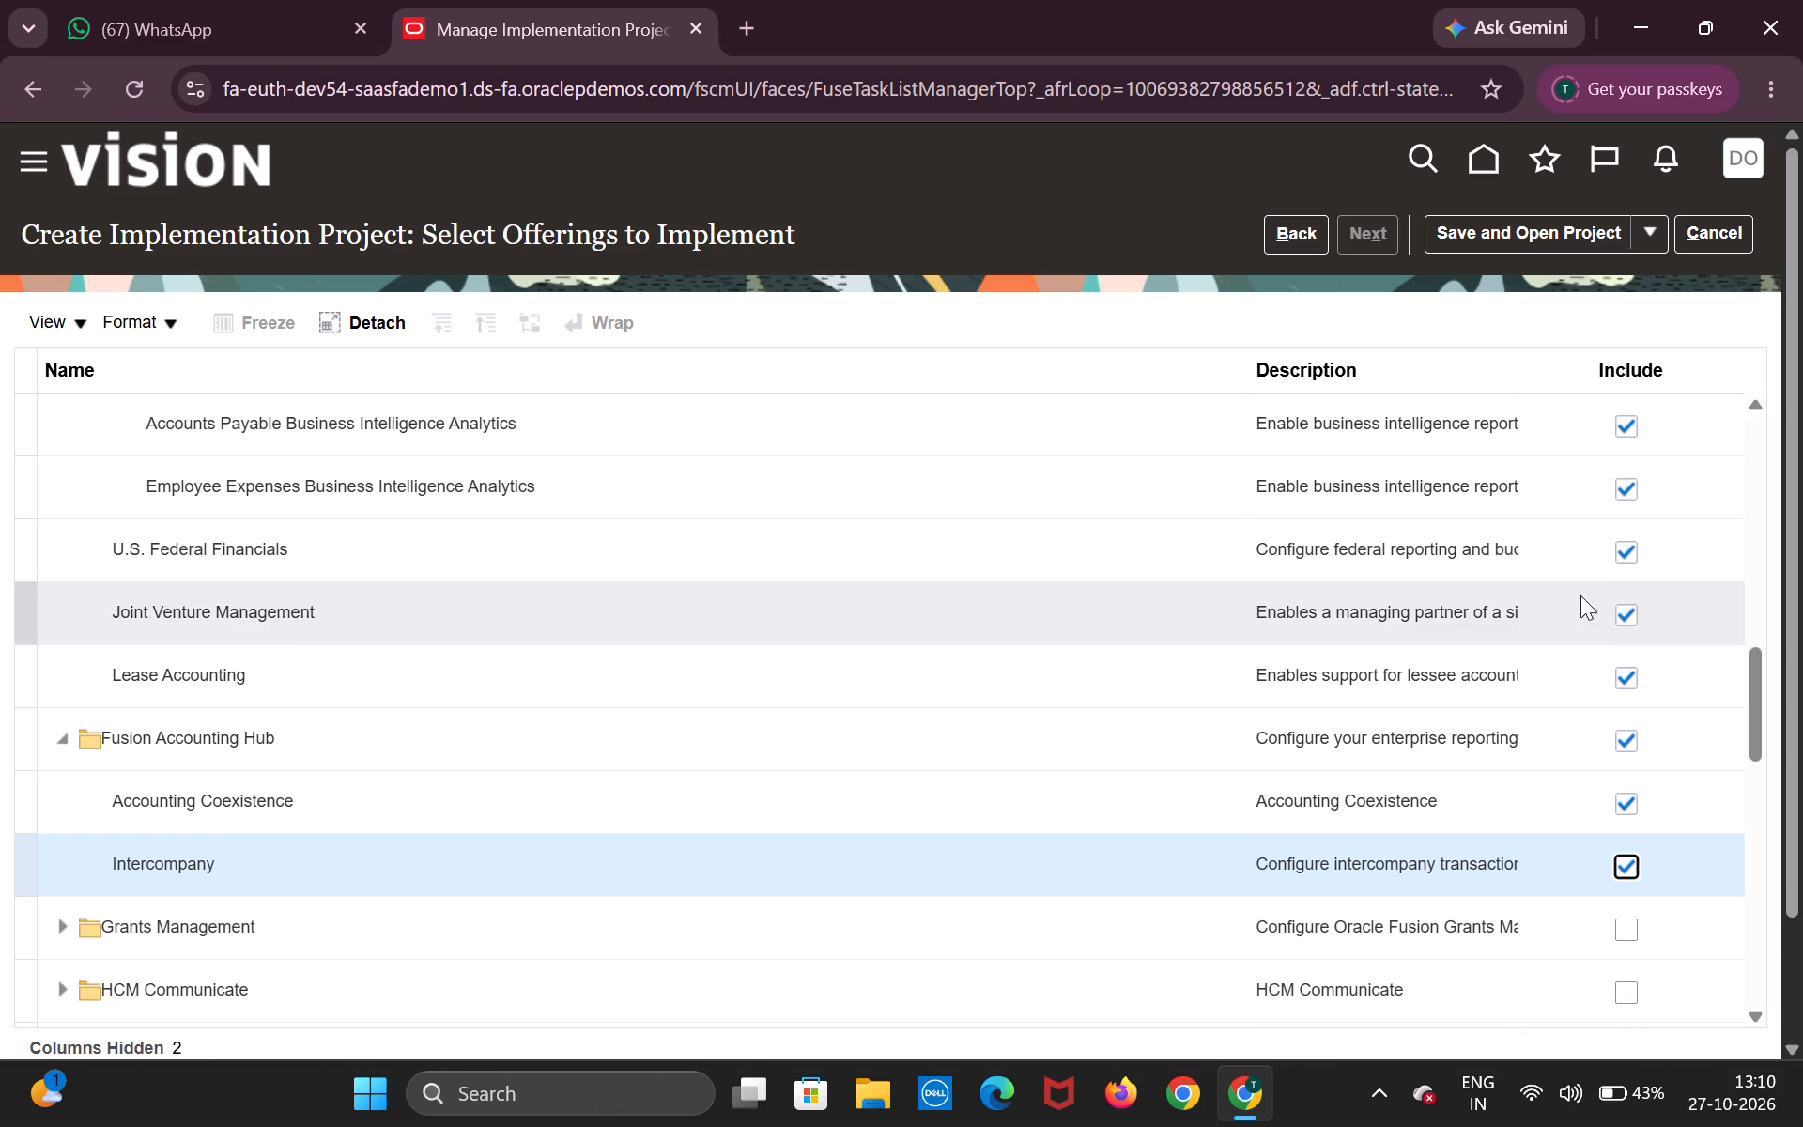
Save the new implementation project with the selected offerings and open it.
{"action": "left_click", "coordinate": [1490, 234]}
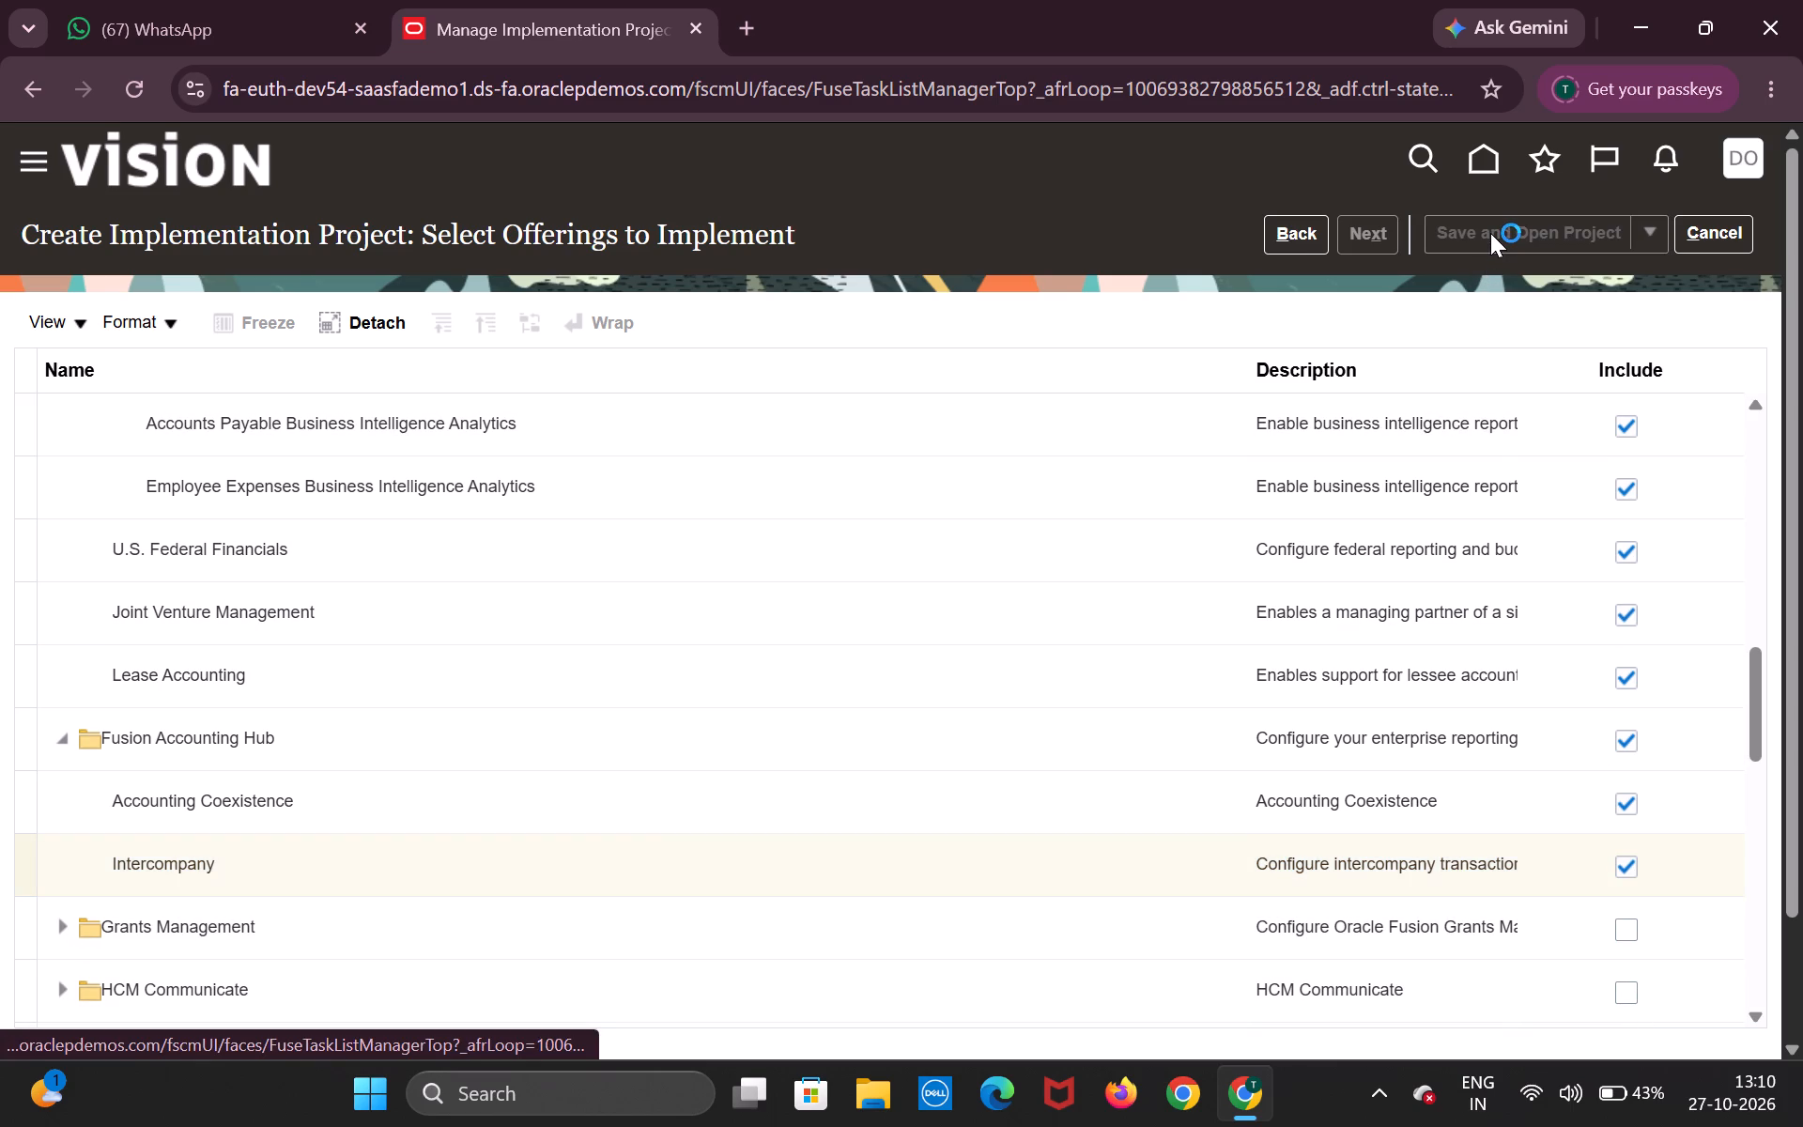
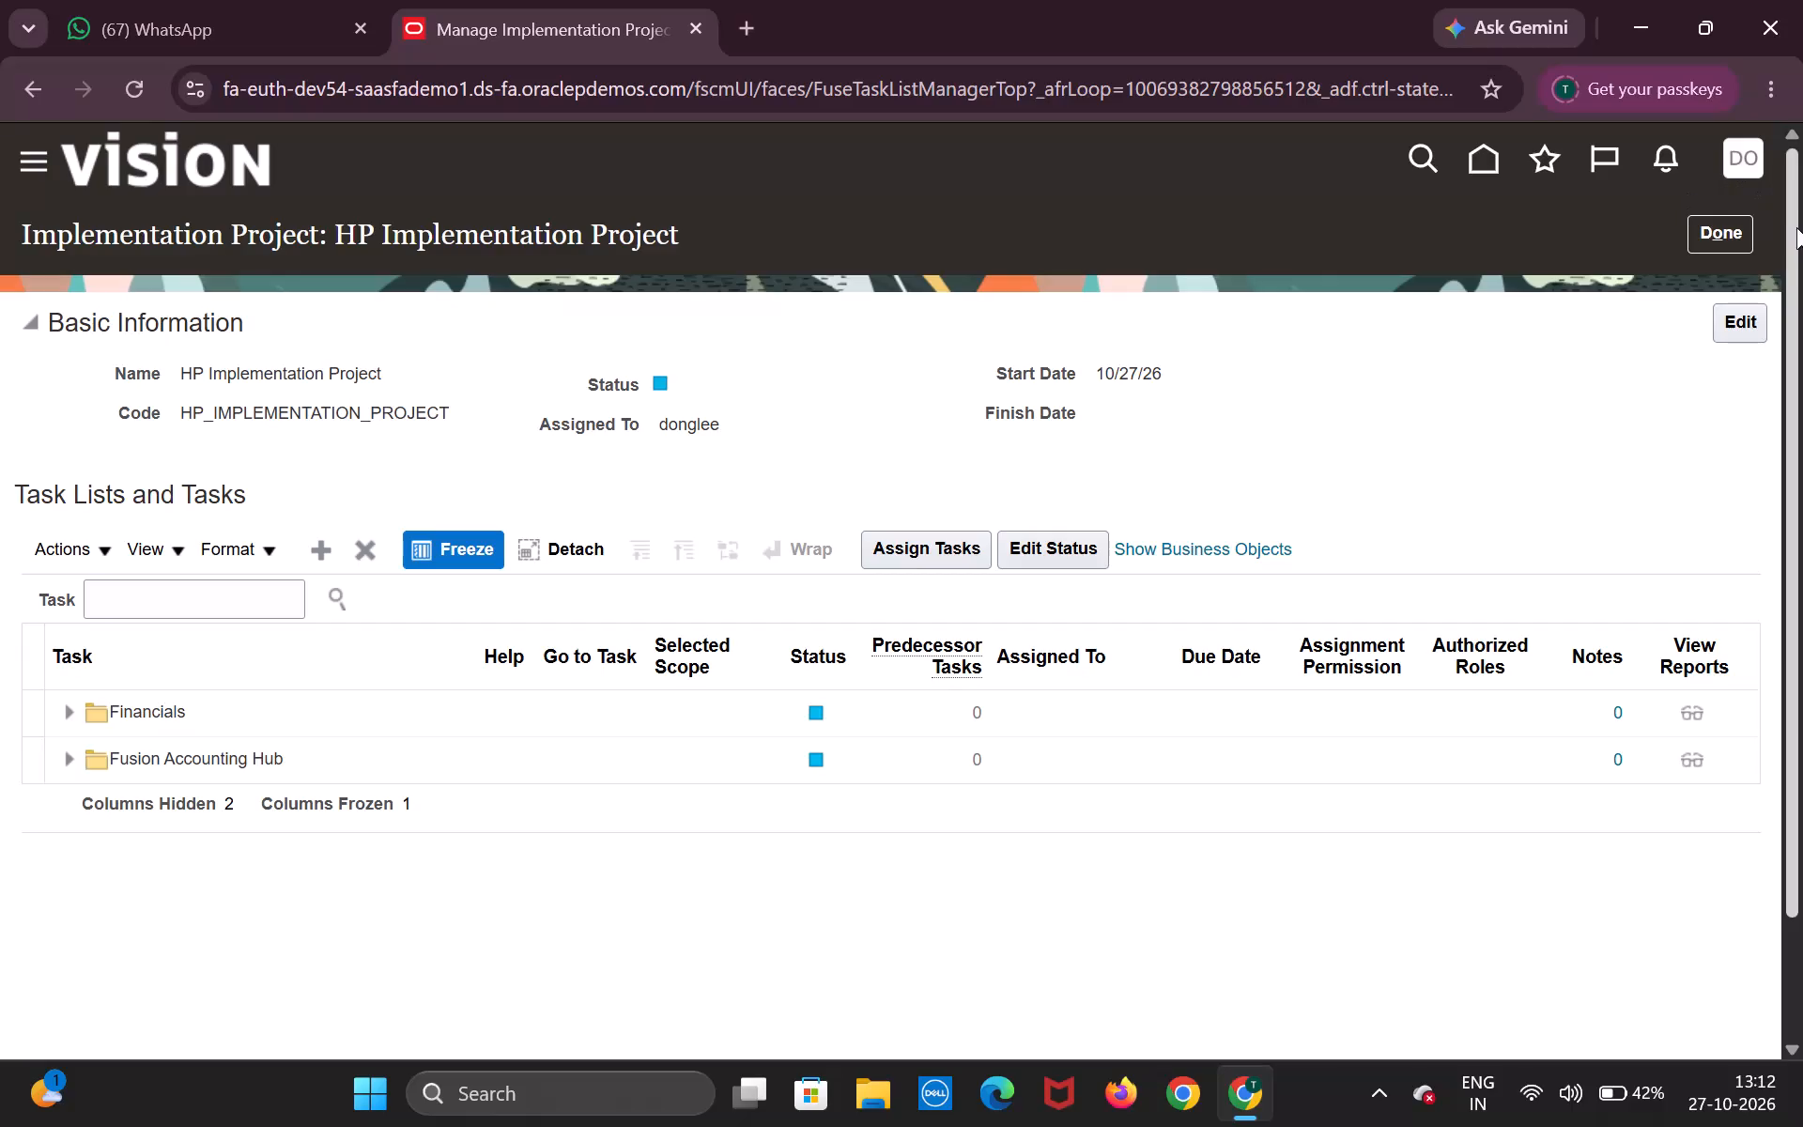
Leave the implementation project, switch the setup offering to Financials and display its Financial Reporting Structures tasks.
{"action": "left_click", "coordinate": [1715, 239]}
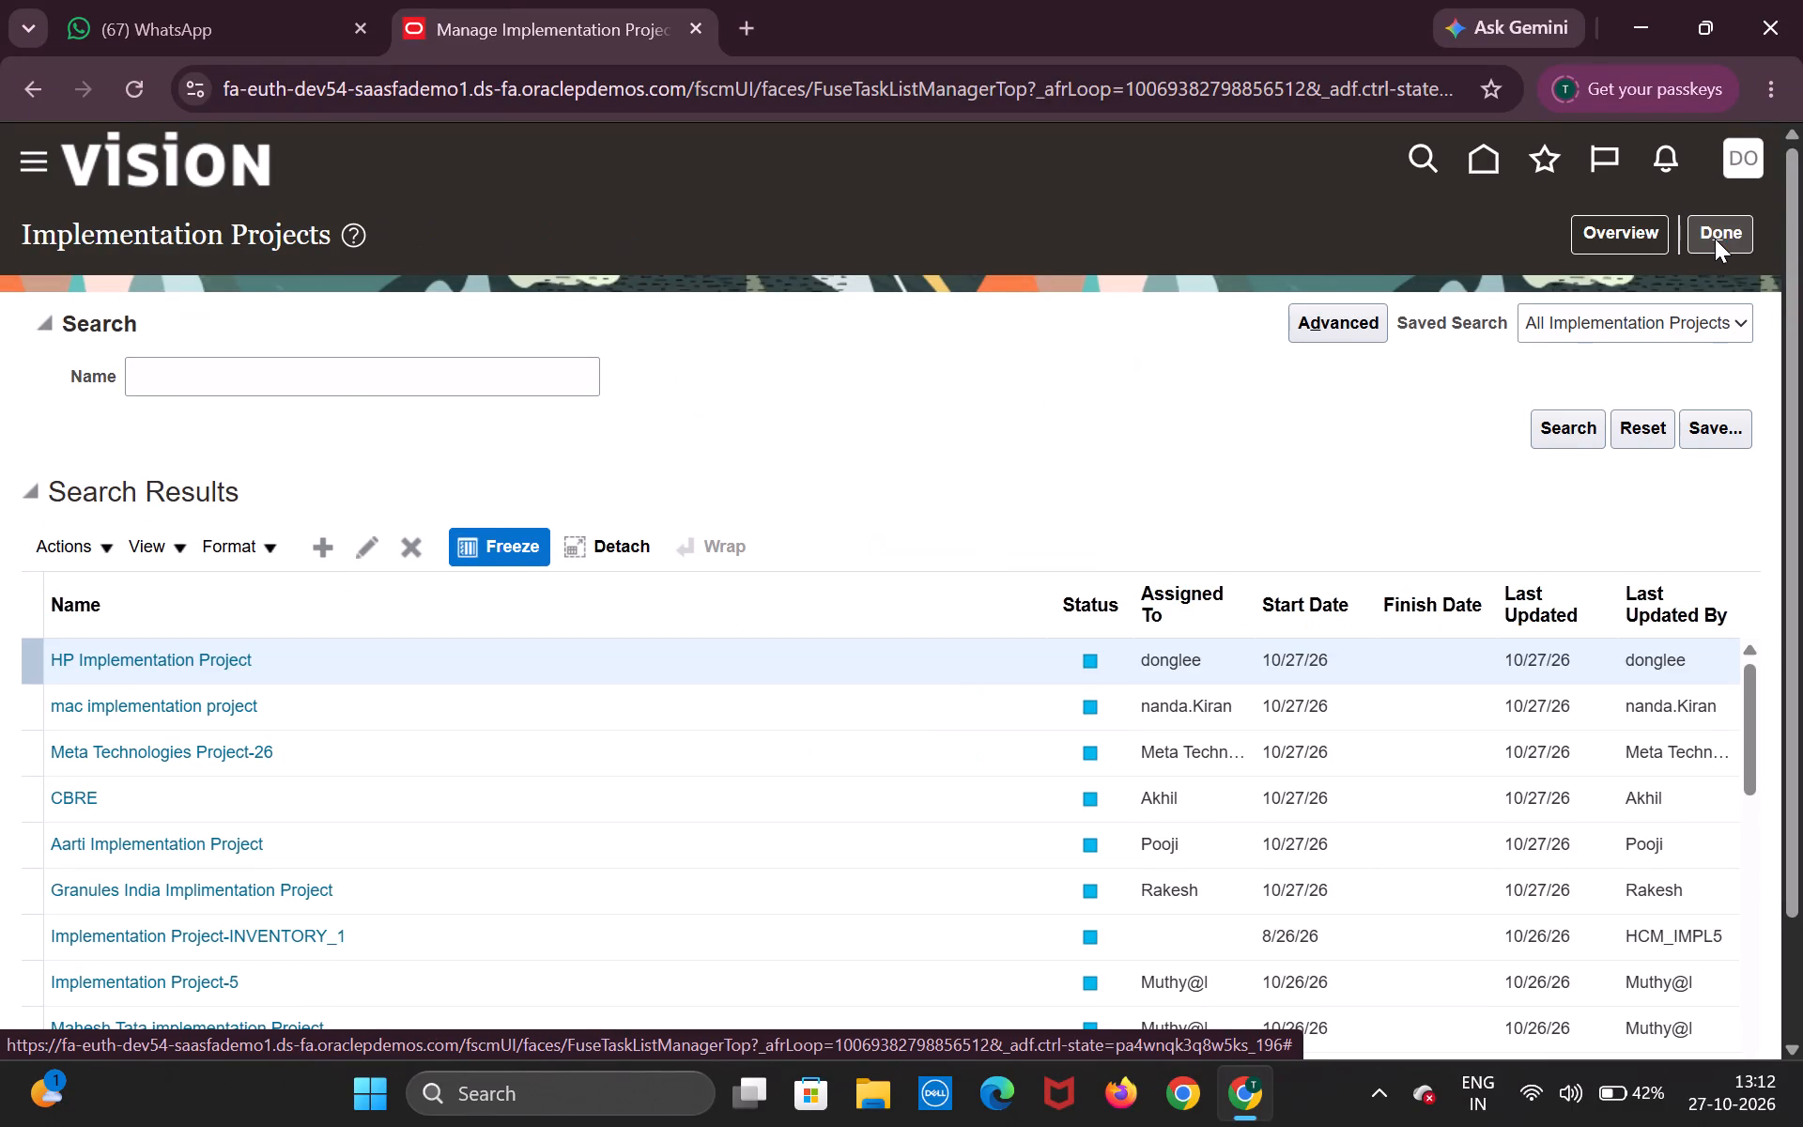
{"action": "left_click", "coordinate": [1715, 239]}
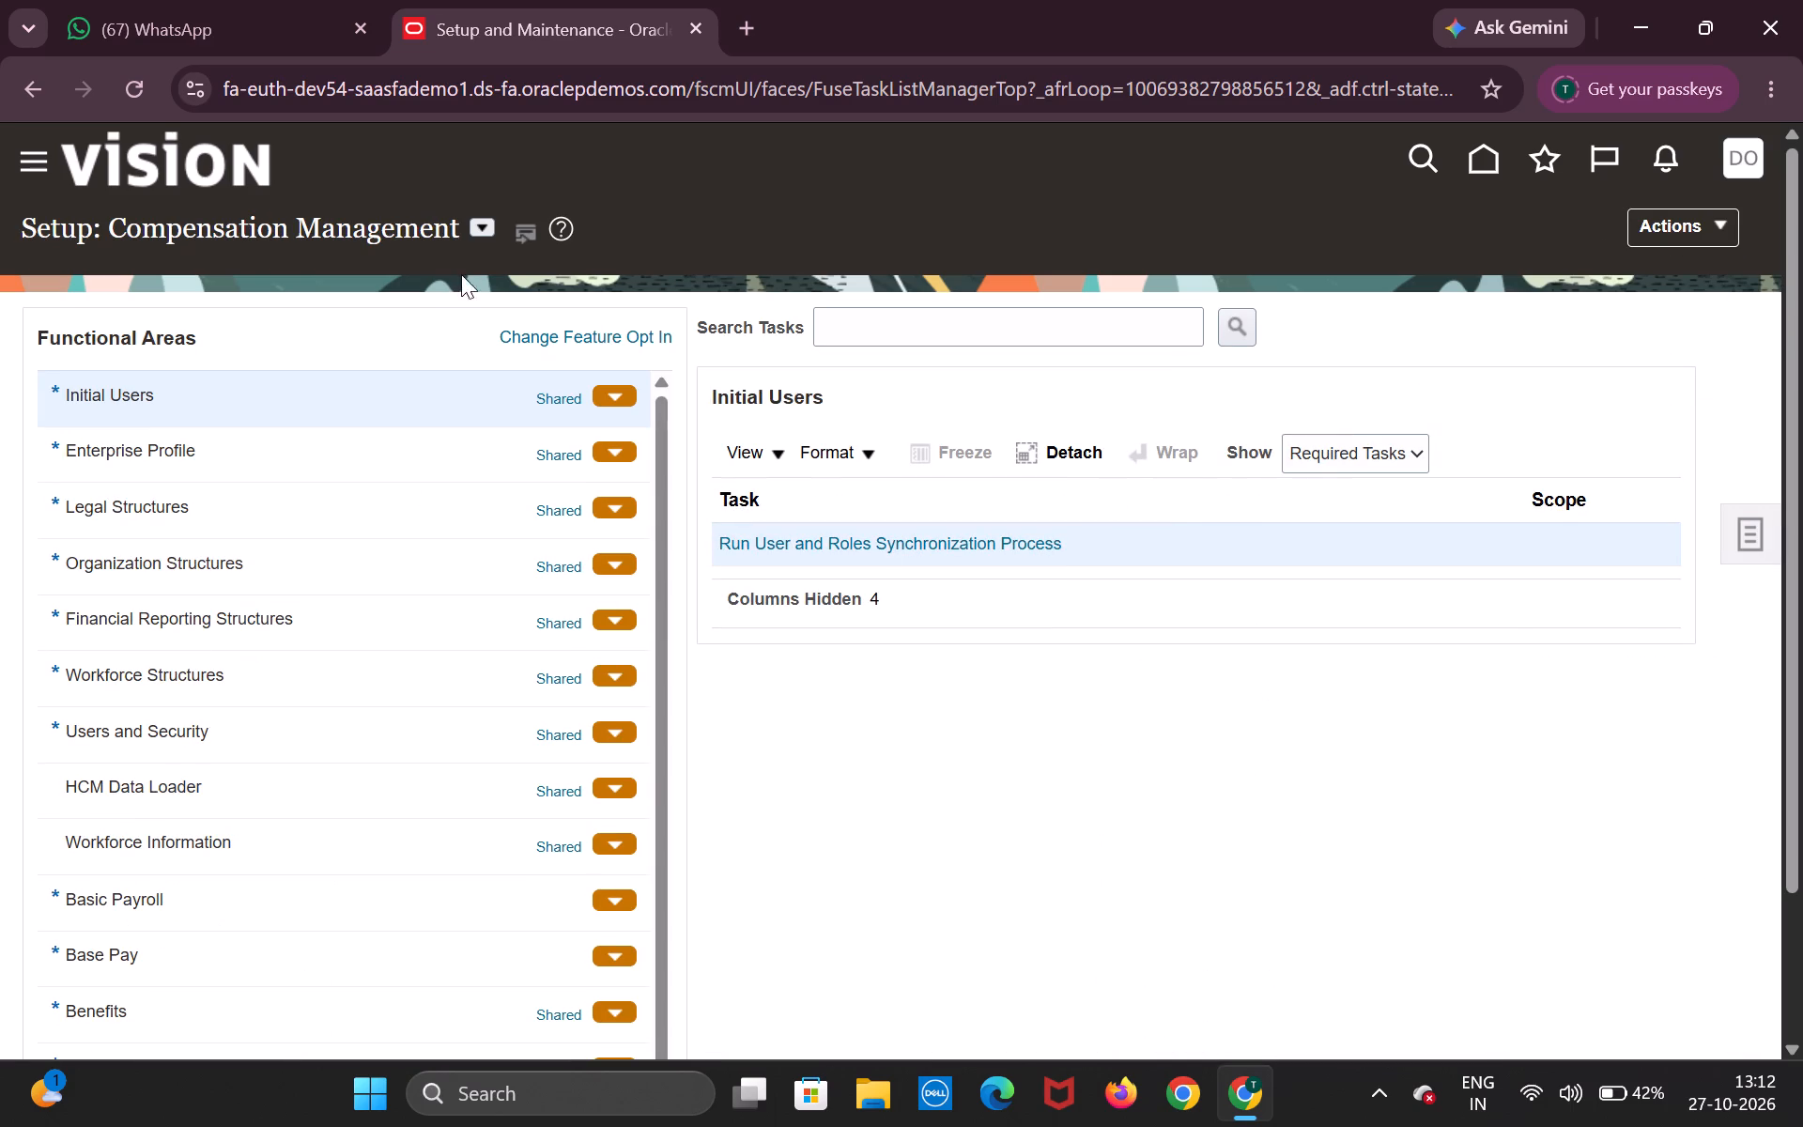
{"action": "left_click", "coordinate": [478, 229]}
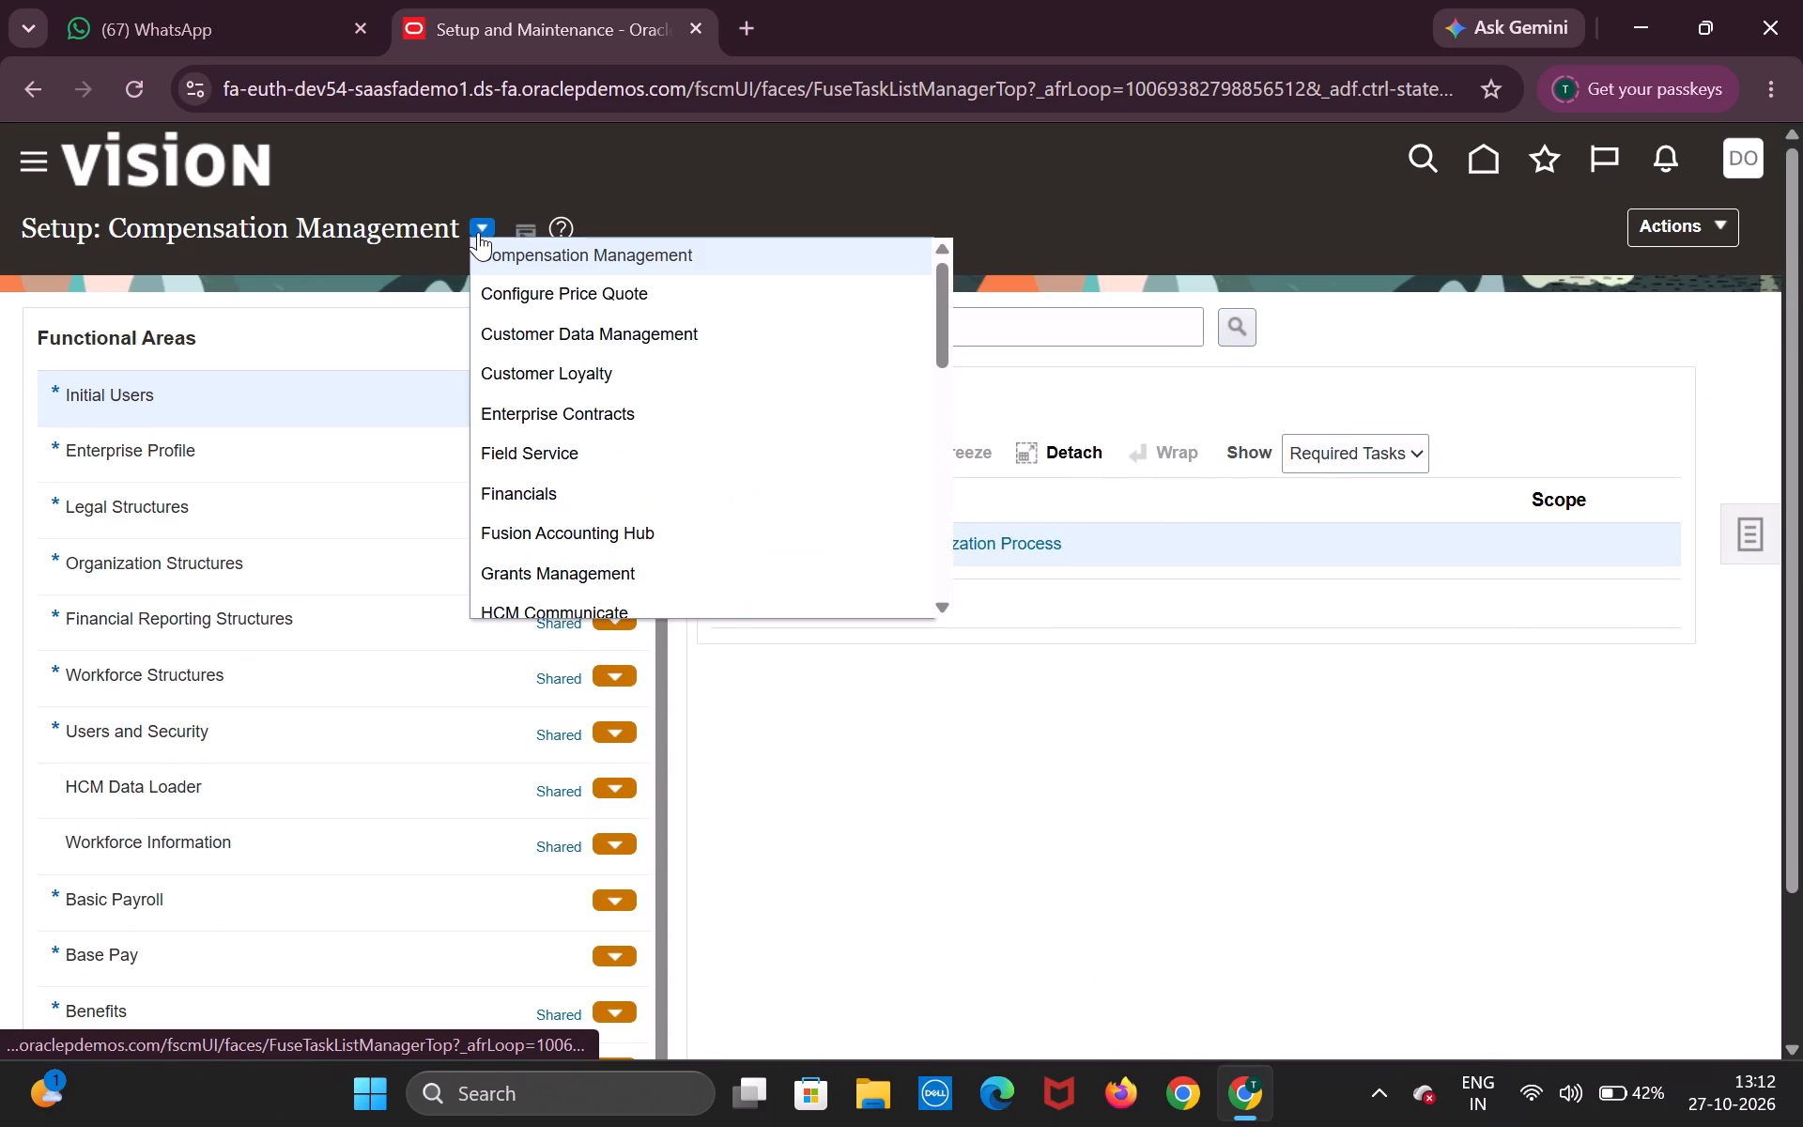
{"action": "left_click", "coordinate": [612, 487]}
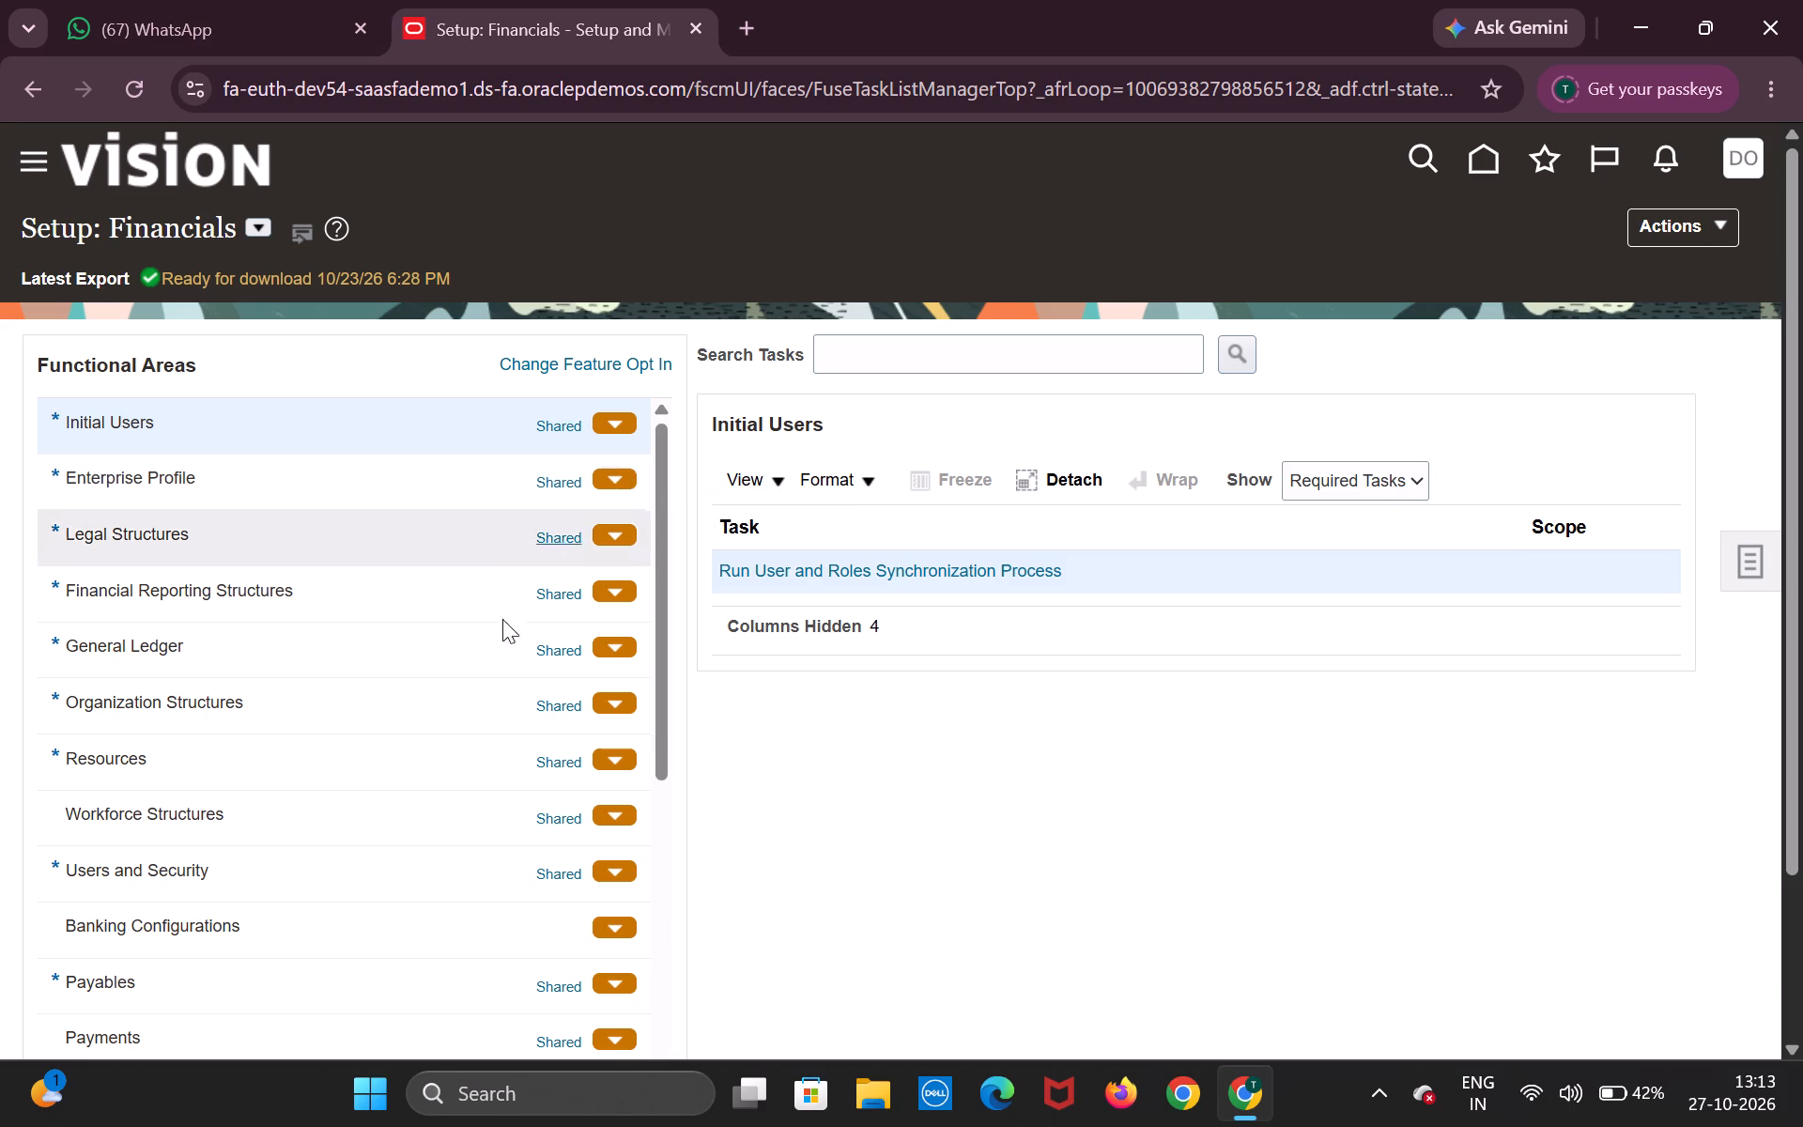
{"action": "left_click", "coordinate": [407, 592]}
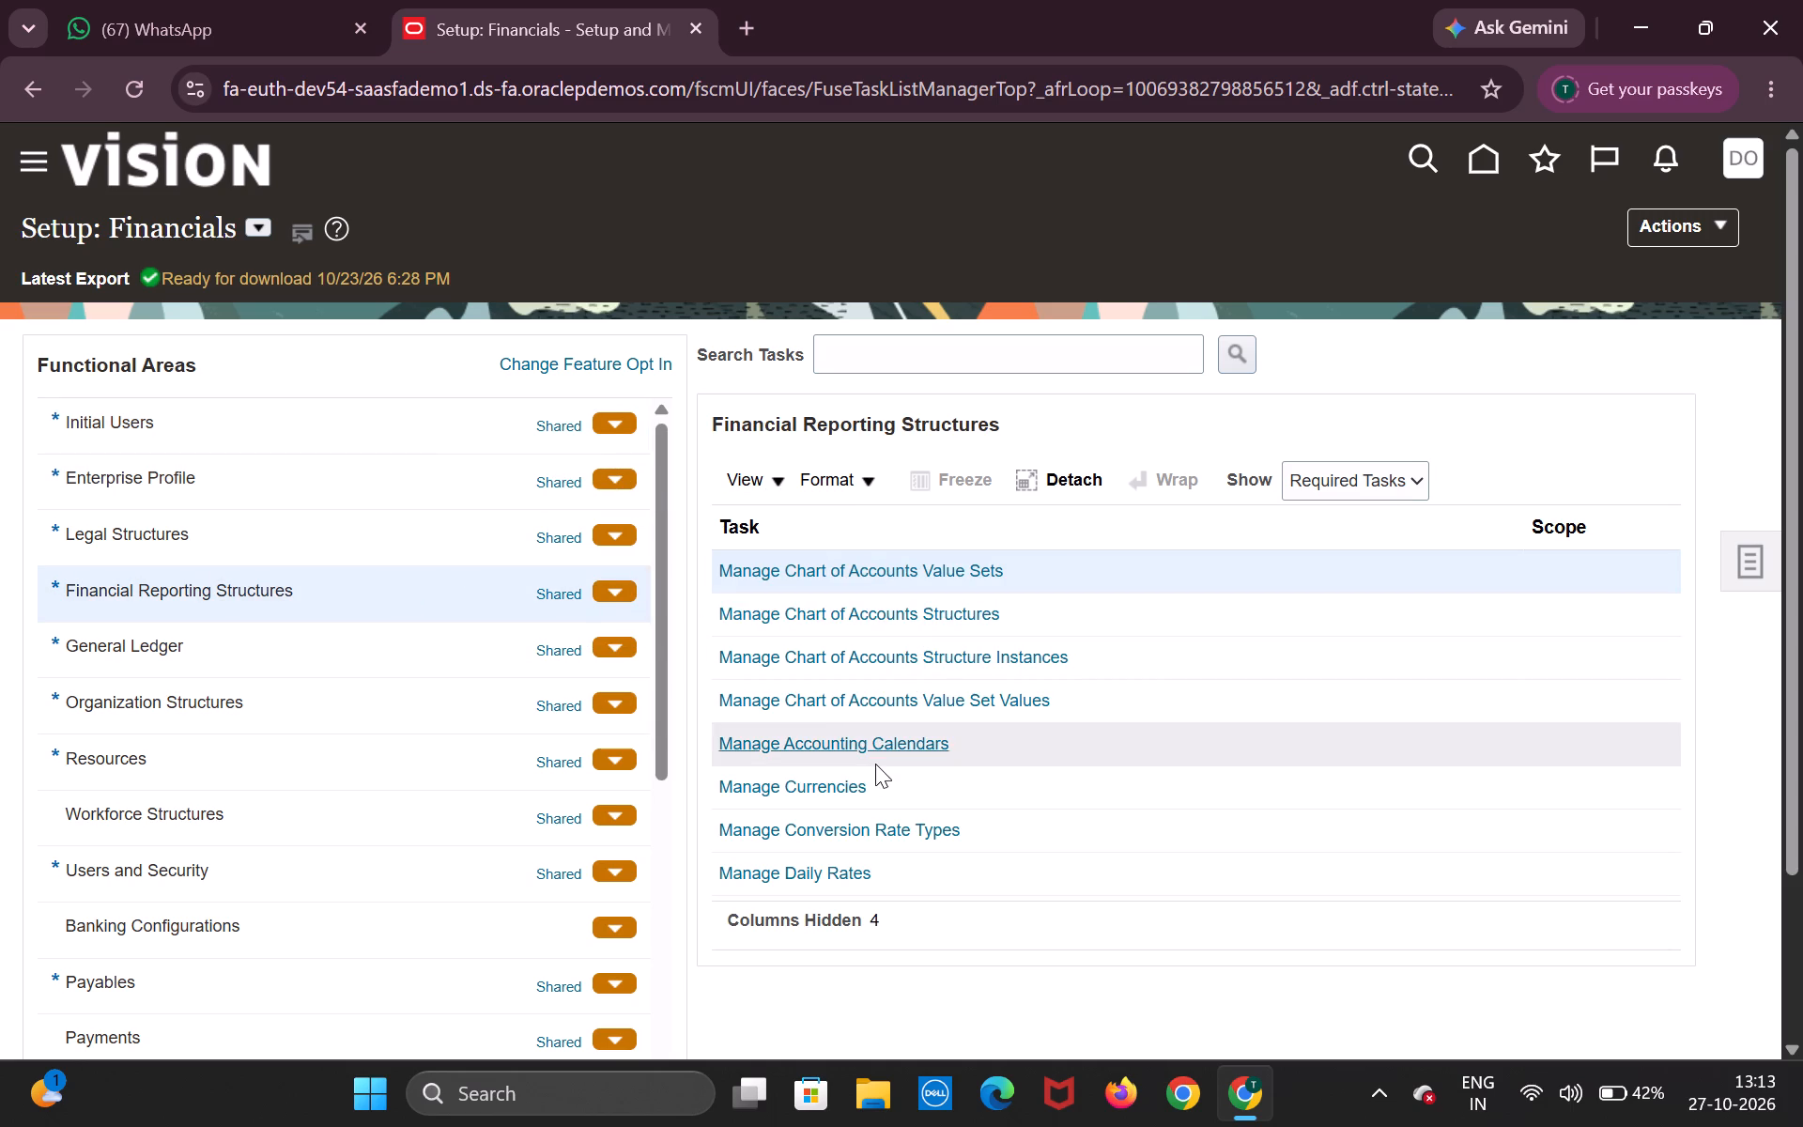
Look up the currency code inr in Manage Currencies, then save and close the page.
{"action": "left_click", "coordinate": [848, 788]}
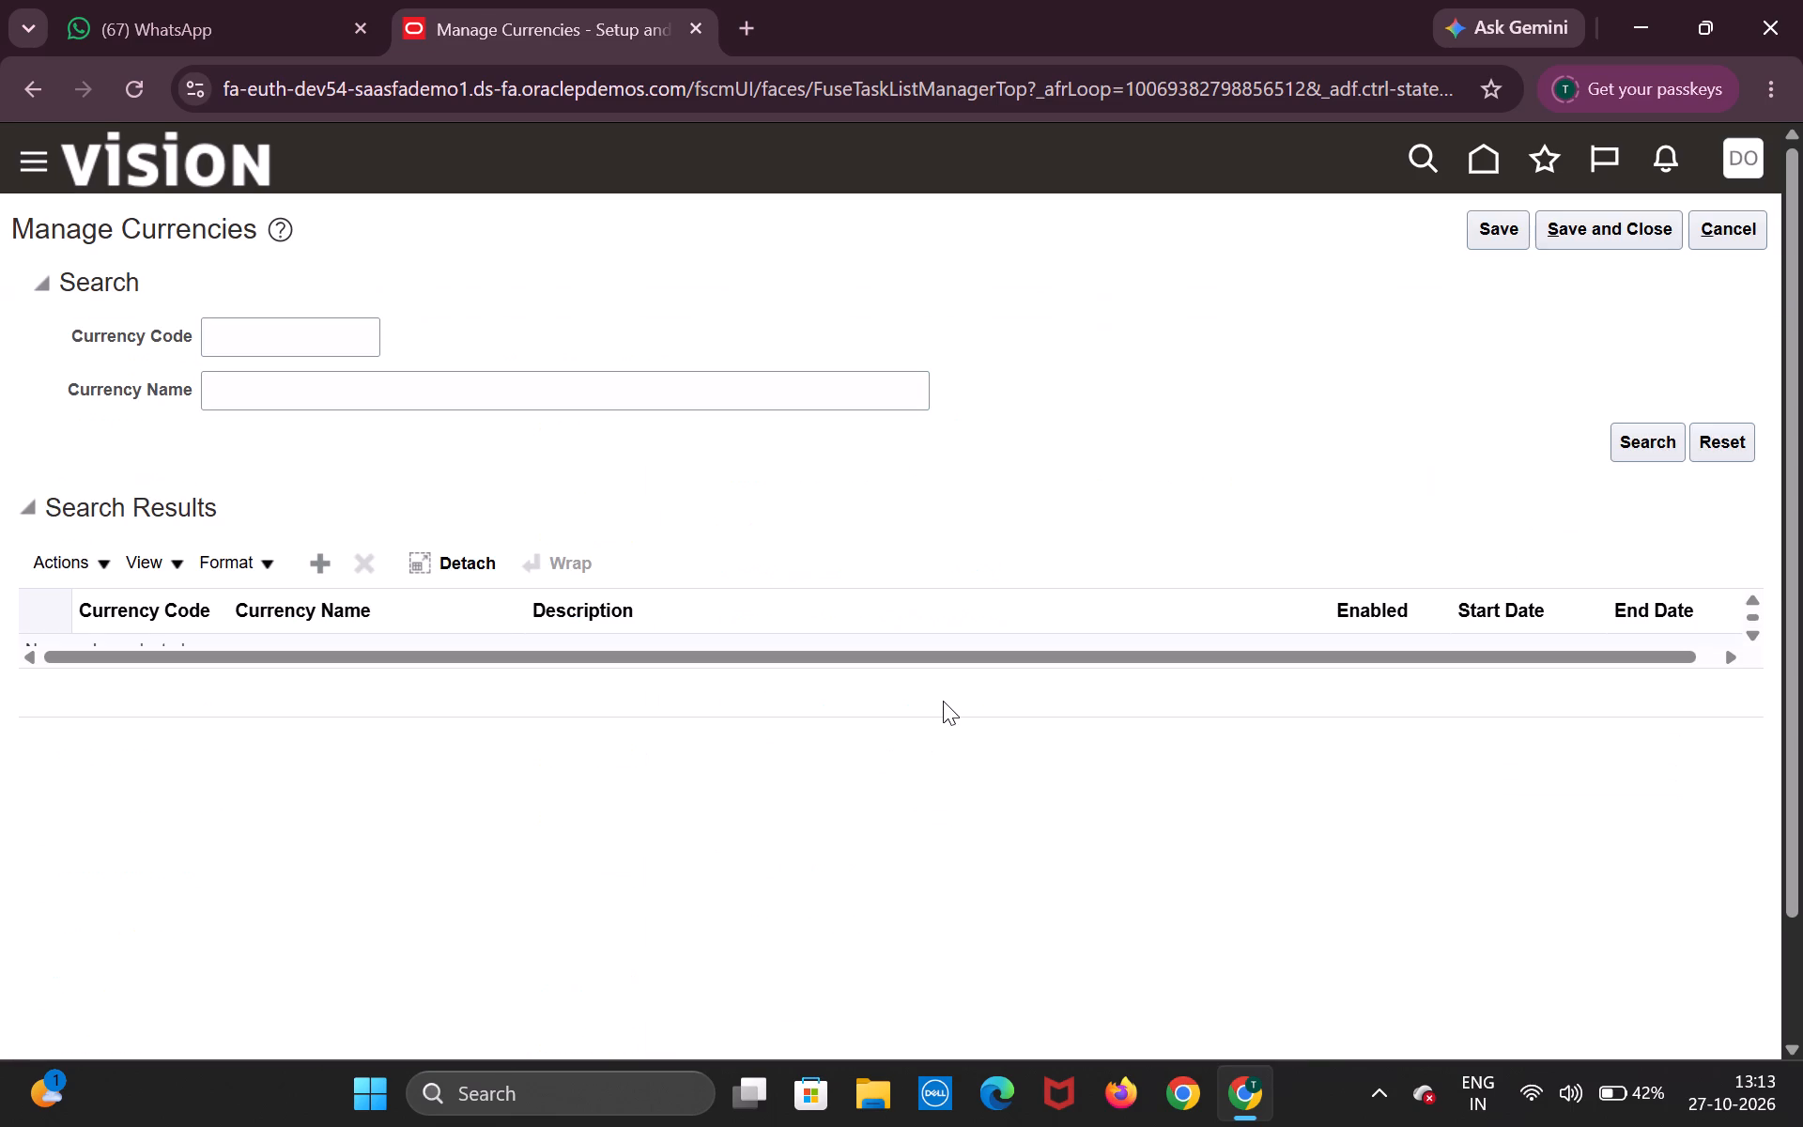
{"action": "left_click", "coordinate": [336, 332]}
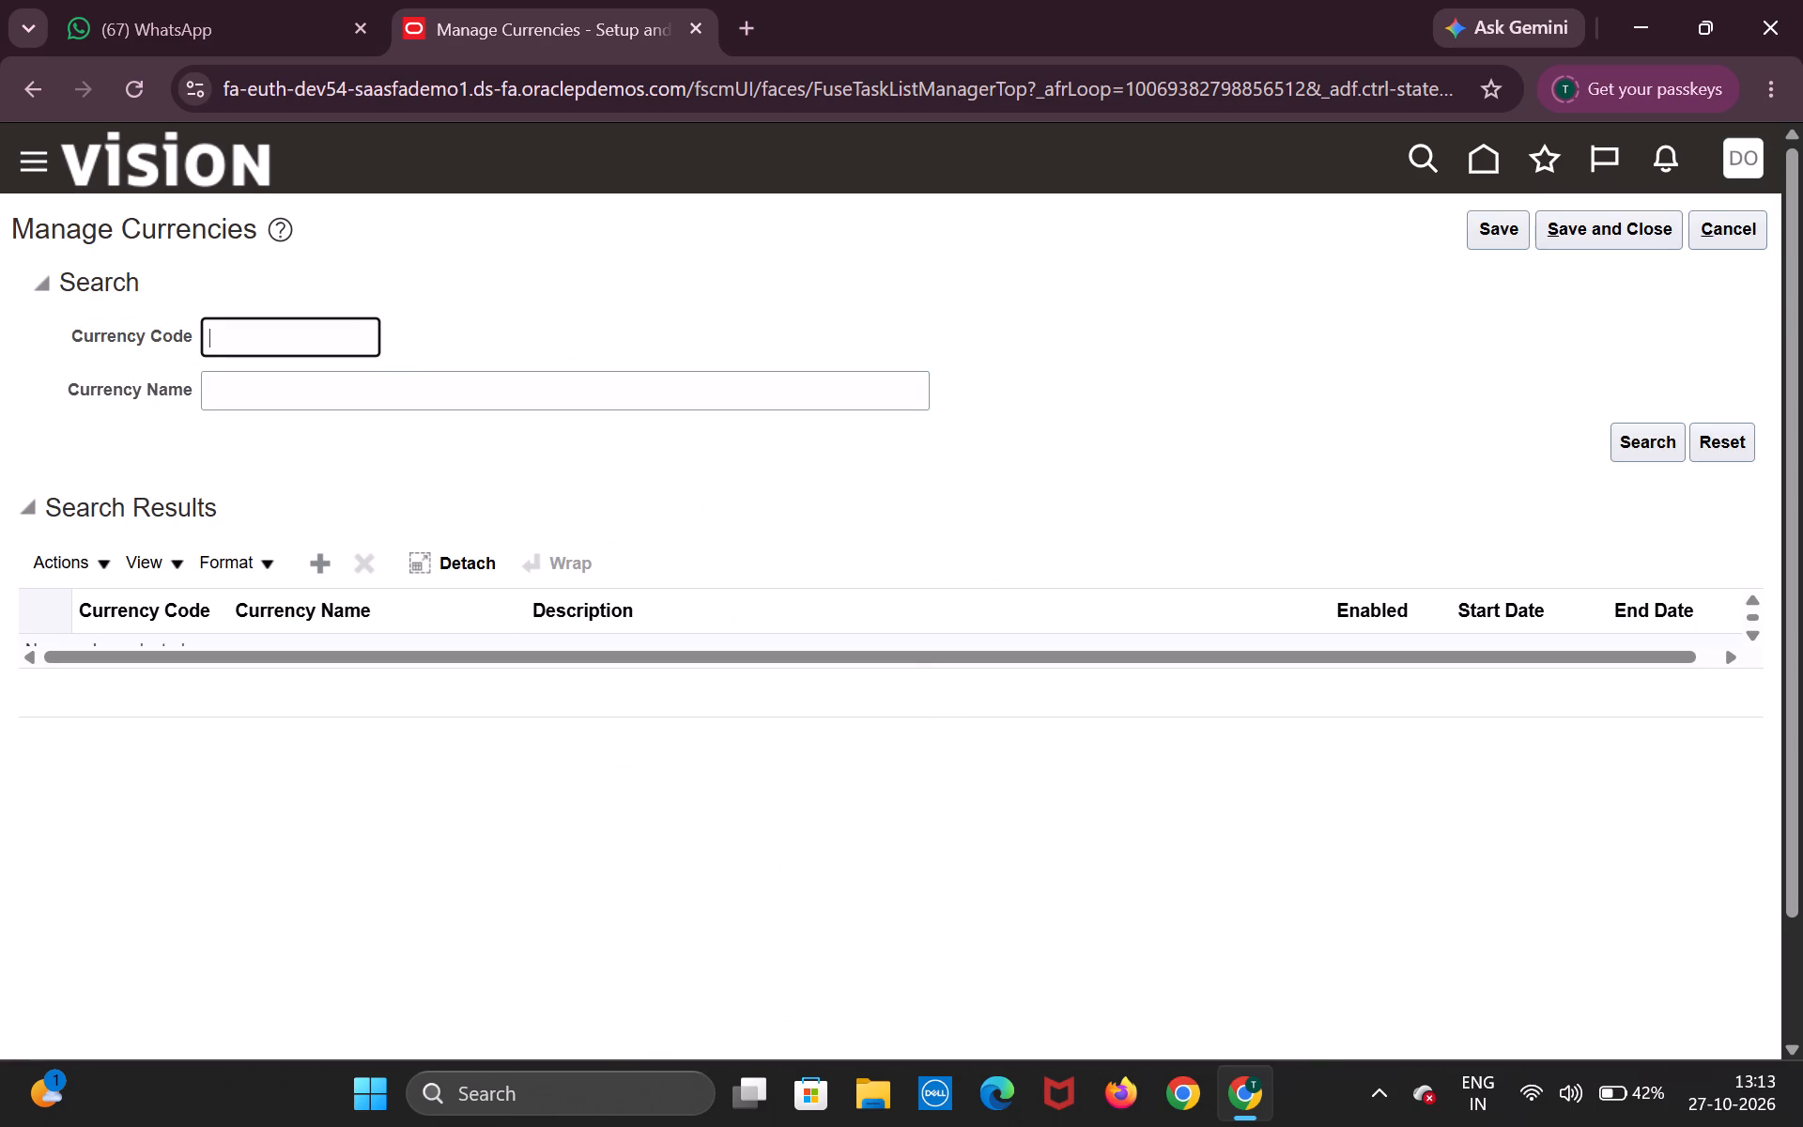
{"action": "type", "text": "inr"}
{"action": "key", "text": "Return"}
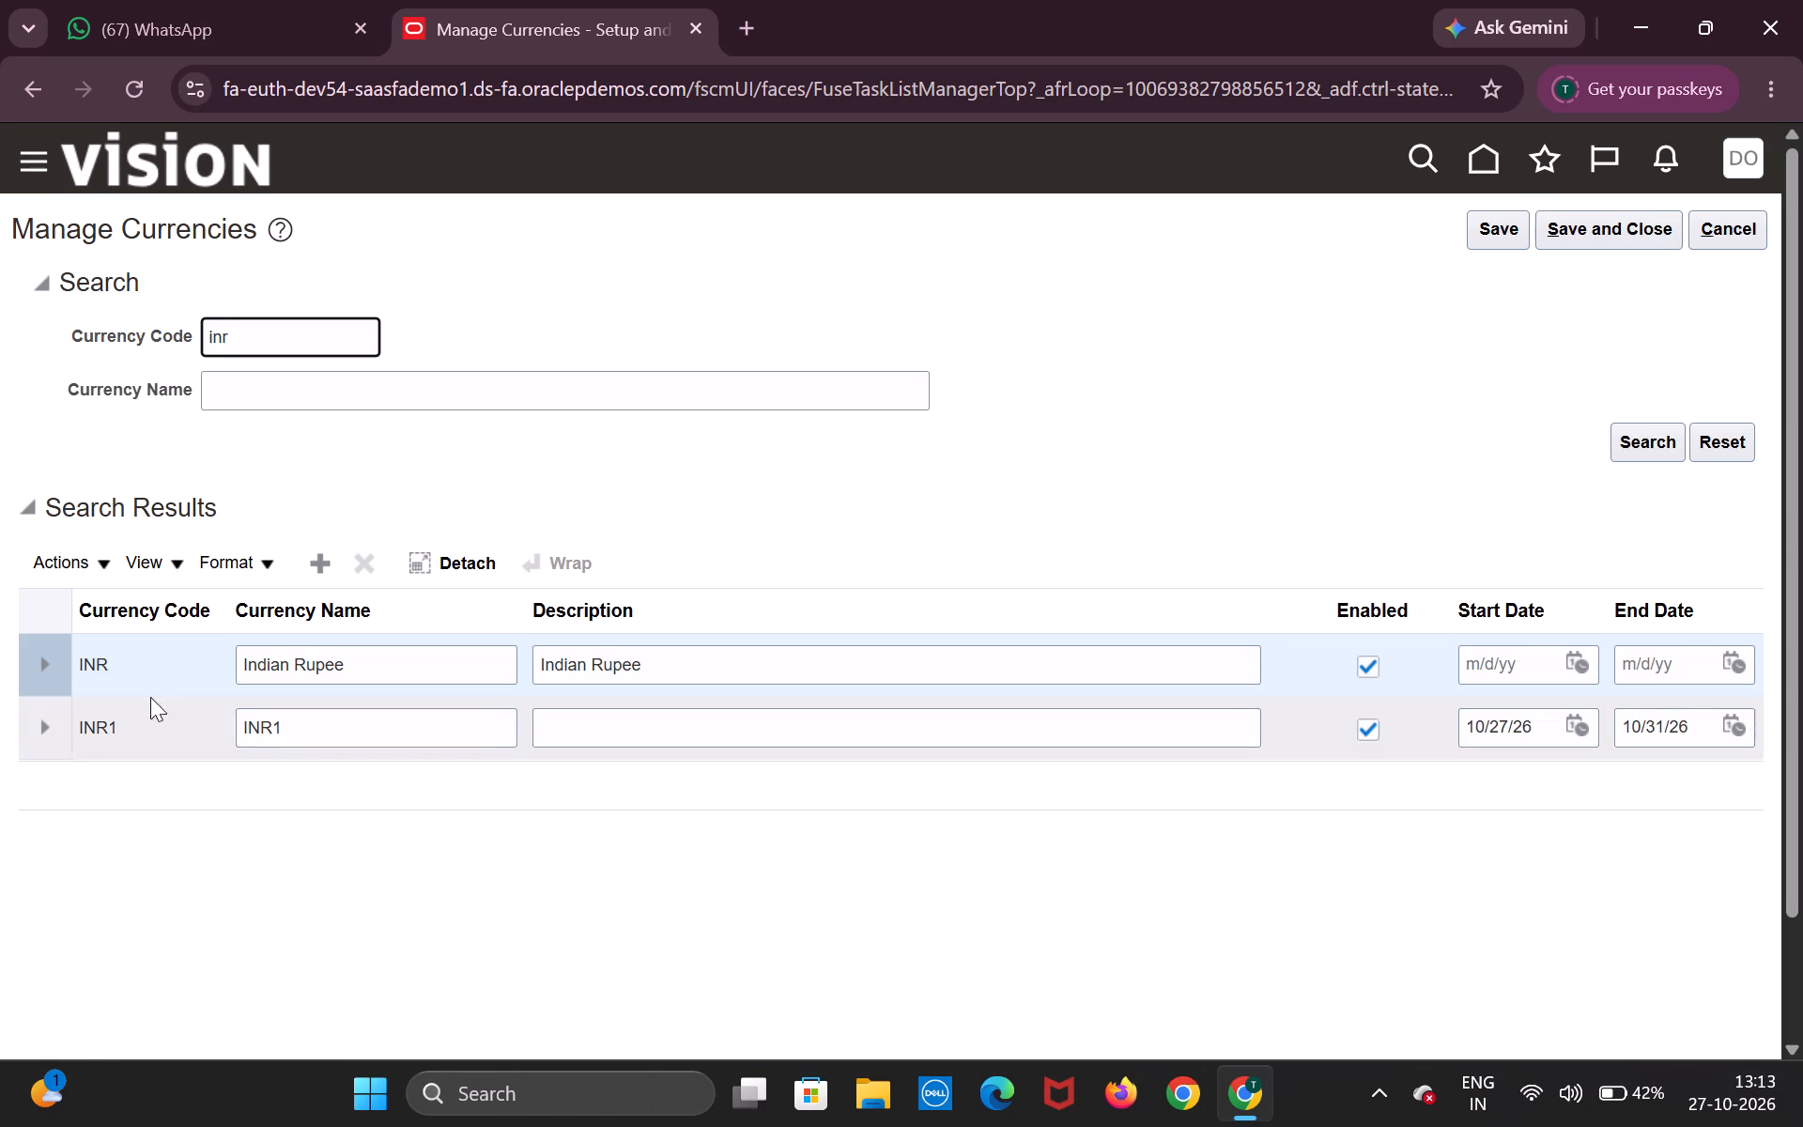
{"action": "left_click", "coordinate": [1597, 215]}
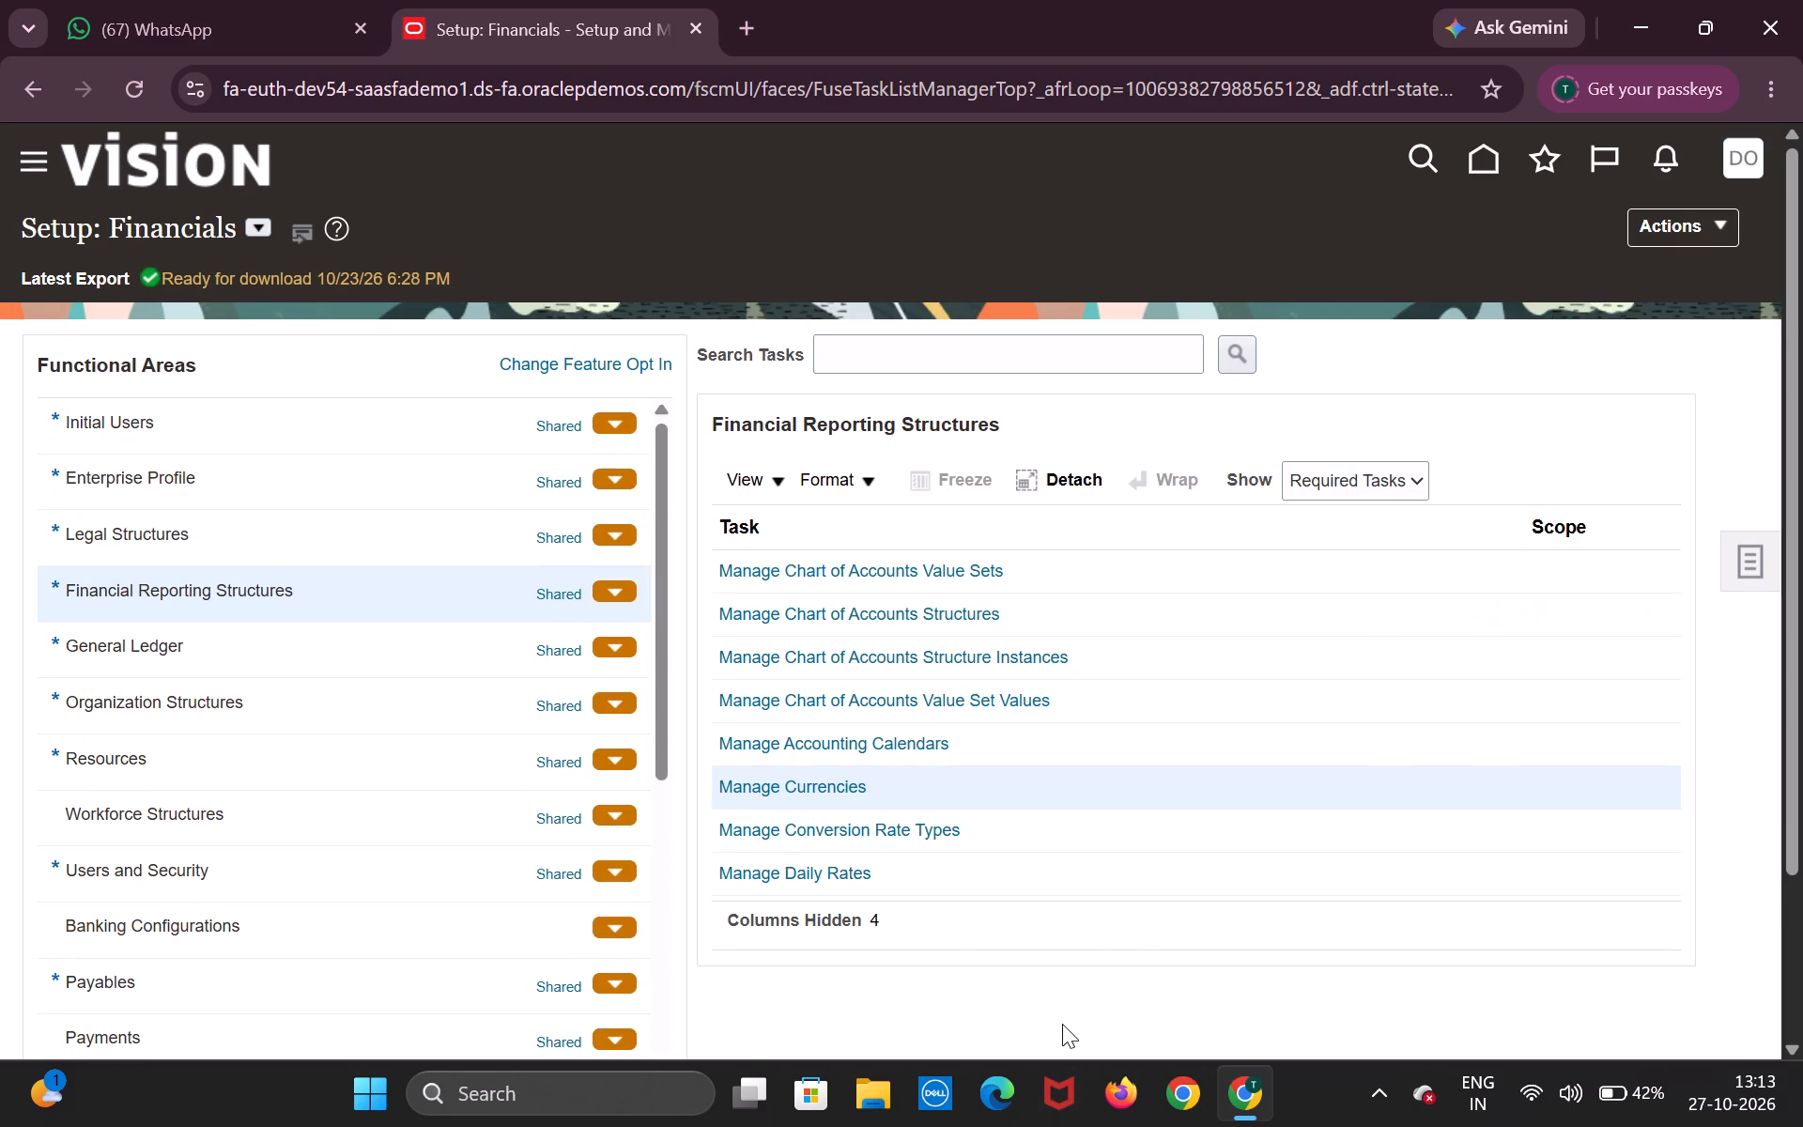
Start a new accounting calendar from Manage Accounting Calendars and name it HP calendar.
{"action": "left_click", "coordinate": [848, 756]}
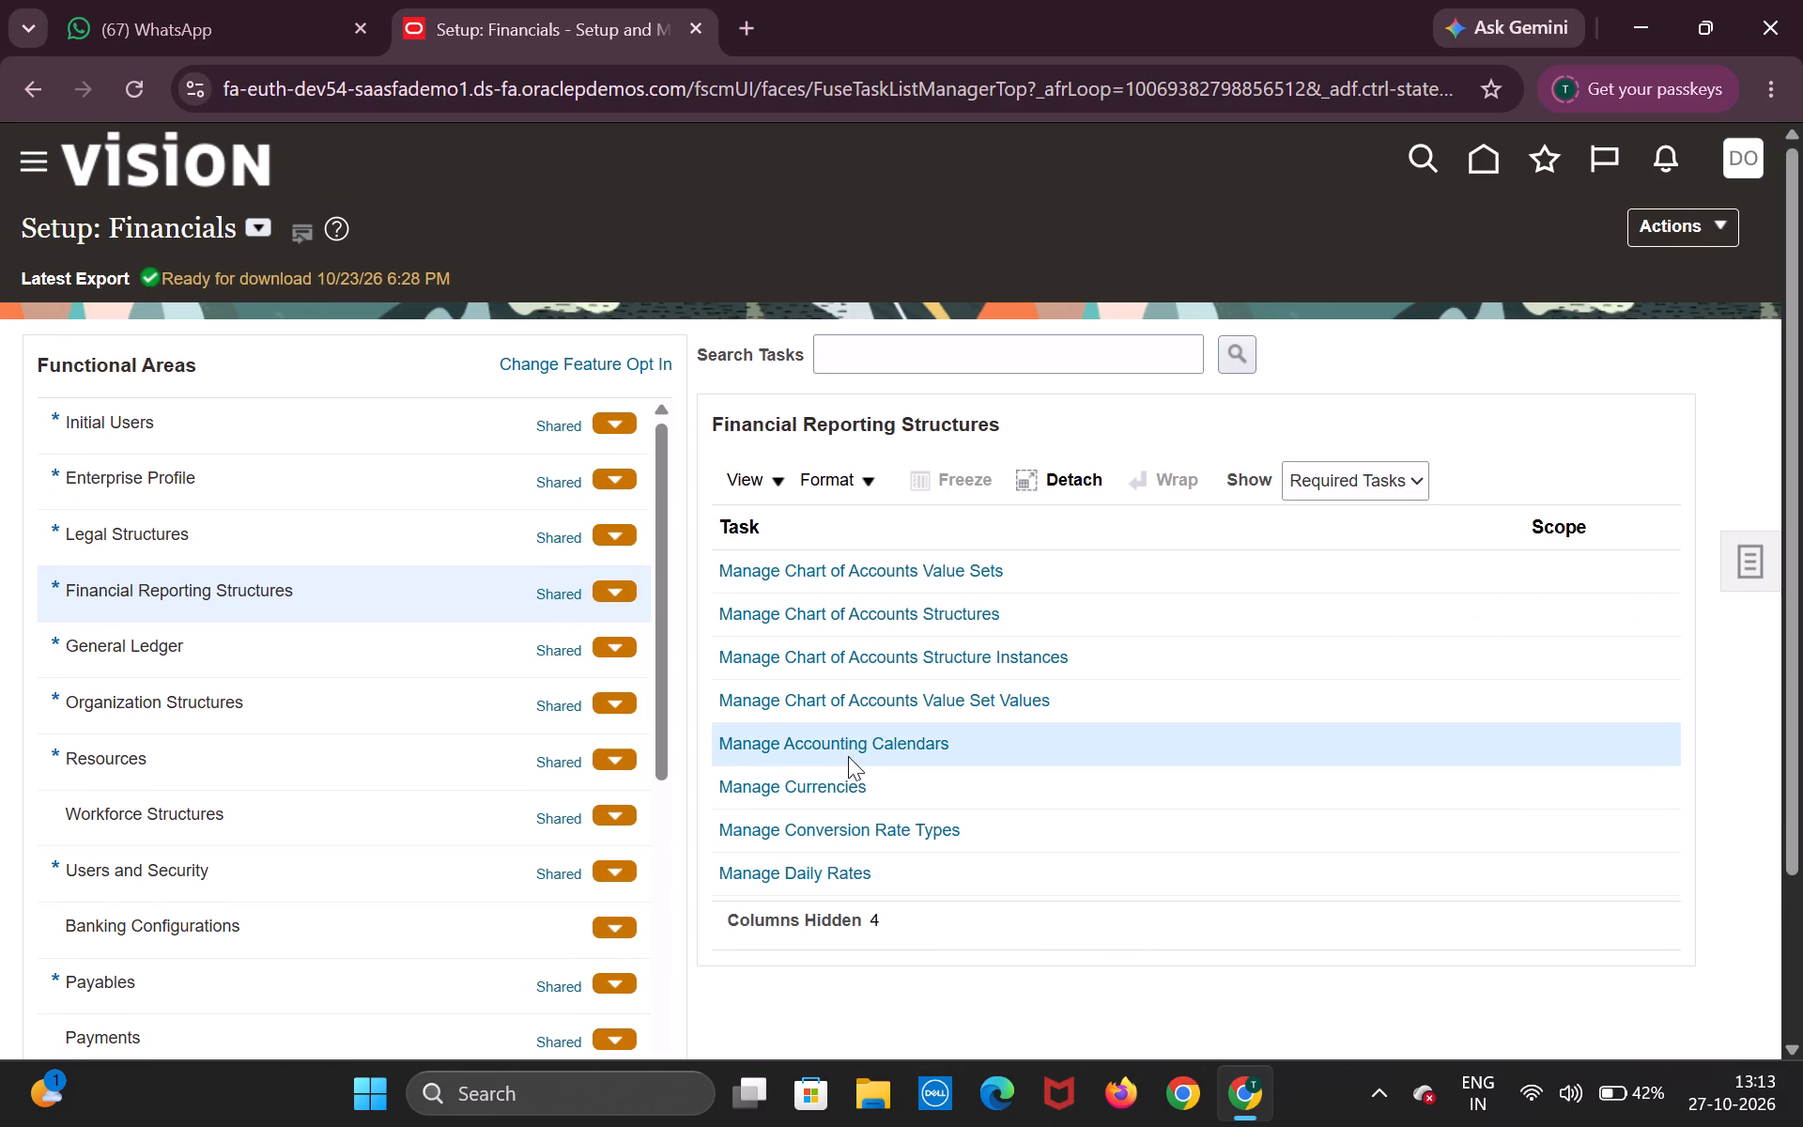
{"action": "left_click", "coordinate": [848, 749]}
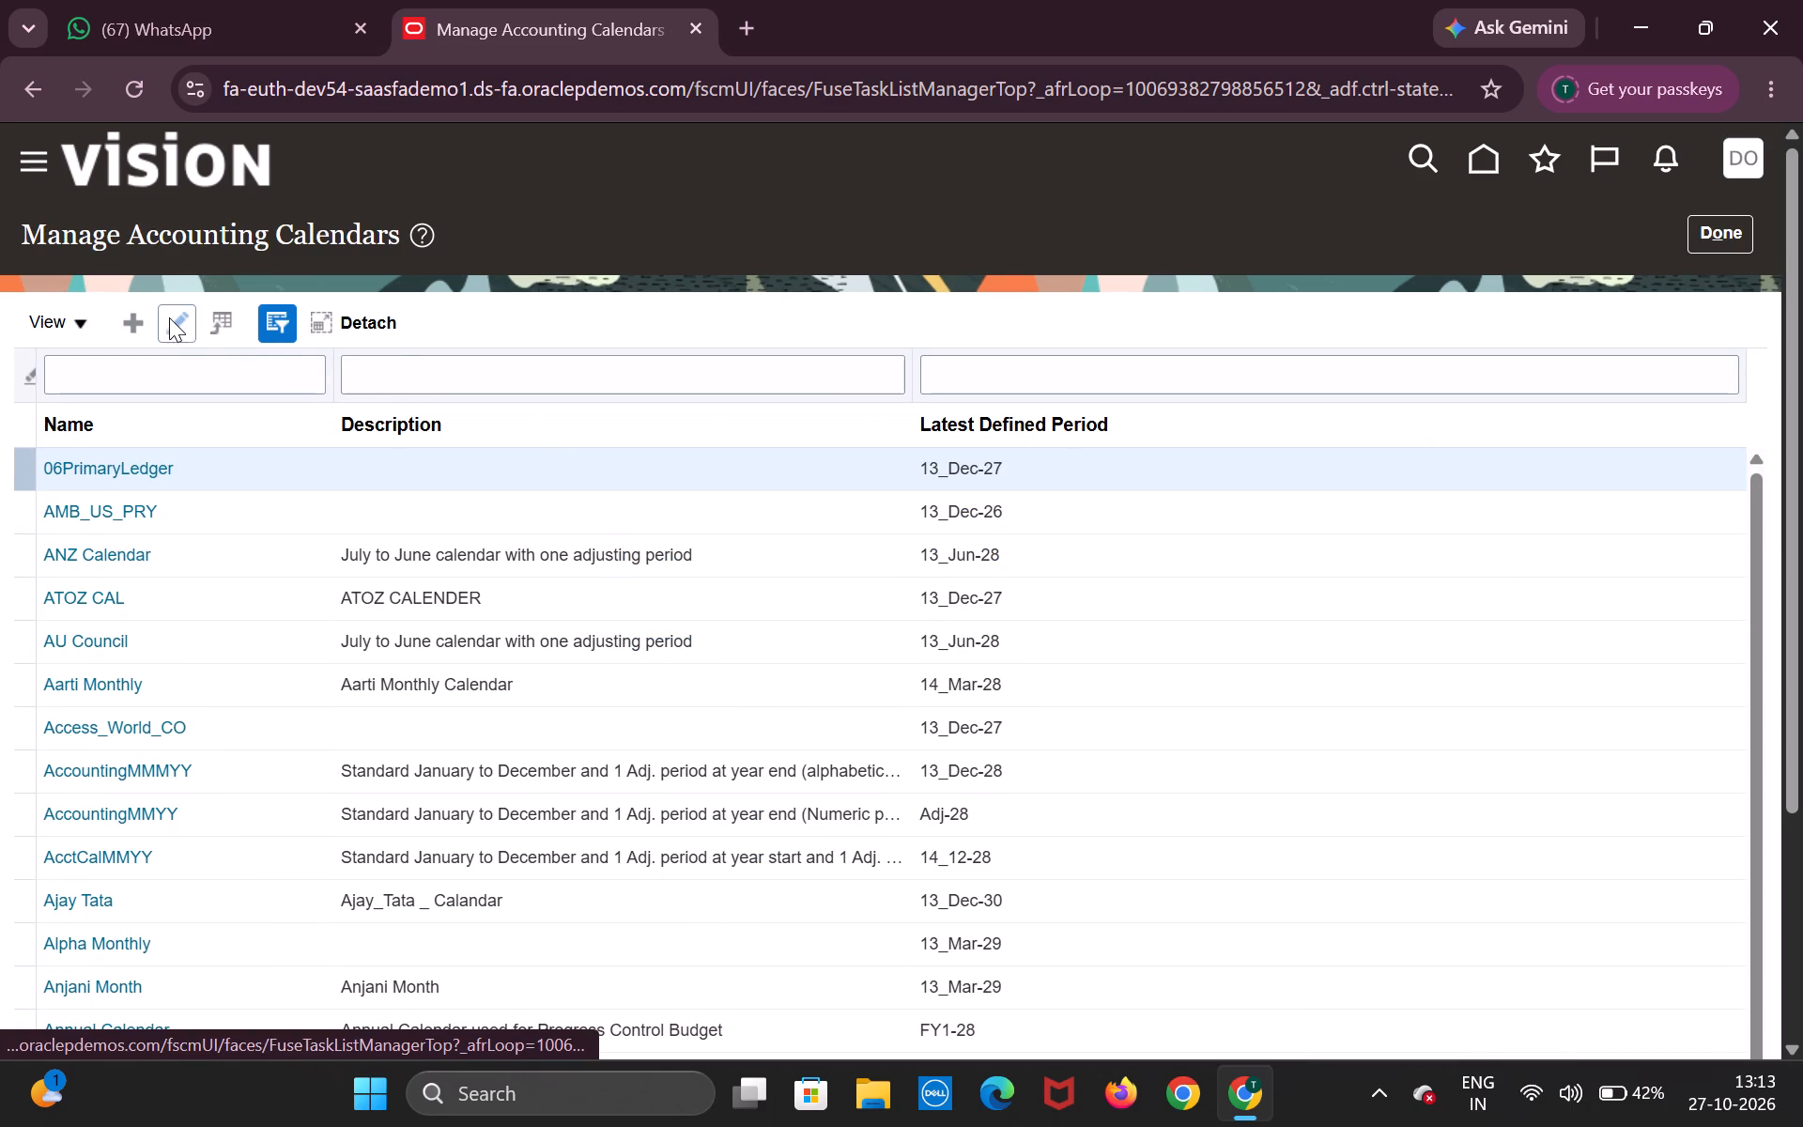
{"action": "left_click", "coordinate": [126, 319]}
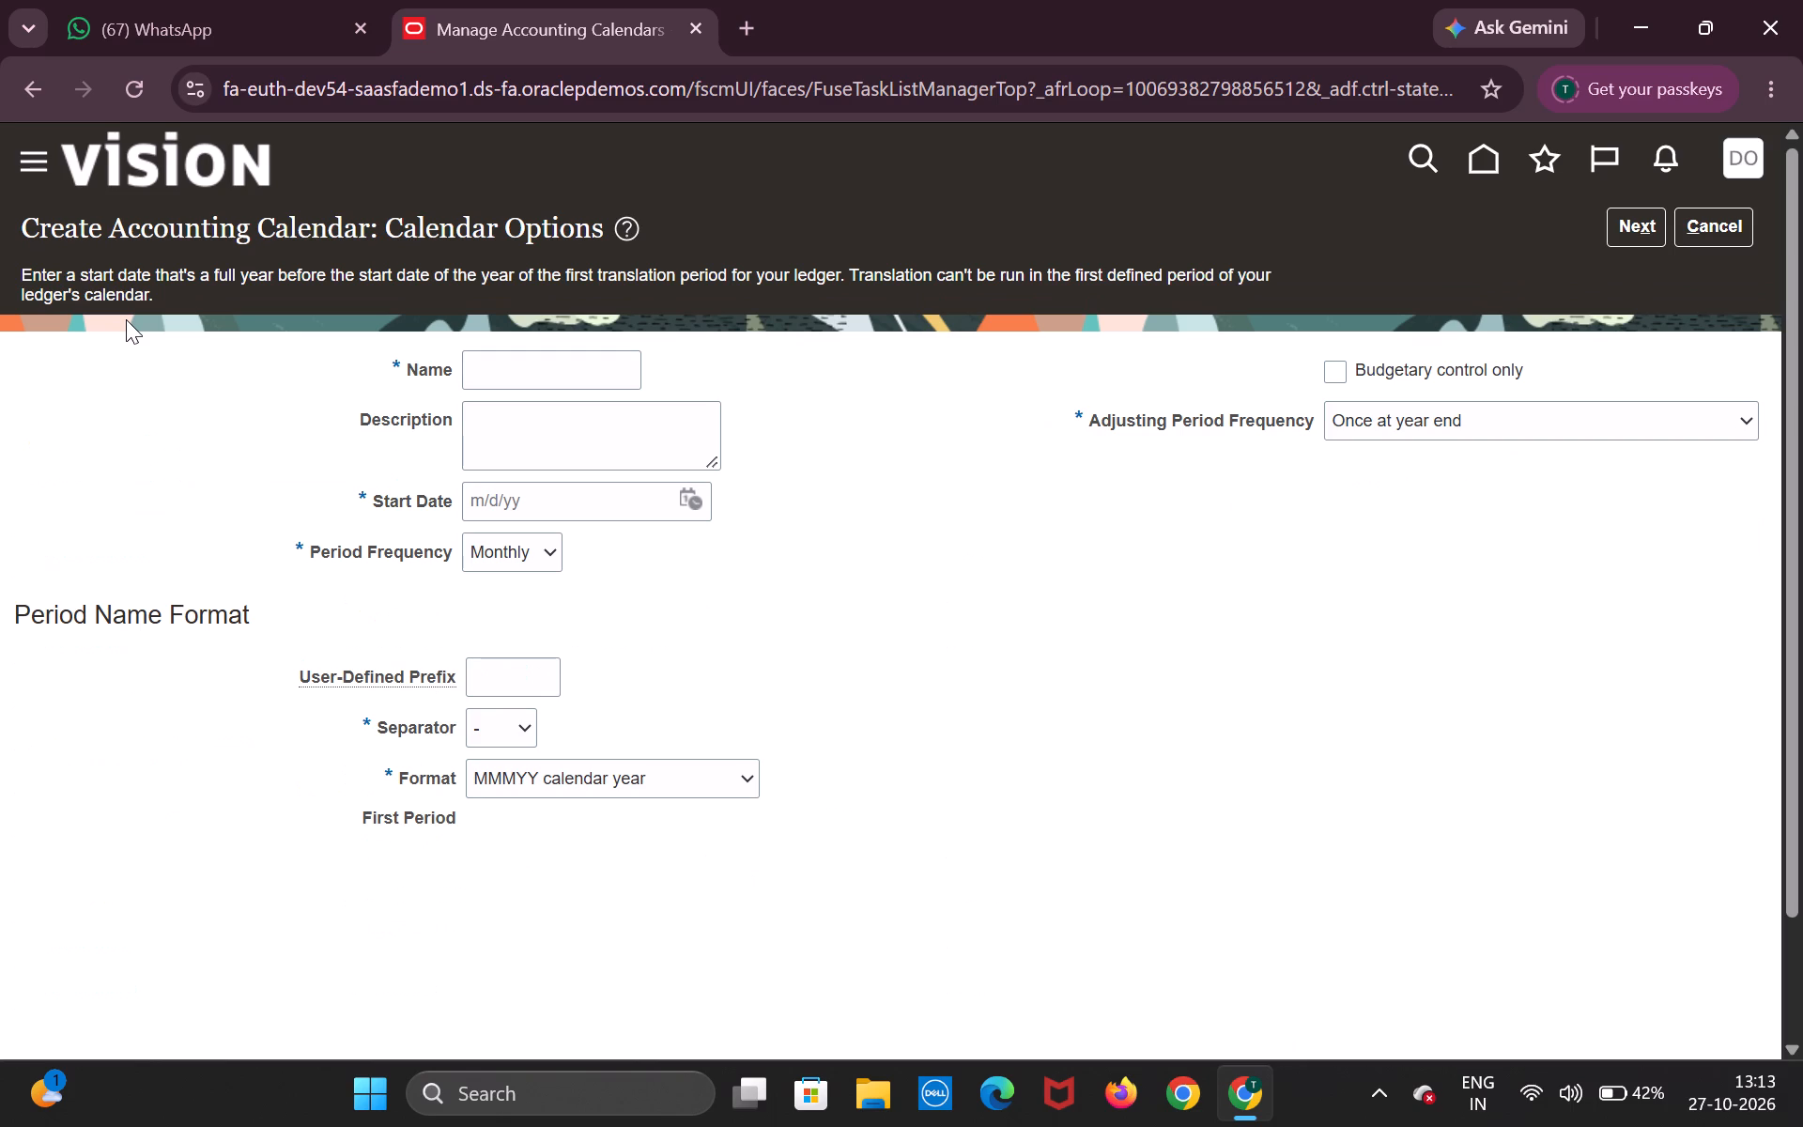
{"action": "left_click", "coordinate": [487, 374]}
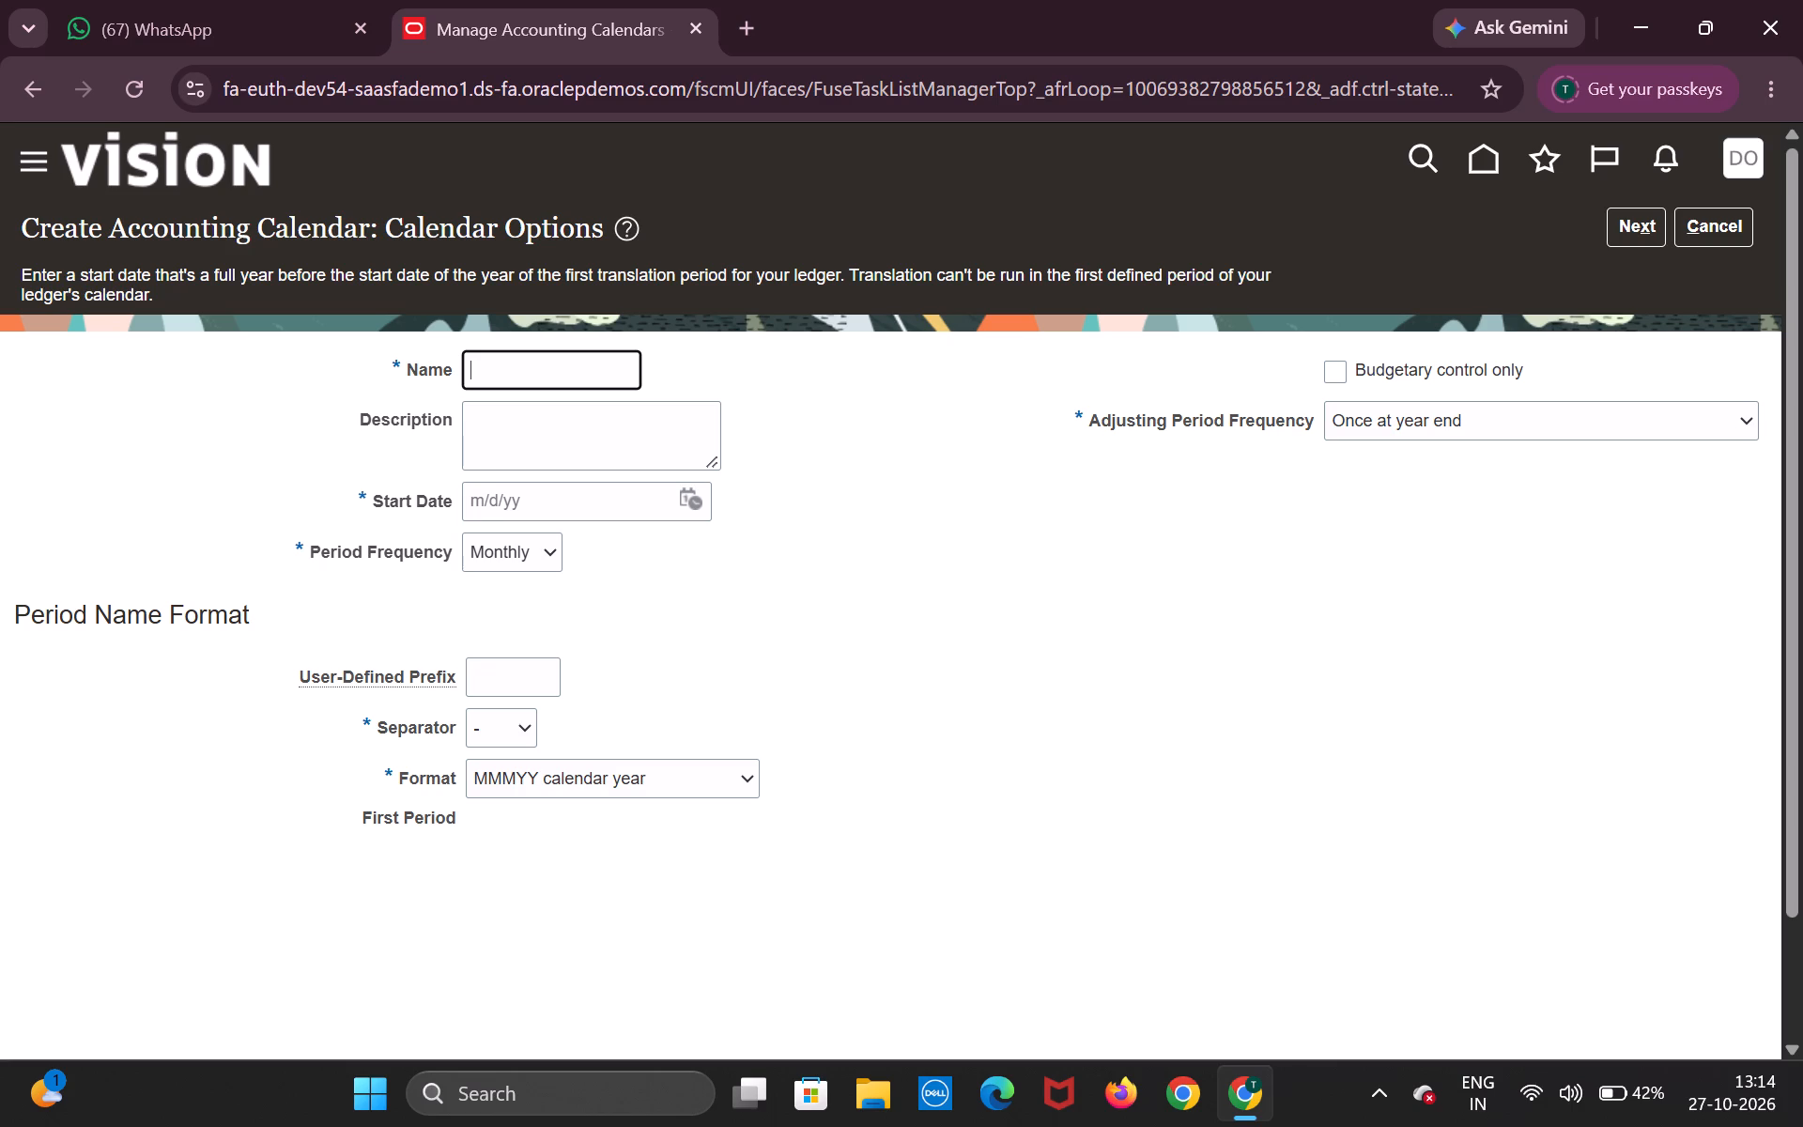
{"action": "type", "text": "HP"}
{"action": "key", "text": "space"}
{"action": "type", "text": "ca"}
{"action": "type", "text": "lend"}
{"action": "type", "text": "ar"}
Set the calendar's start date to 10/27/24, continue to its period details and save the calendar.
{"action": "left_click", "coordinate": [690, 508]}
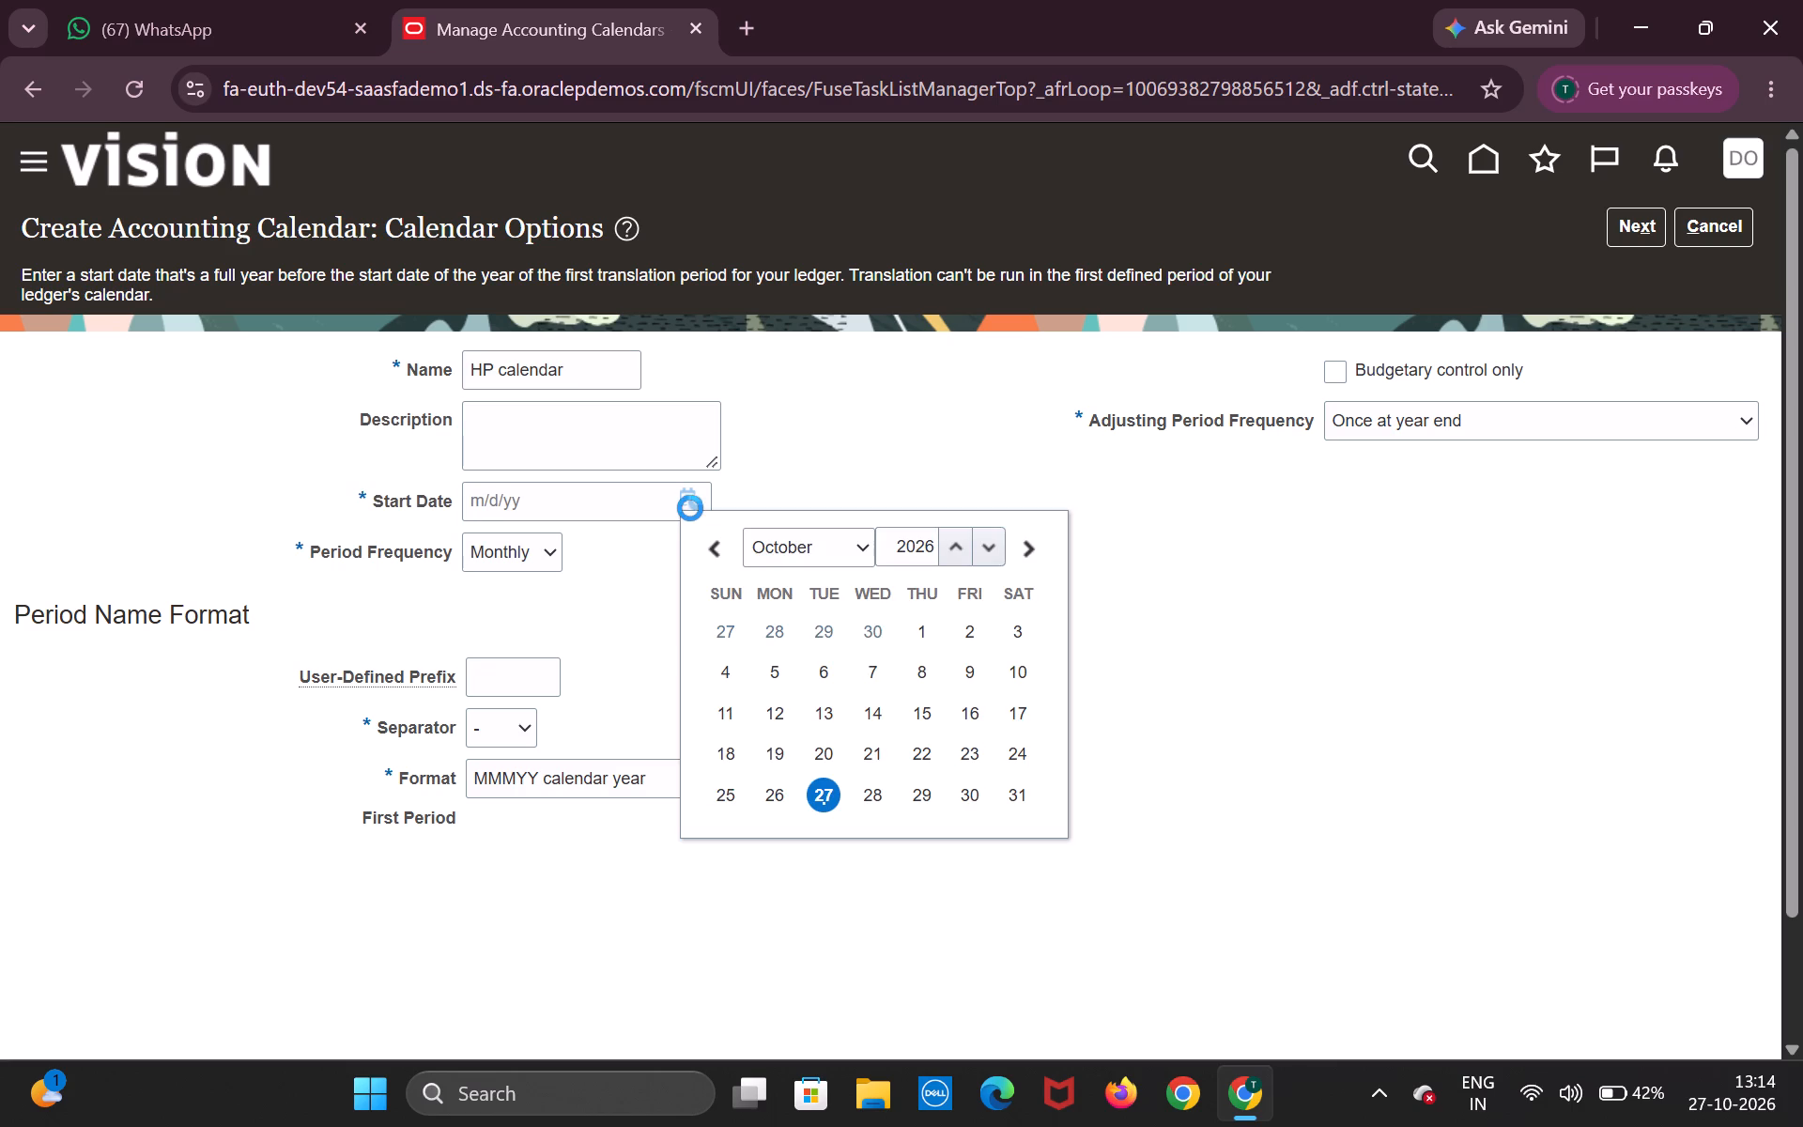
{"action": "left_click", "coordinate": [996, 546]}
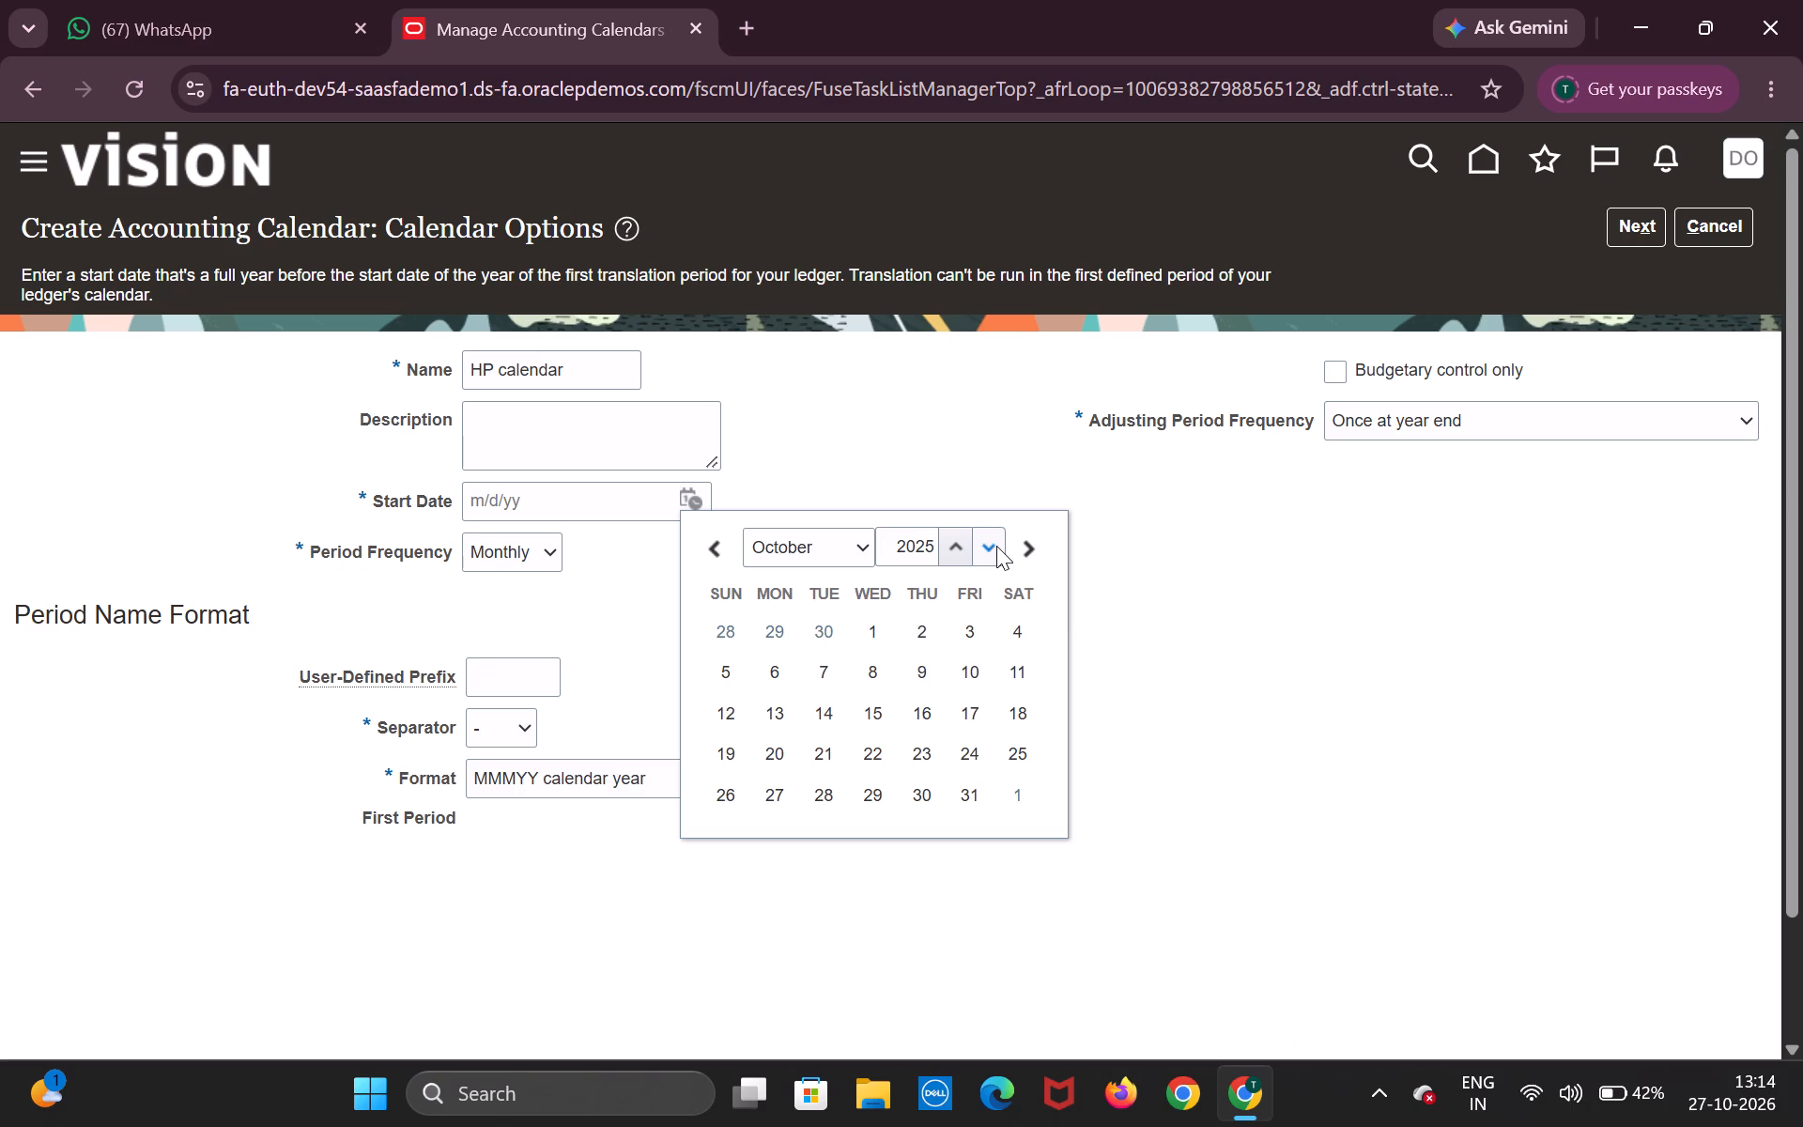
{"action": "left_click", "coordinate": [996, 546]}
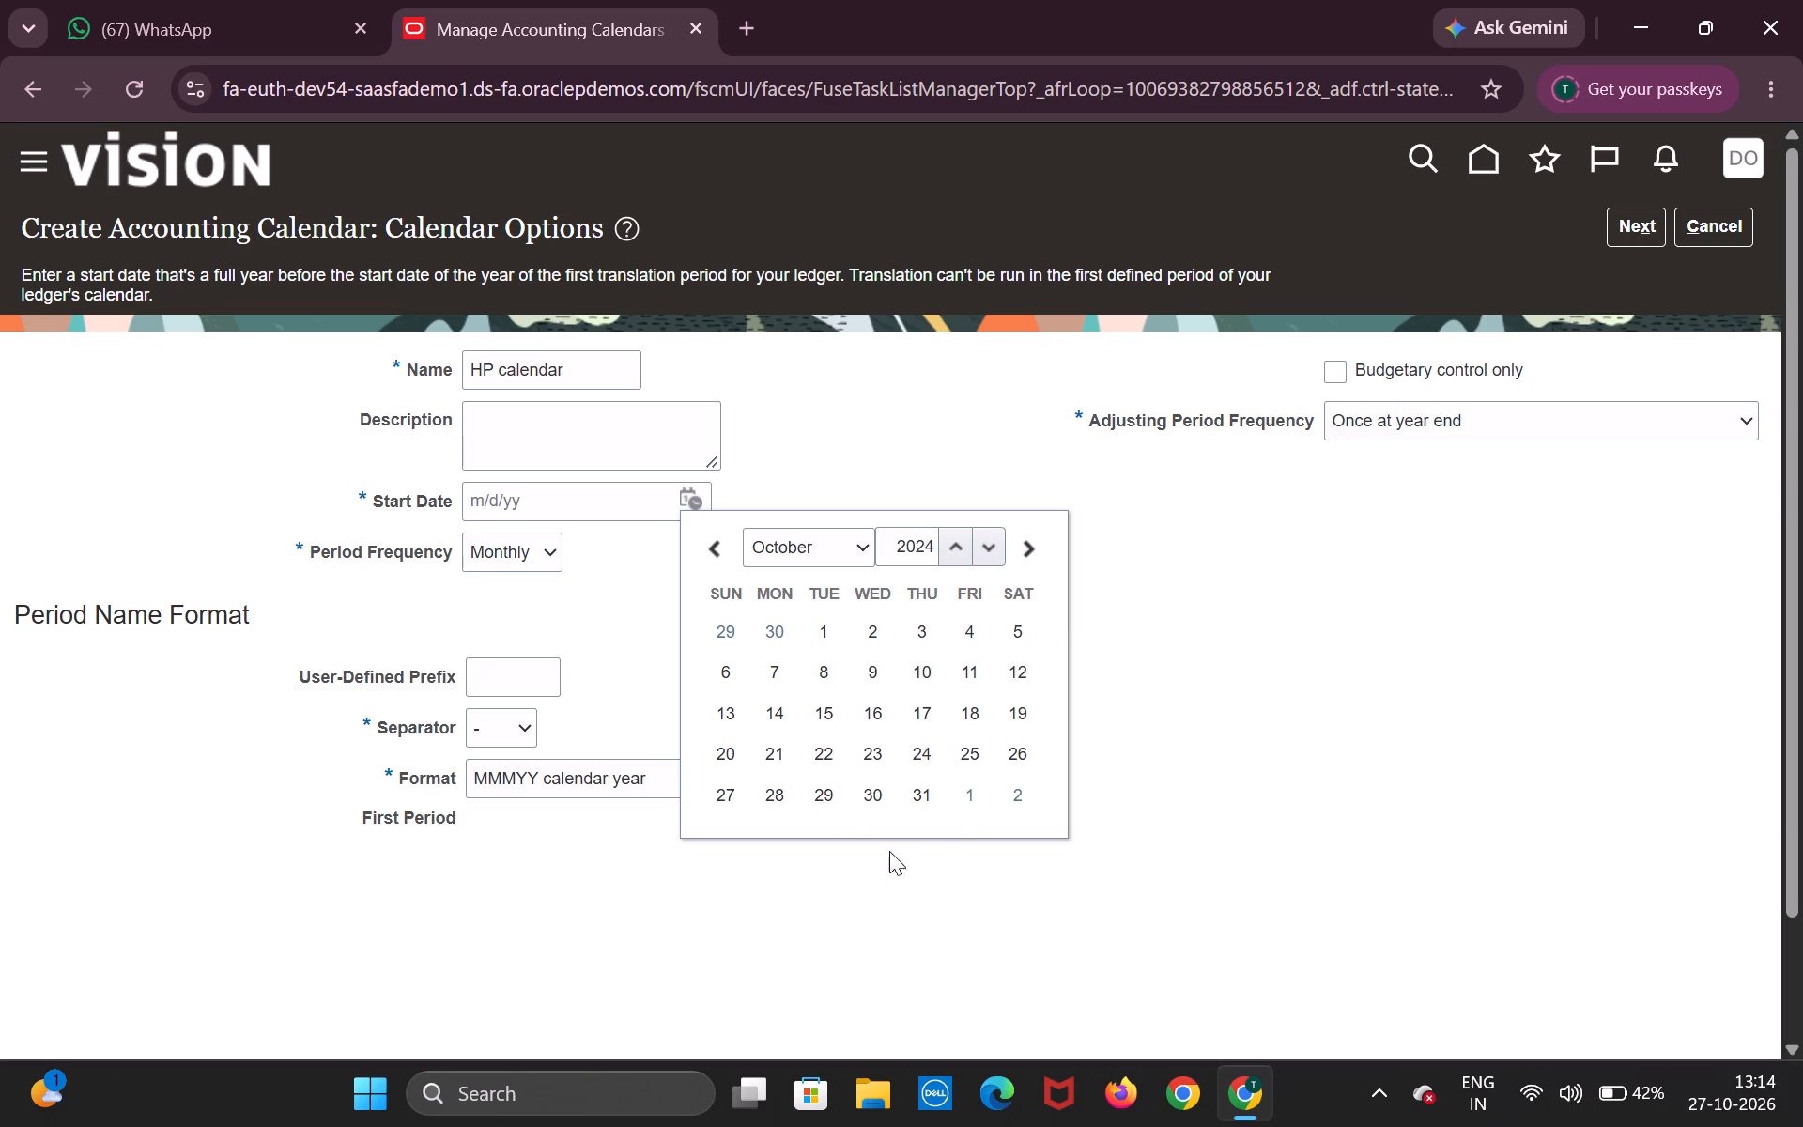
{"action": "left_click", "coordinate": [728, 780]}
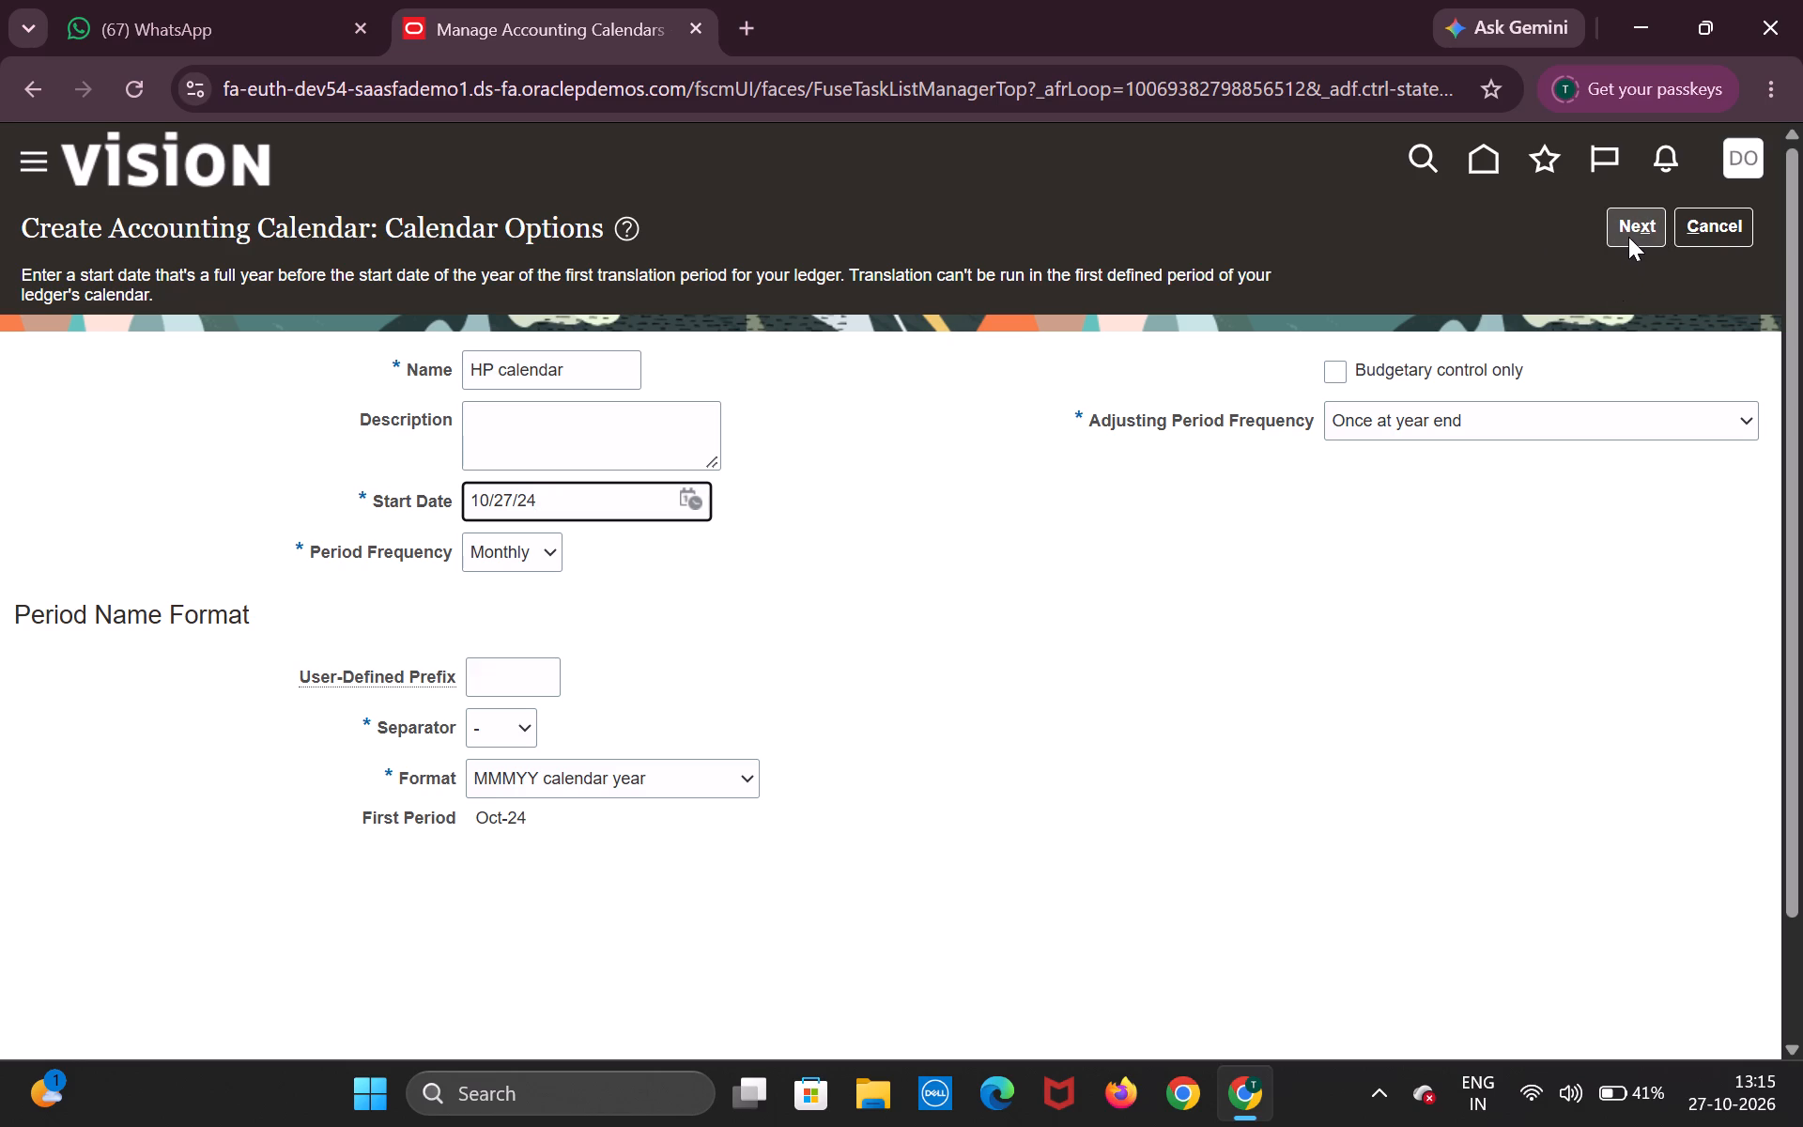
{"action": "left_click", "coordinate": [1628, 237]}
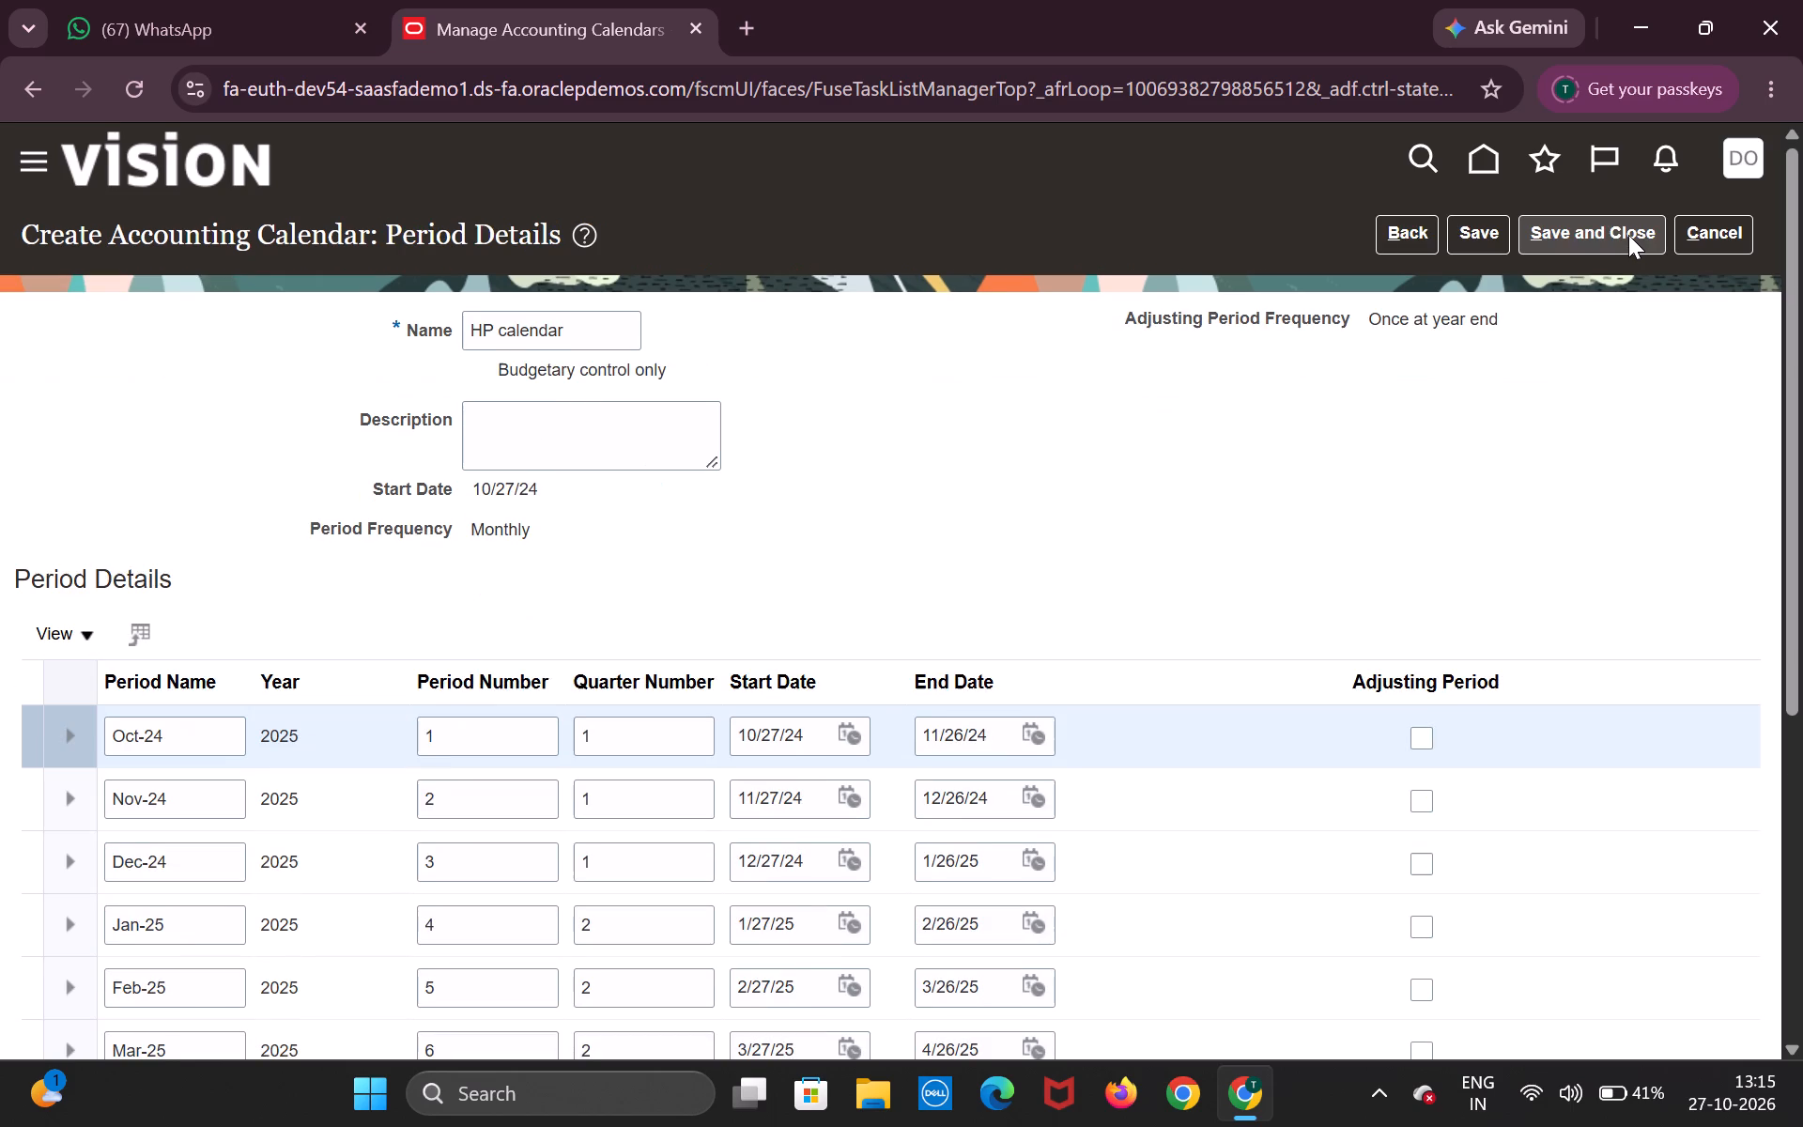
{"action": "left_click", "coordinate": [1472, 243]}
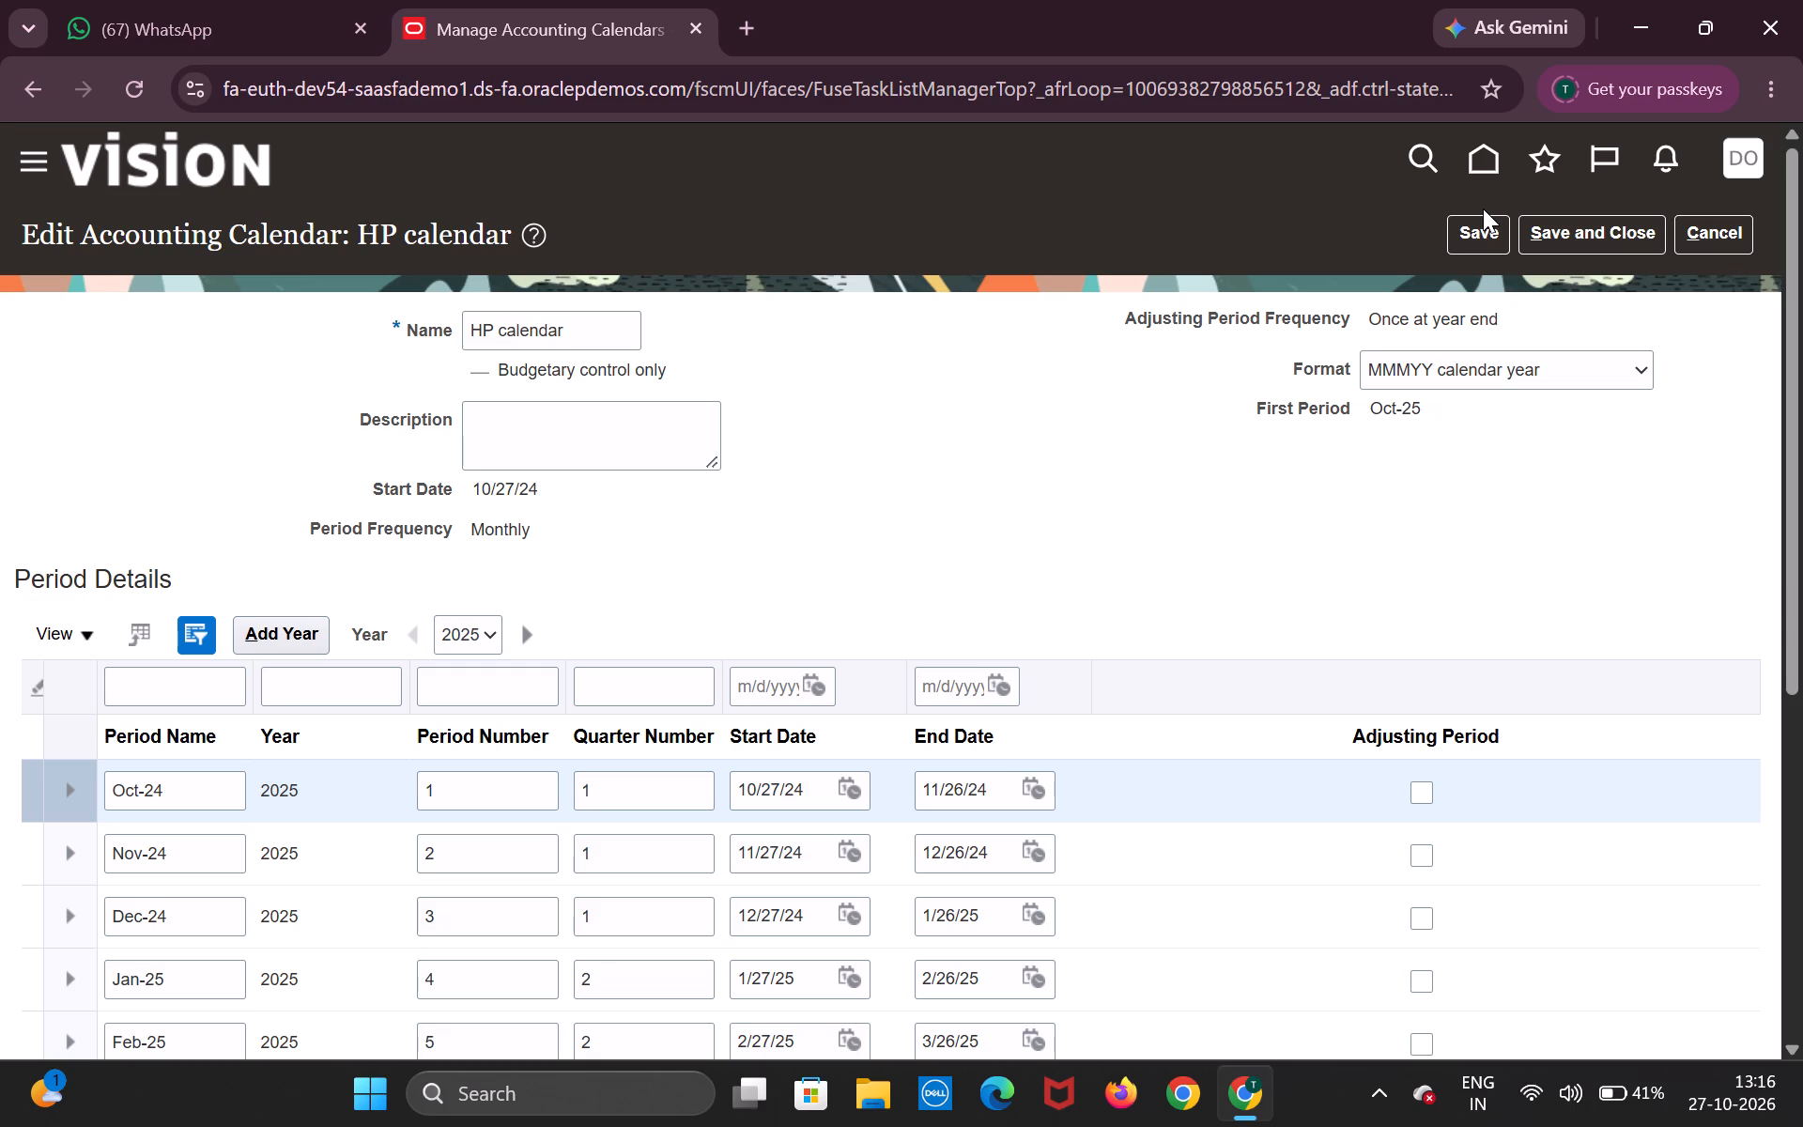
Review the 2025 periods, add year 2026 to HP calendar, check its periods and save.
{"action": "scroll", "coordinate": [1483, 208], "scroll_direction": "down", "scroll_amount": 8}
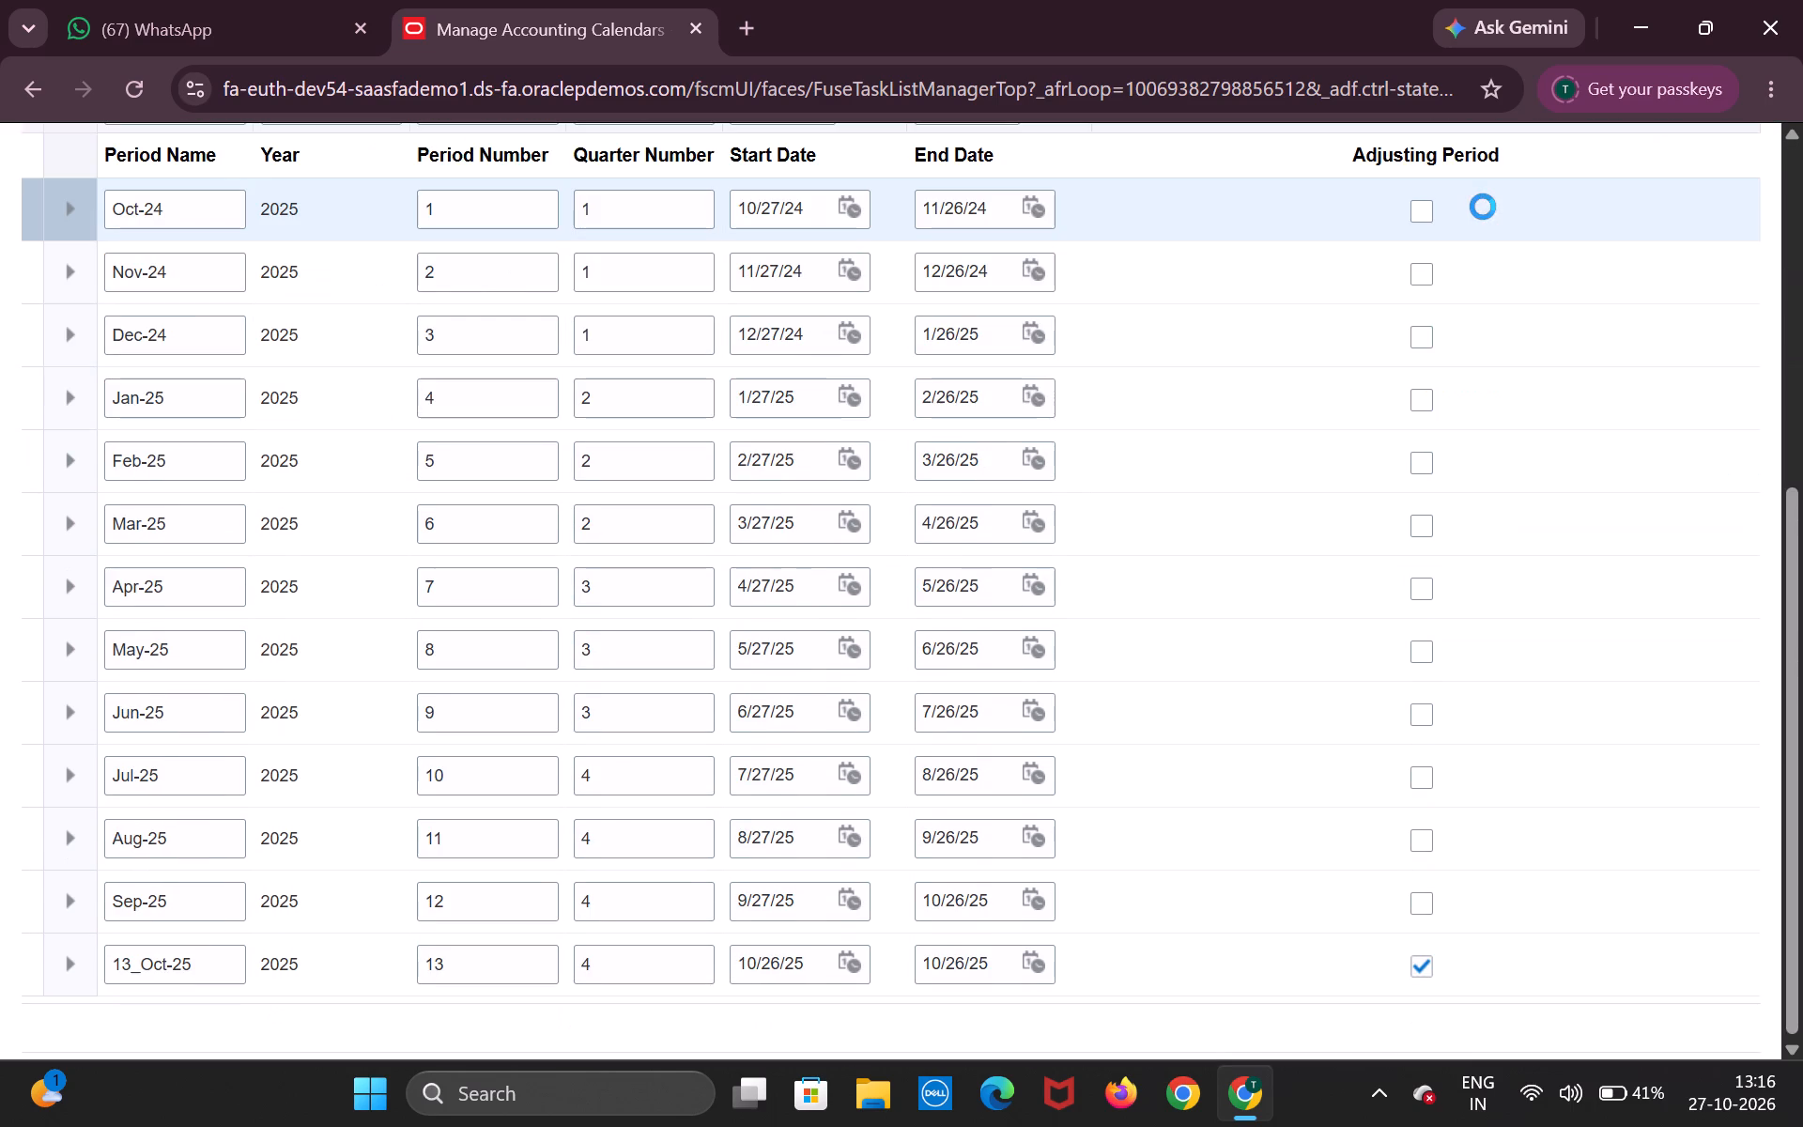
{"action": "scroll", "coordinate": [1483, 207], "scroll_direction": "down", "scroll_amount": 7}
{"action": "scroll", "coordinate": [1483, 207], "scroll_direction": "up", "scroll_amount": 10}
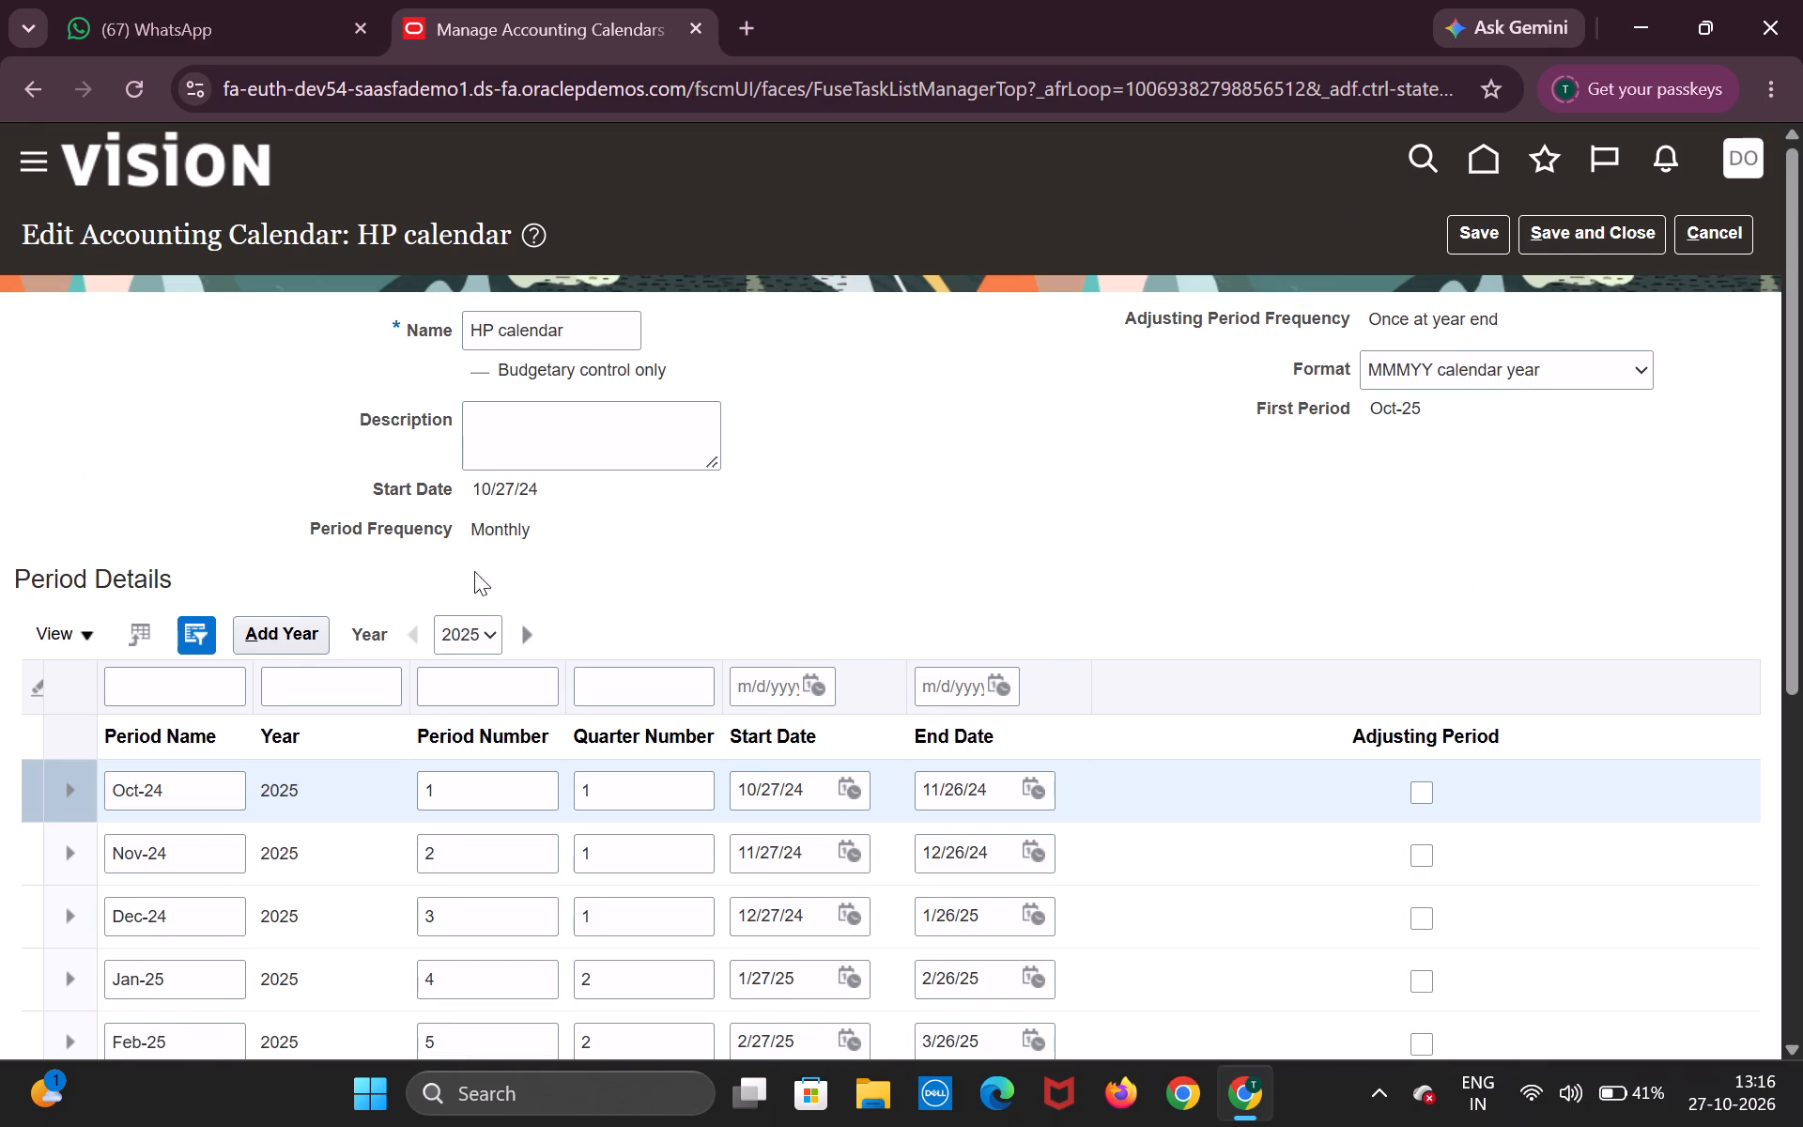
{"action": "left_click", "coordinate": [317, 642]}
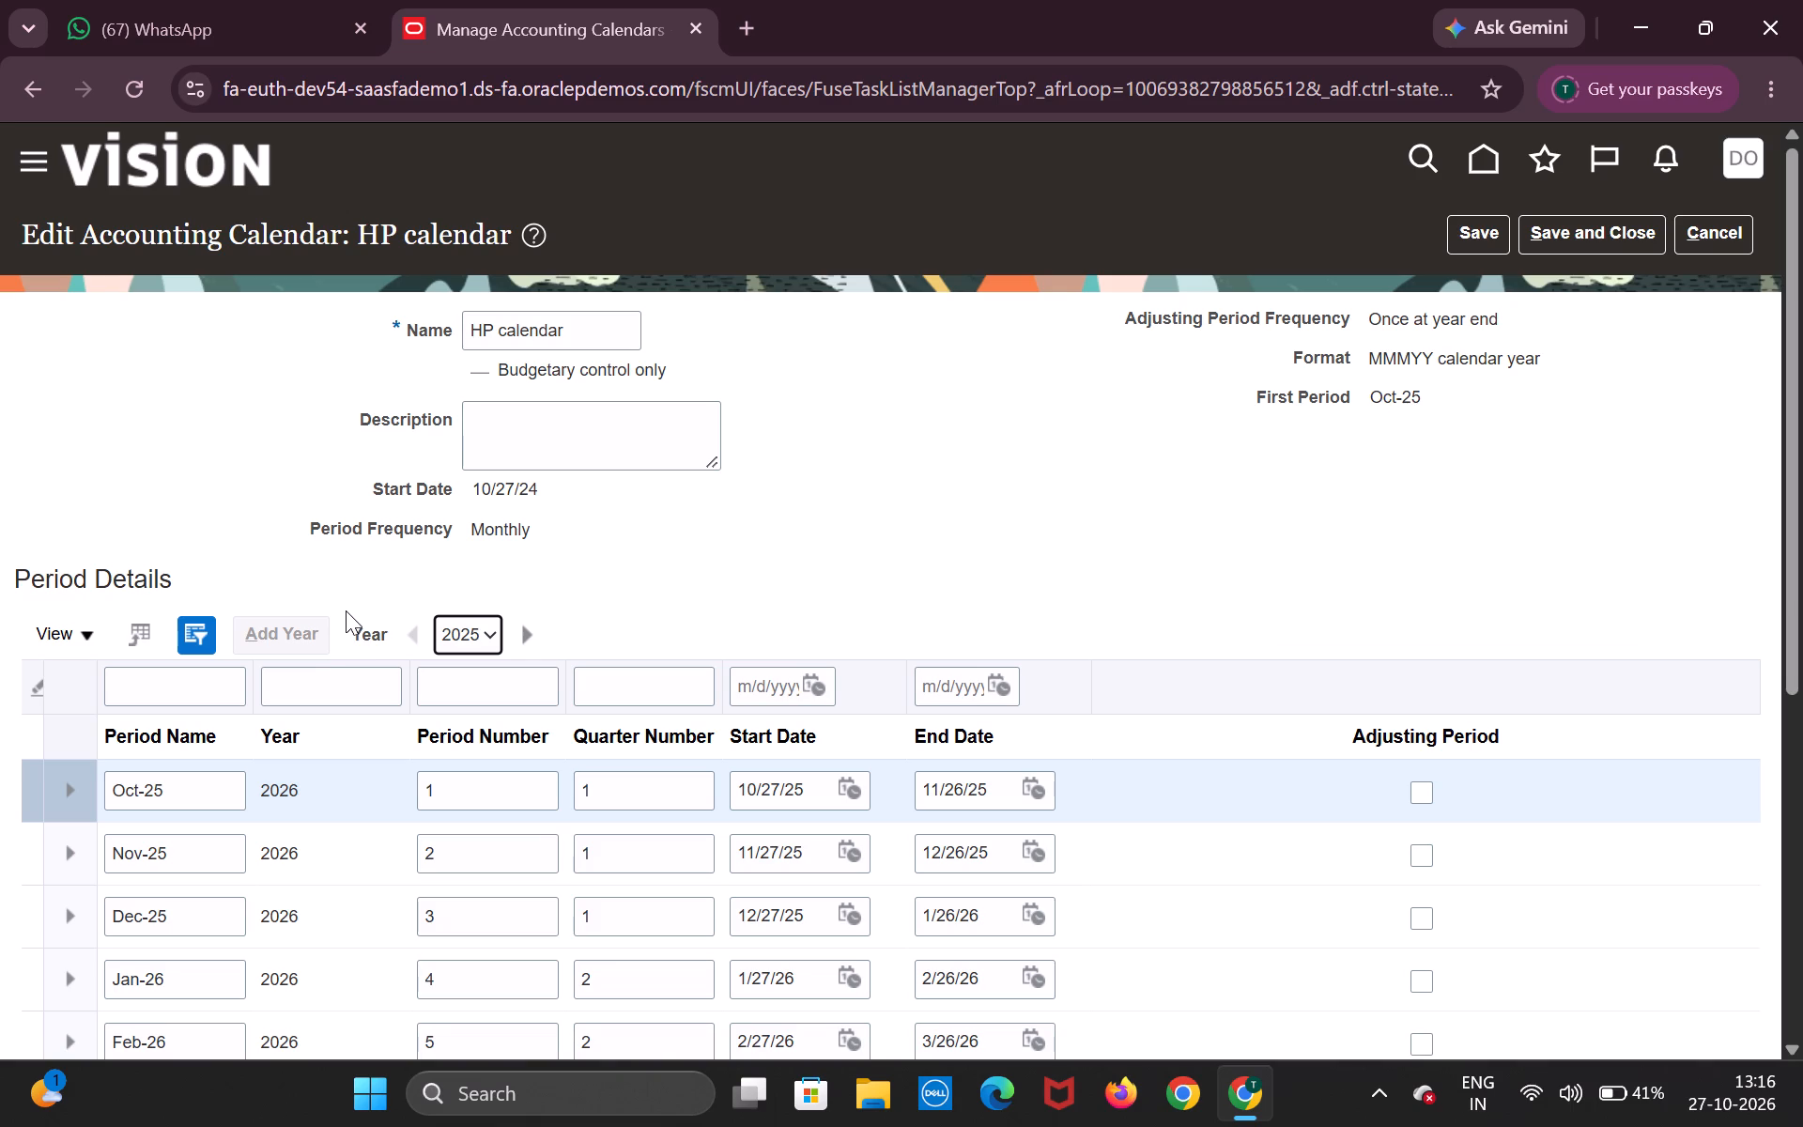
{"action": "scroll", "coordinate": [347, 606], "scroll_direction": "down", "scroll_amount": 15}
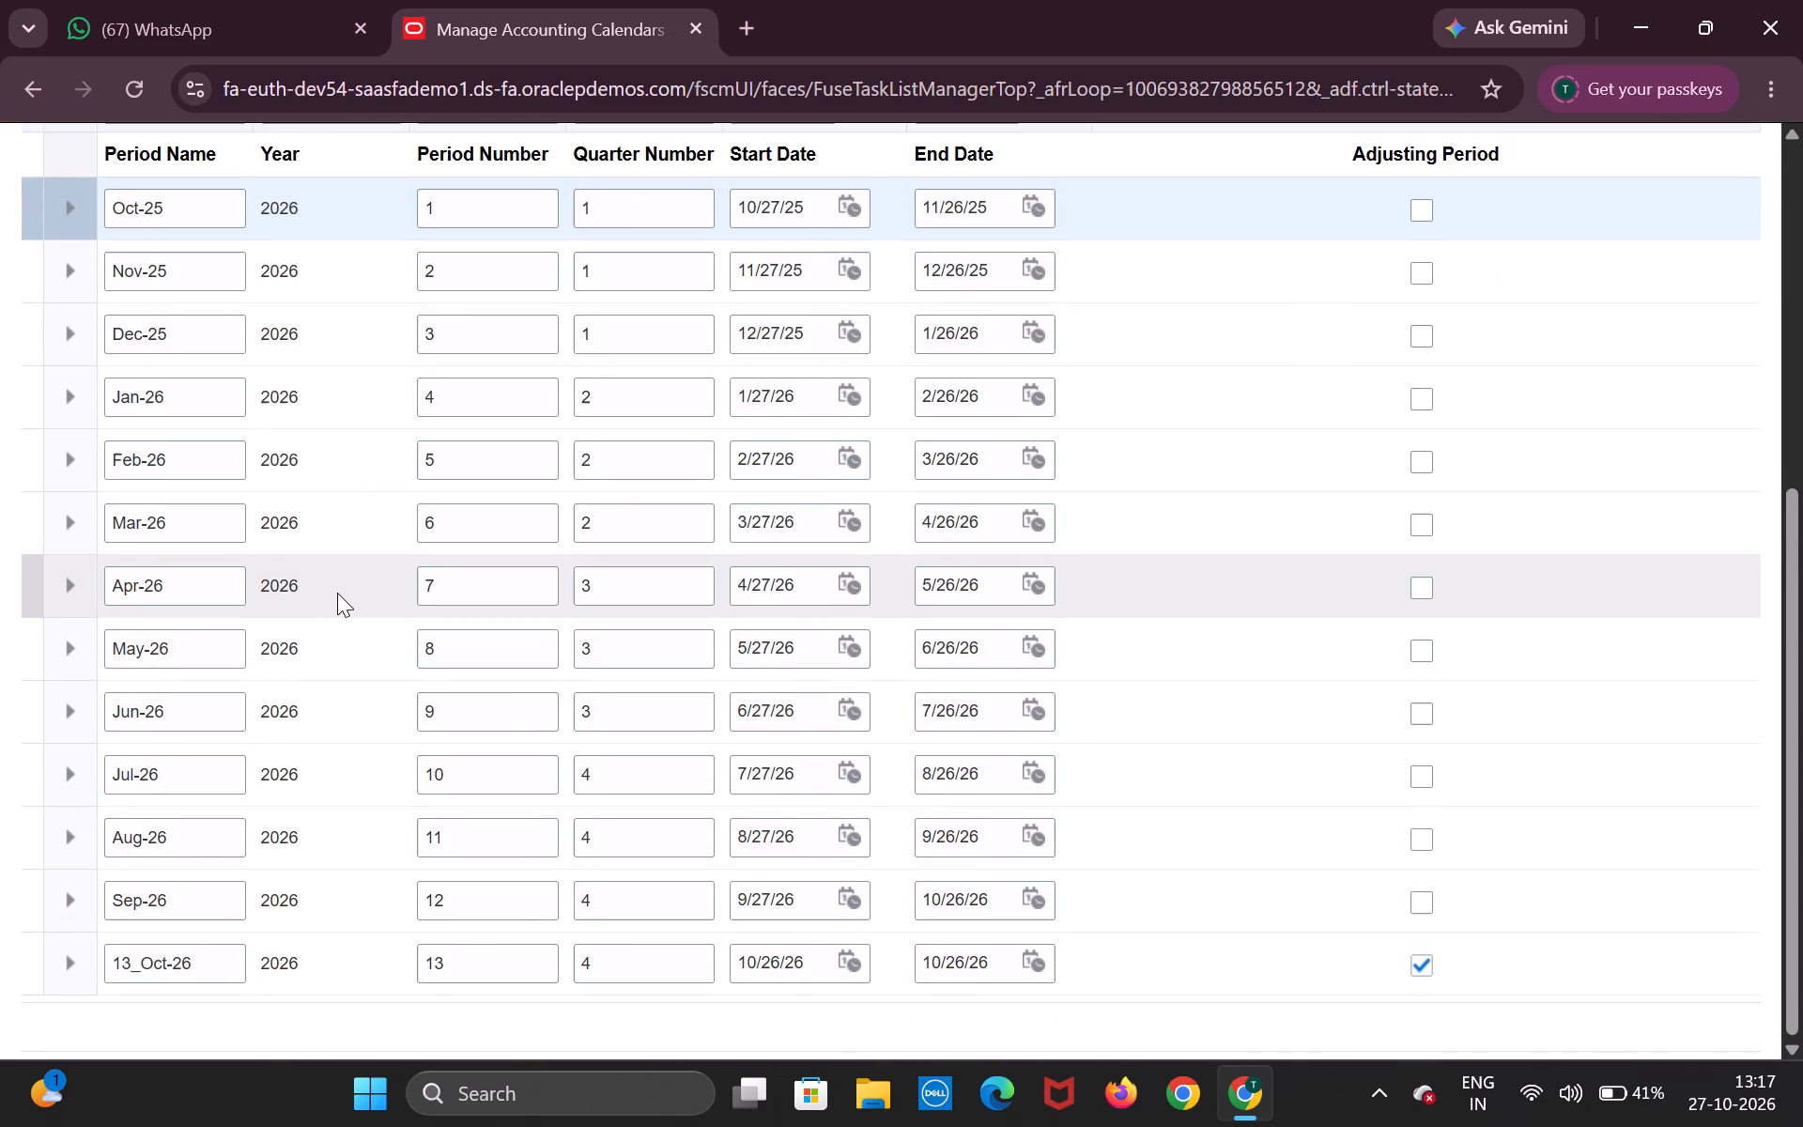
{"action": "scroll", "coordinate": [335, 590], "scroll_direction": "up", "scroll_amount": 11}
{"action": "scroll", "coordinate": [333, 588], "scroll_direction": "down", "scroll_amount": 11}
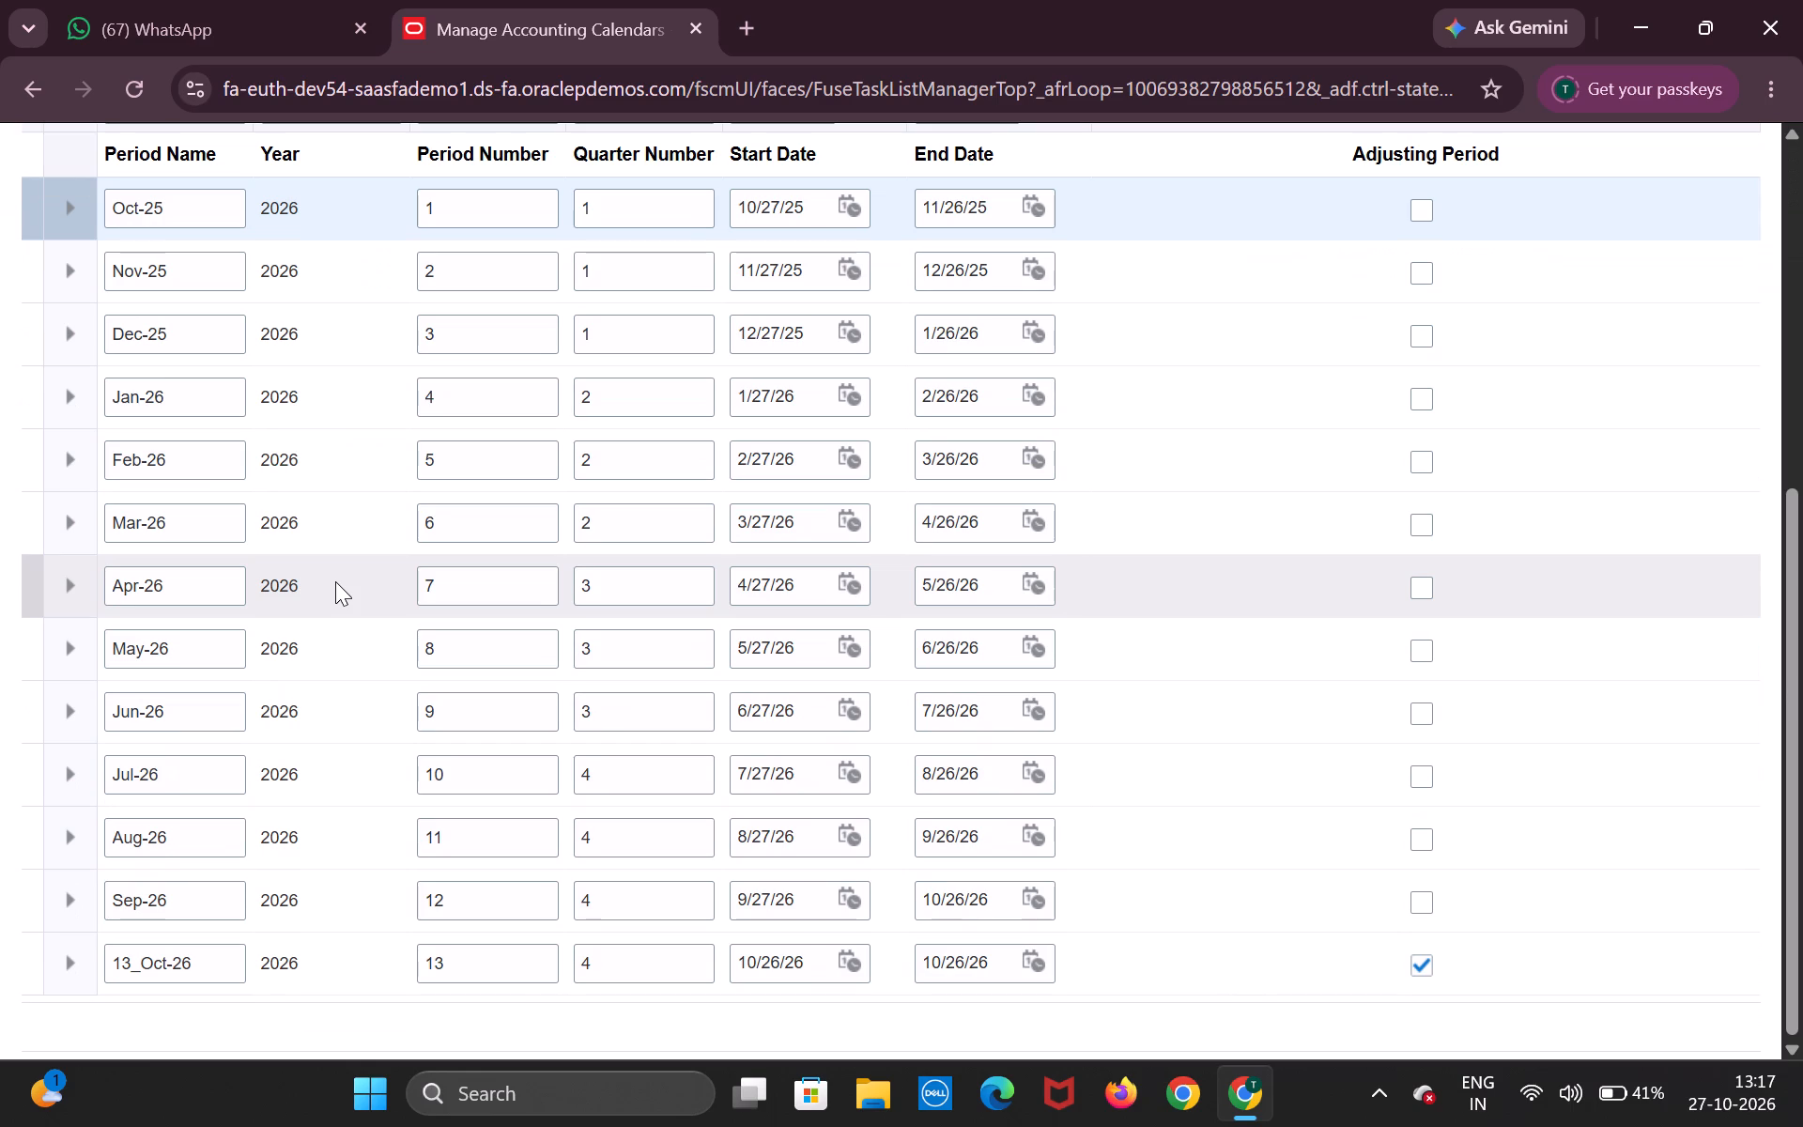
{"action": "scroll", "coordinate": [331, 576], "scroll_direction": "up", "scroll_amount": 7}
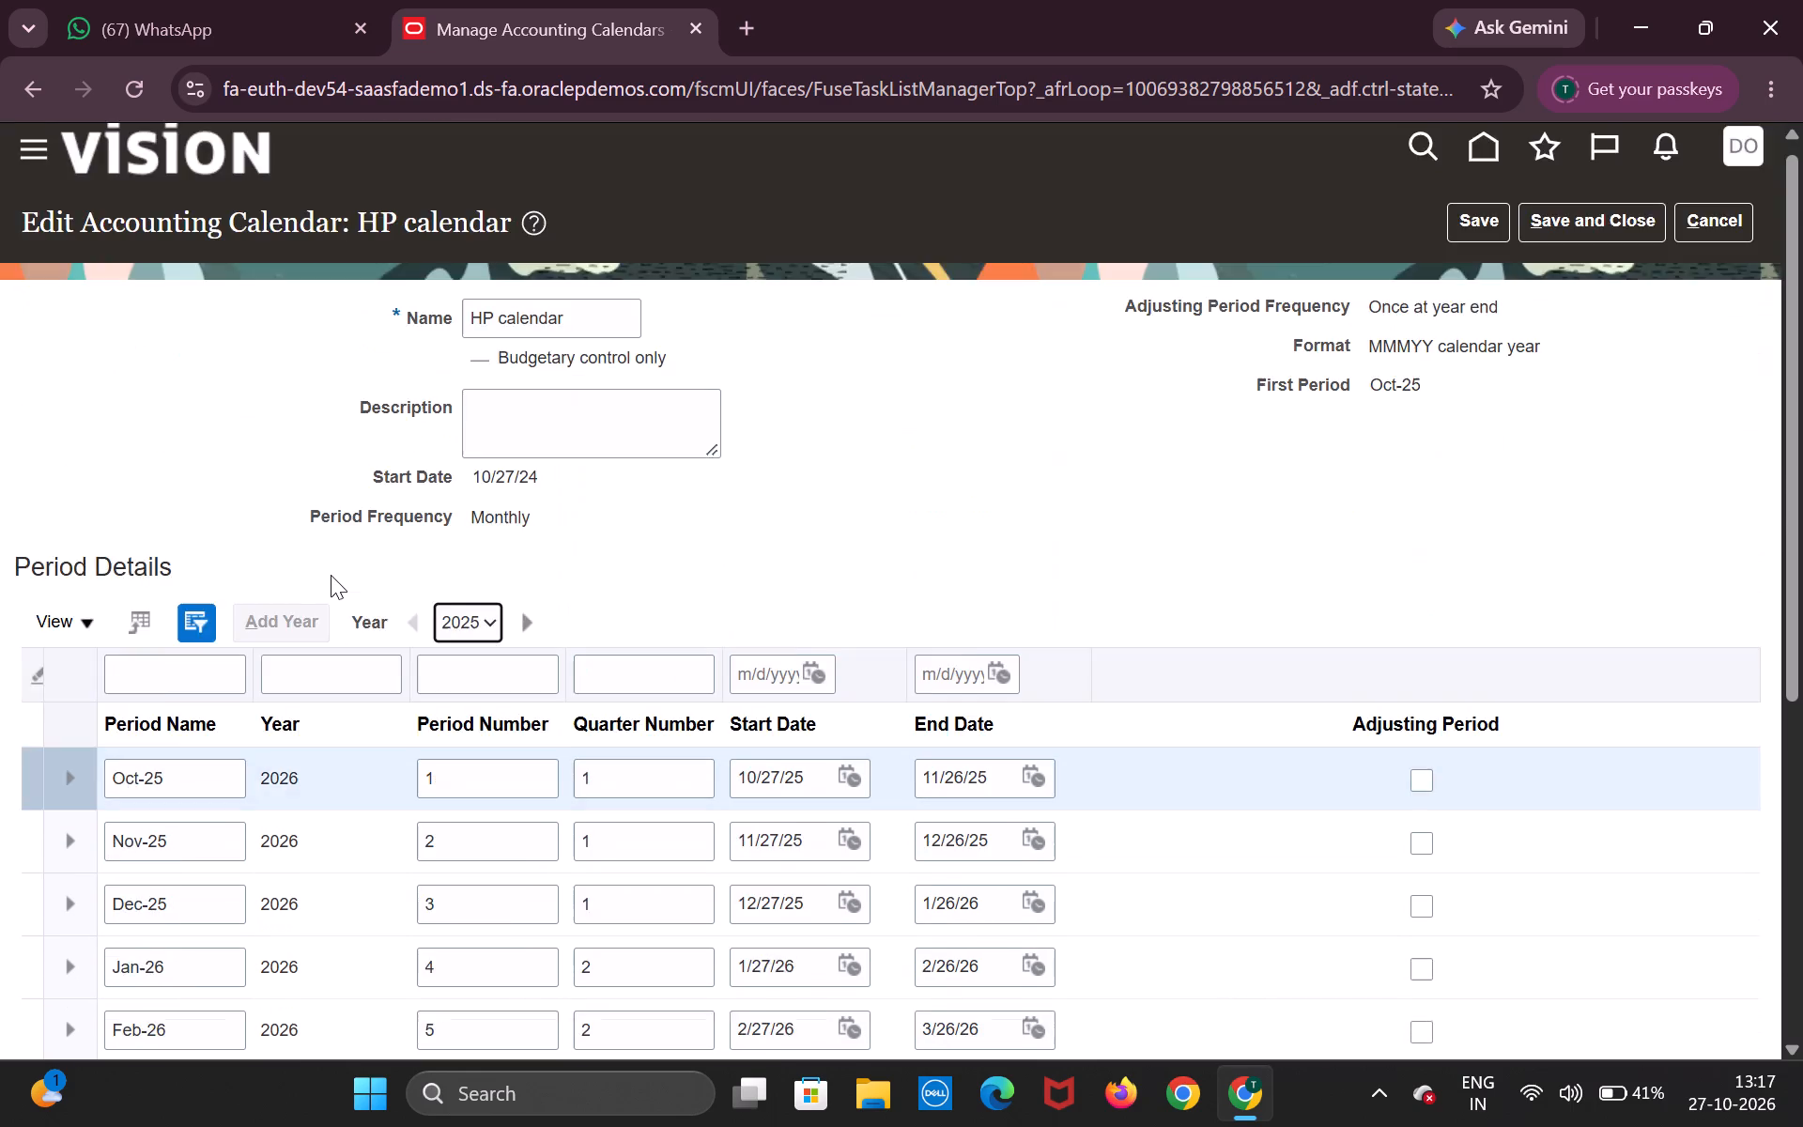
{"action": "scroll", "coordinate": [331, 575], "scroll_direction": "up", "scroll_amount": 2}
{"action": "scroll", "coordinate": [331, 575], "scroll_direction": "down", "scroll_amount": 9}
{"action": "scroll", "coordinate": [328, 570], "scroll_direction": "up", "scroll_amount": 10}
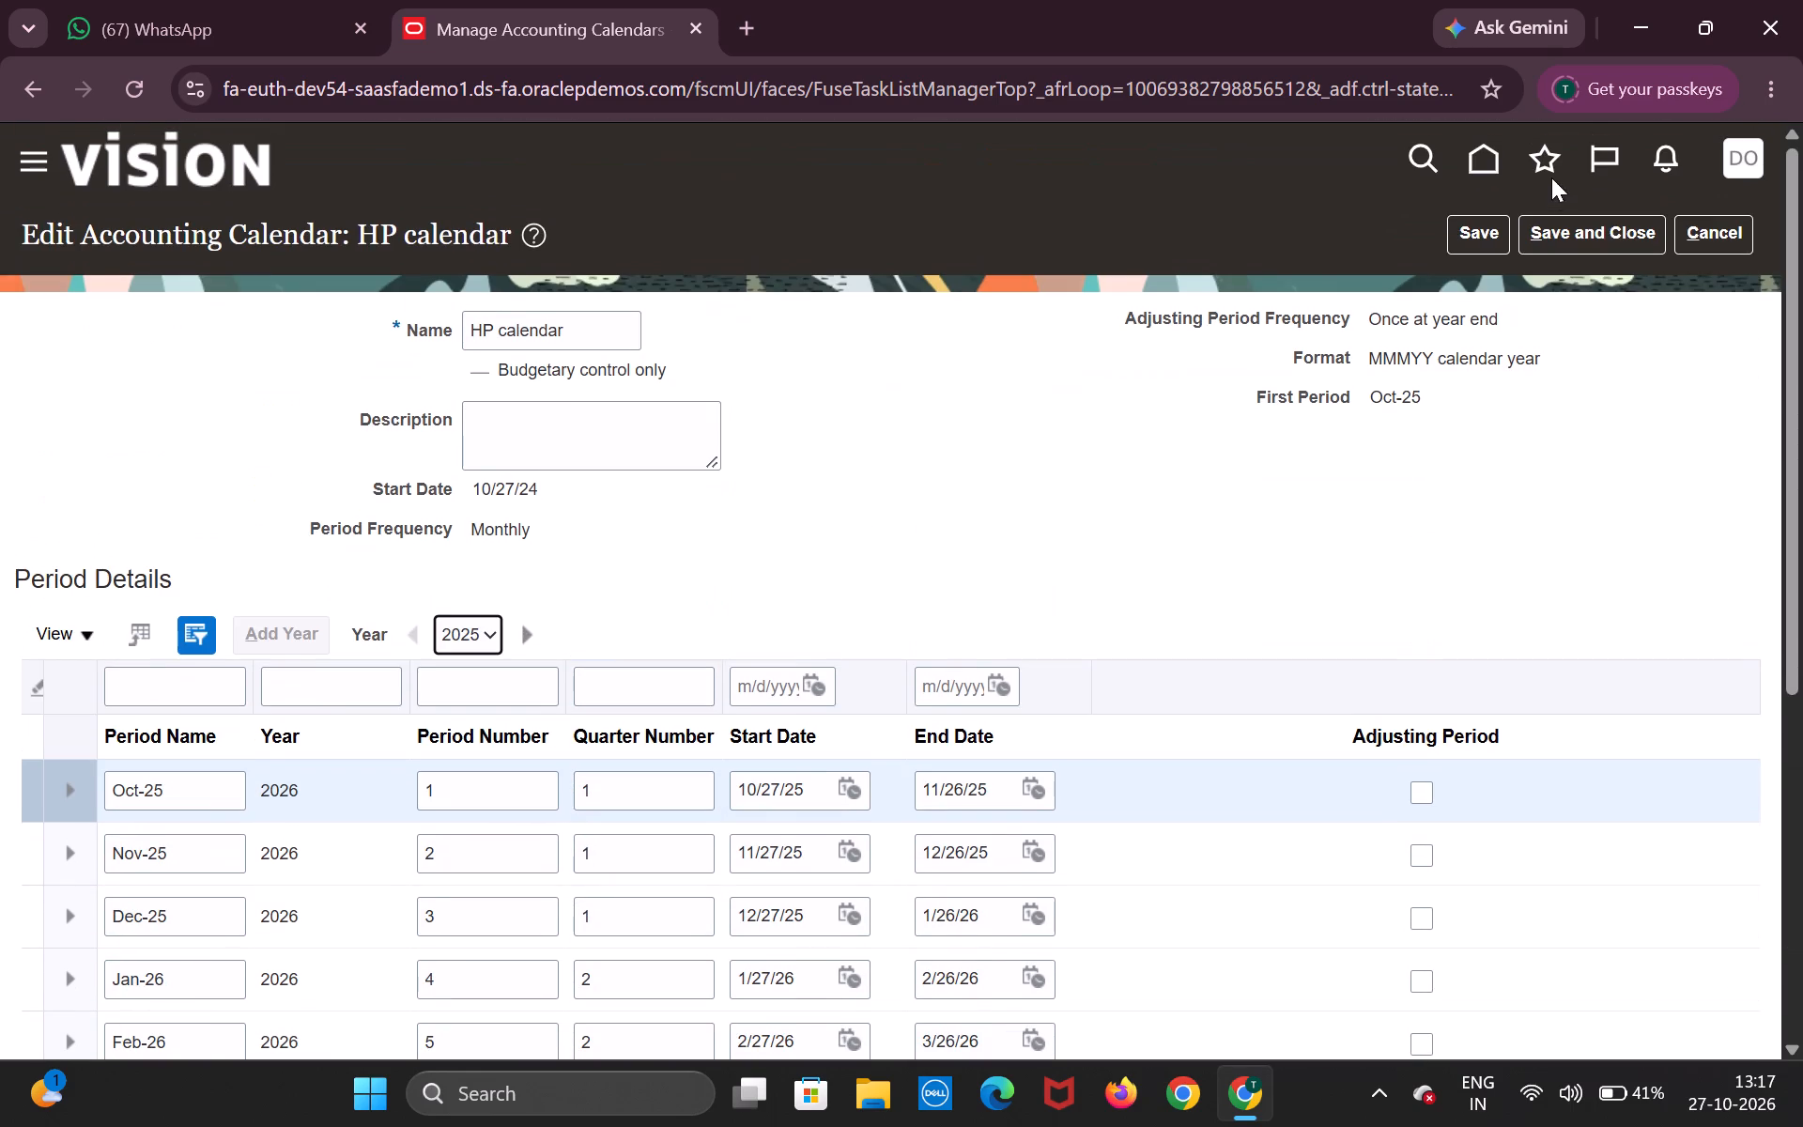
{"action": "left_click", "coordinate": [1447, 240]}
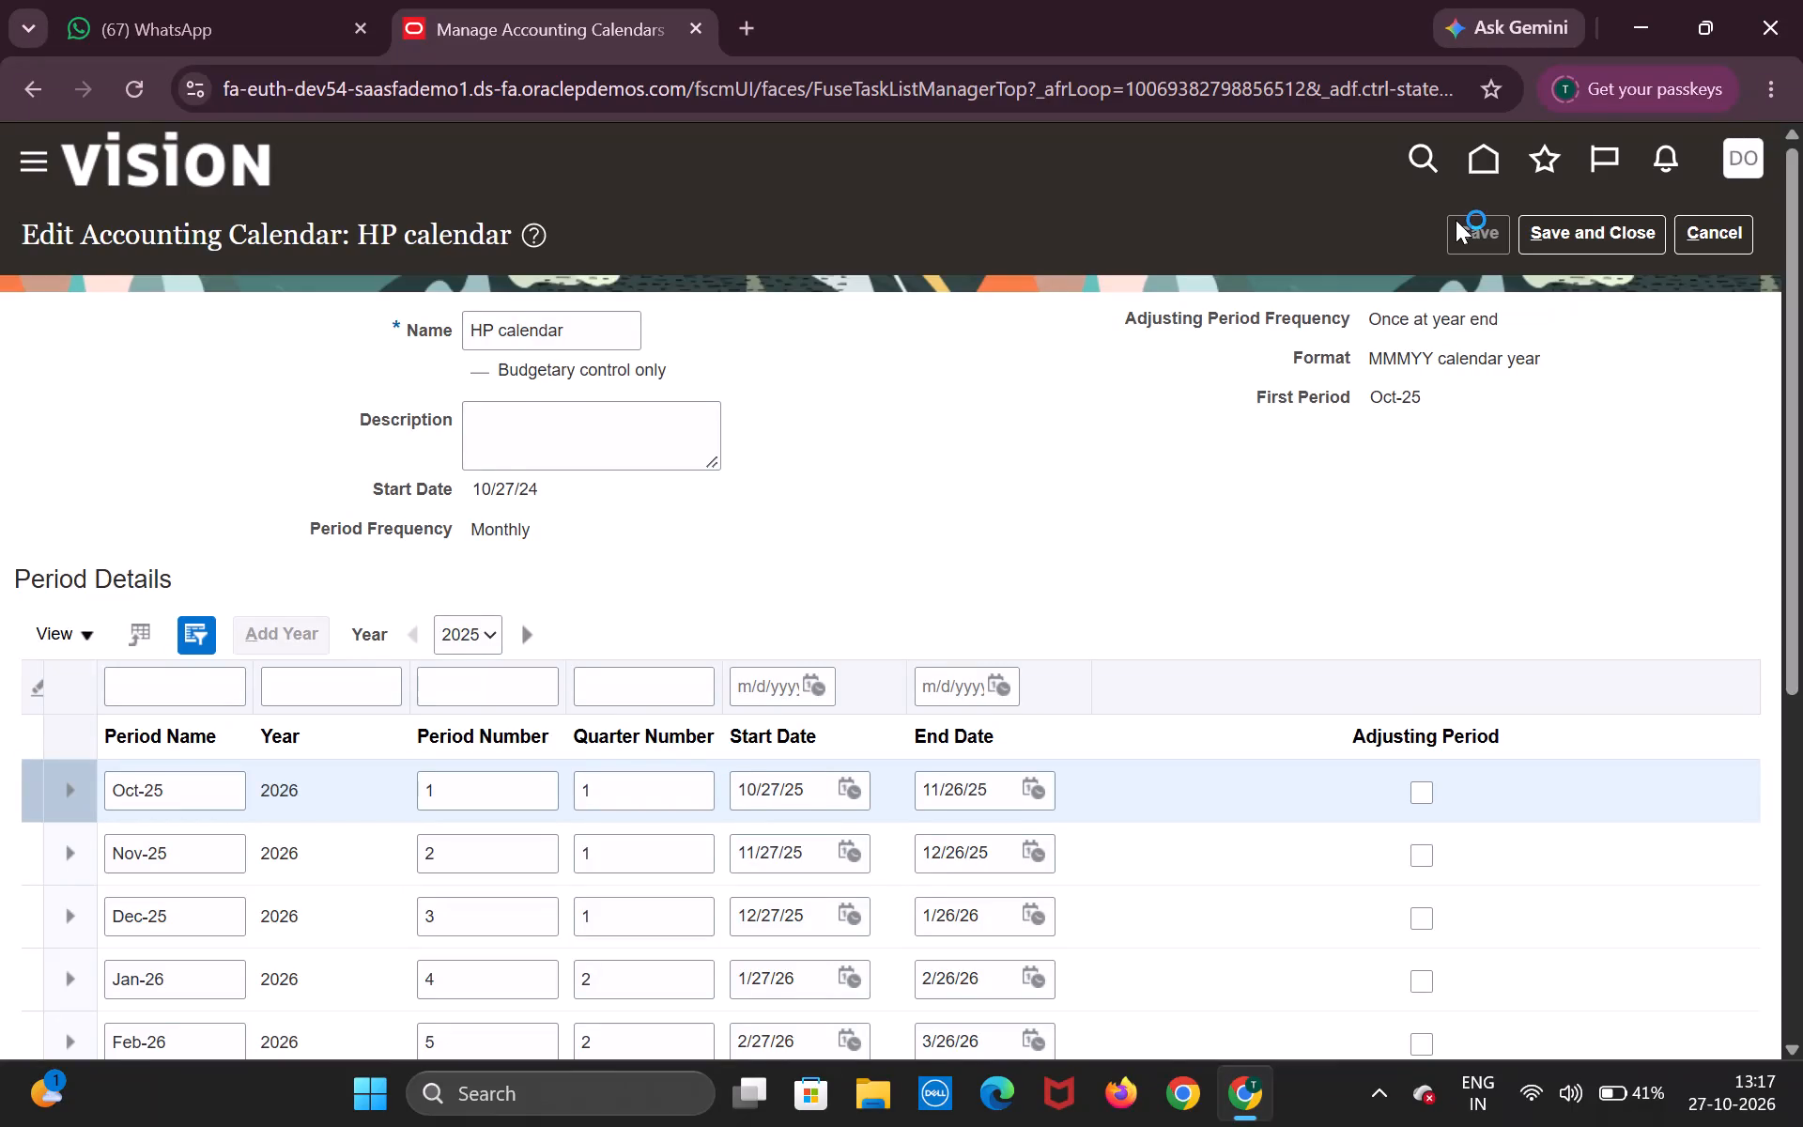
Add year 2027 to HP calendar, check its periods, then save and close the calendar.
{"action": "scroll", "coordinate": [1456, 220], "scroll_direction": "down", "scroll_amount": 13}
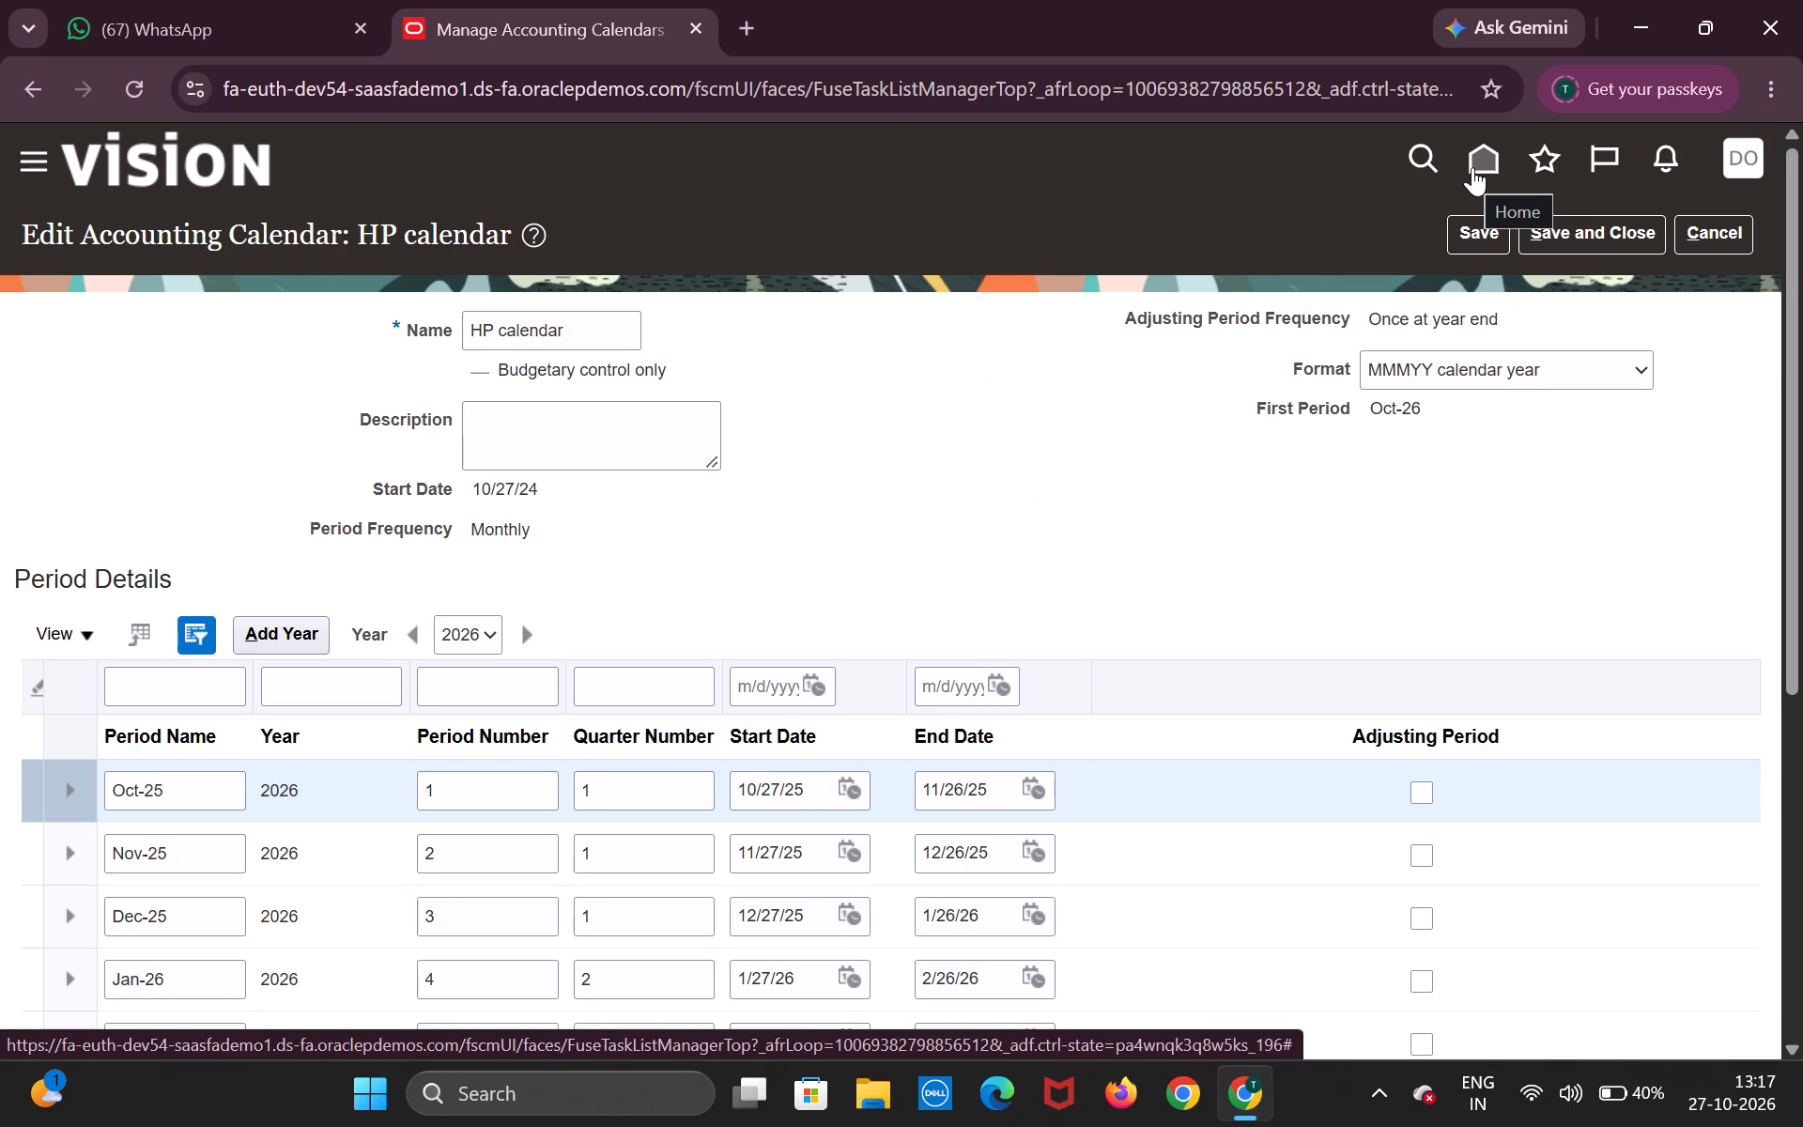
{"action": "scroll", "coordinate": [1472, 167], "scroll_direction": "down", "scroll_amount": 7}
{"action": "scroll", "coordinate": [1472, 167], "scroll_direction": "up", "scroll_amount": 7}
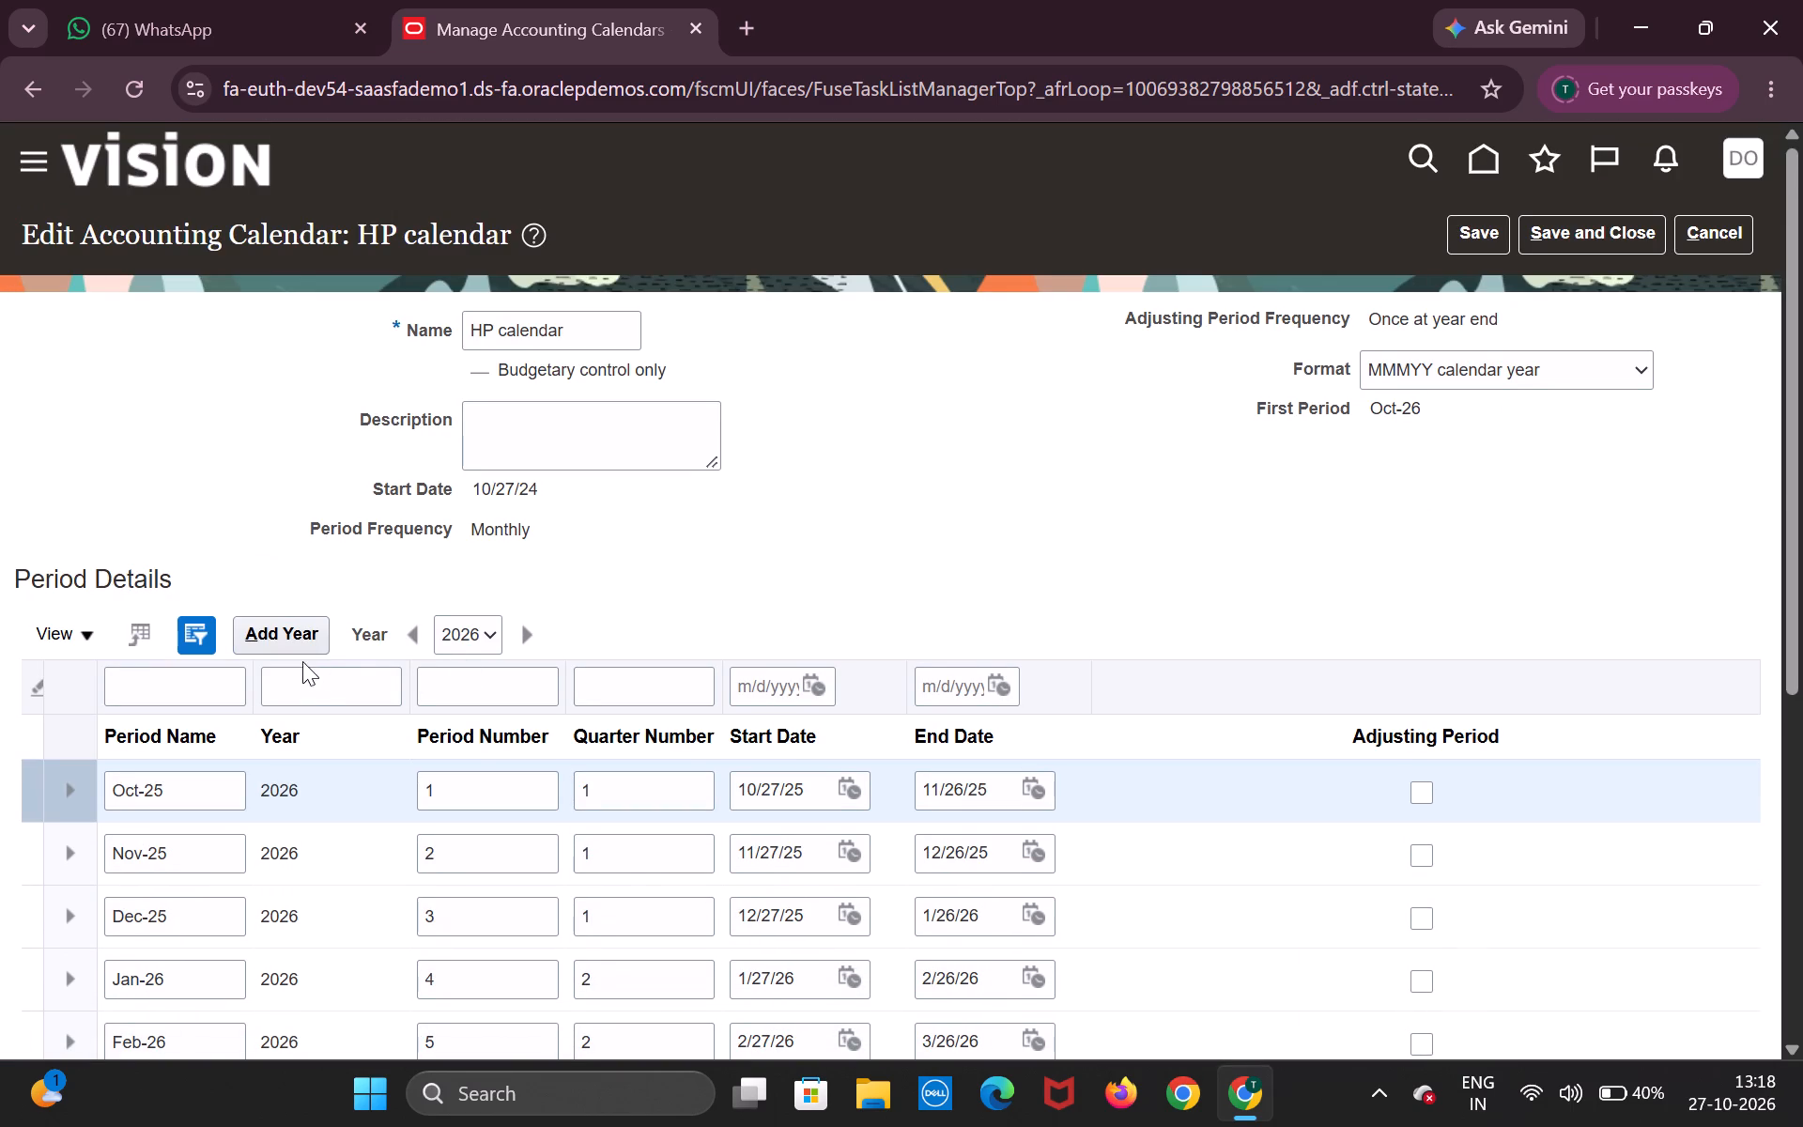
{"action": "left_click", "coordinate": [304, 622]}
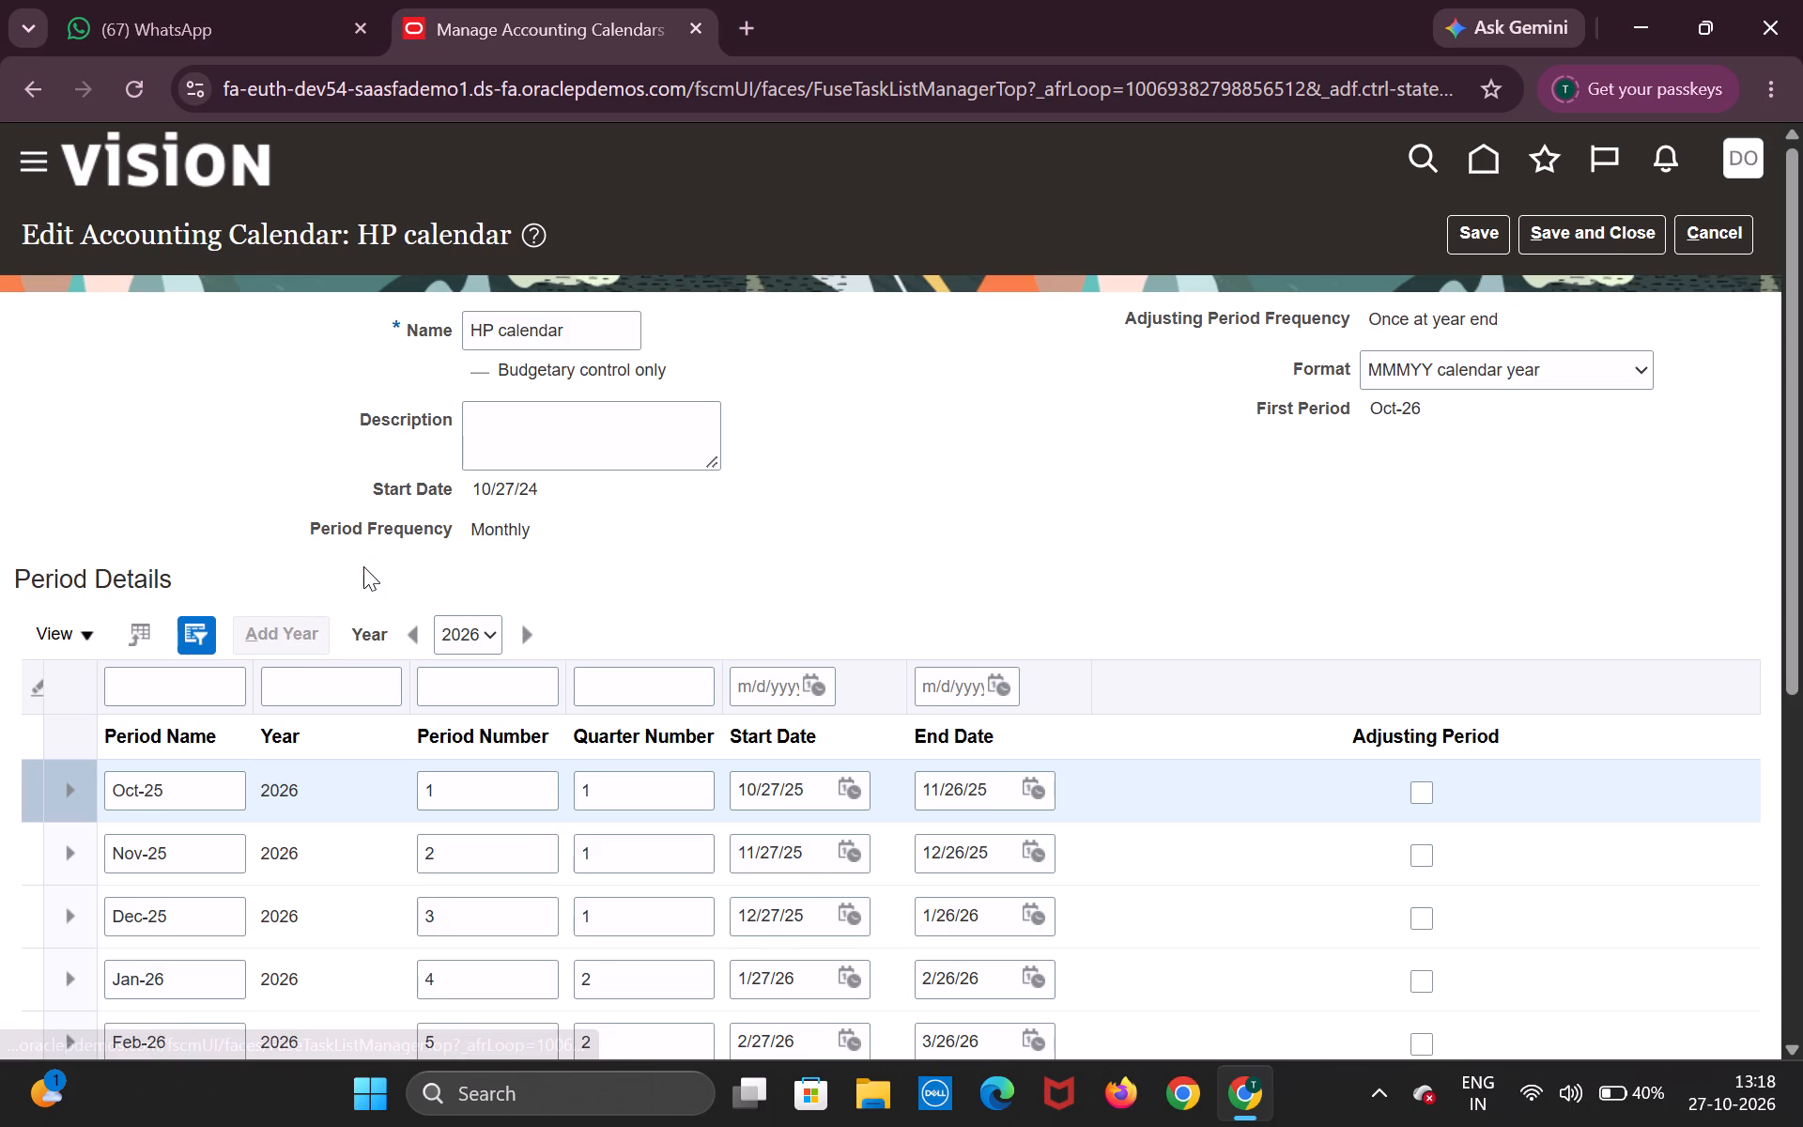
{"action": "scroll", "coordinate": [367, 563], "scroll_direction": "down", "scroll_amount": 18}
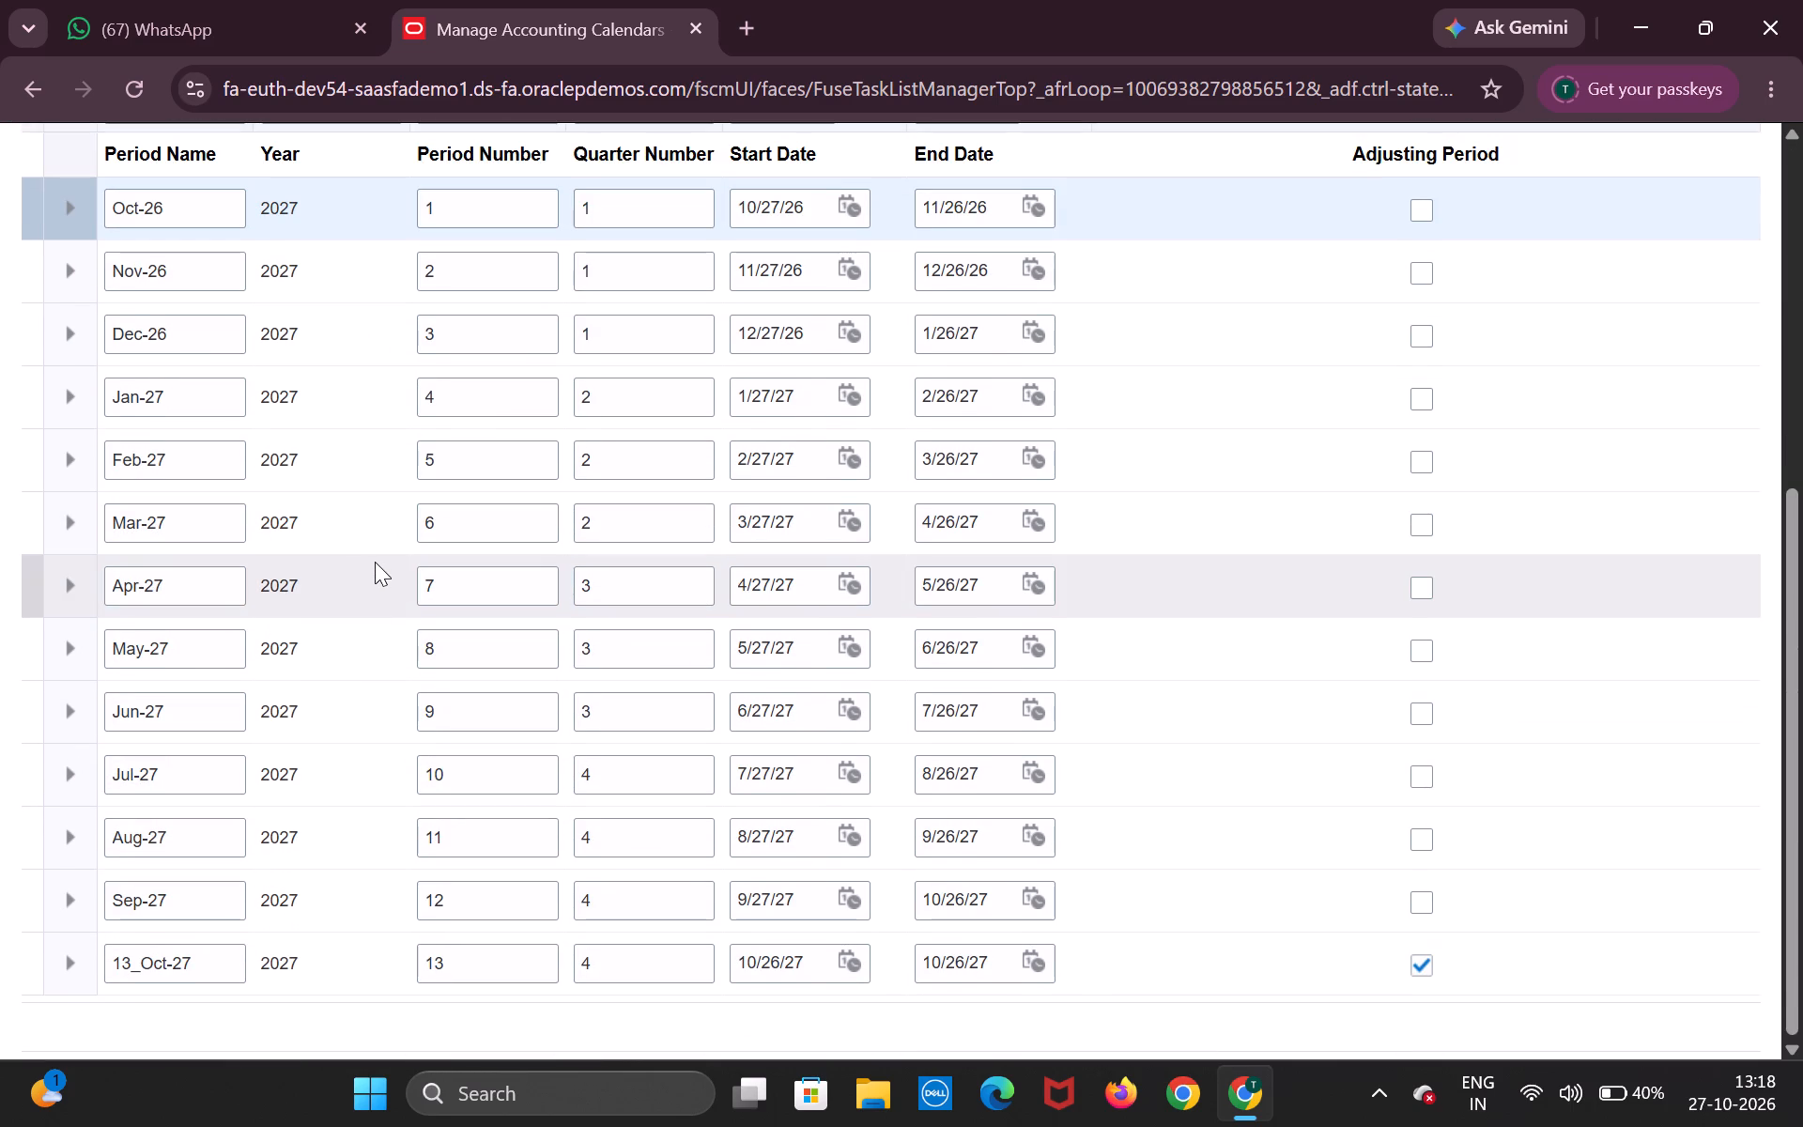
{"action": "scroll", "coordinate": [375, 562], "scroll_direction": "down", "scroll_amount": 2}
{"action": "scroll", "coordinate": [375, 562], "scroll_direction": "up", "scroll_amount": 10}
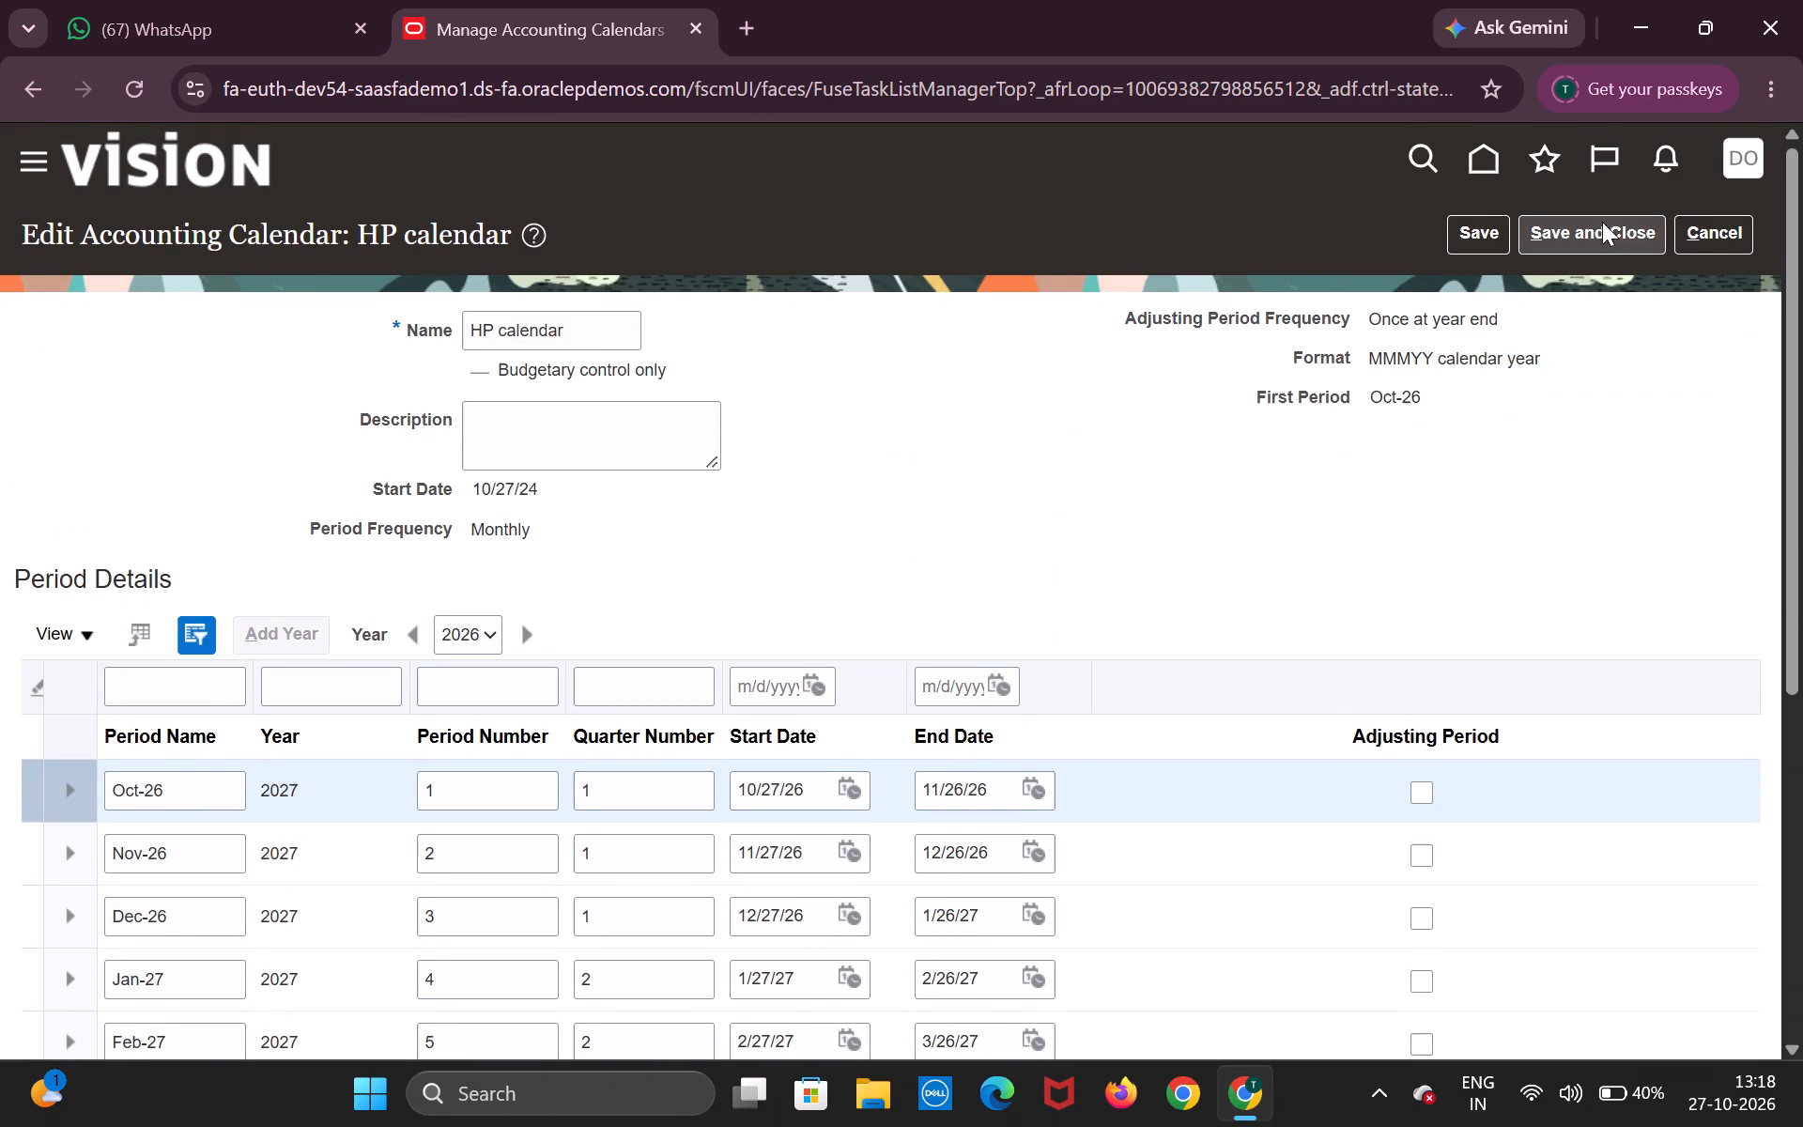
{"action": "left_click", "coordinate": [1602, 222]}
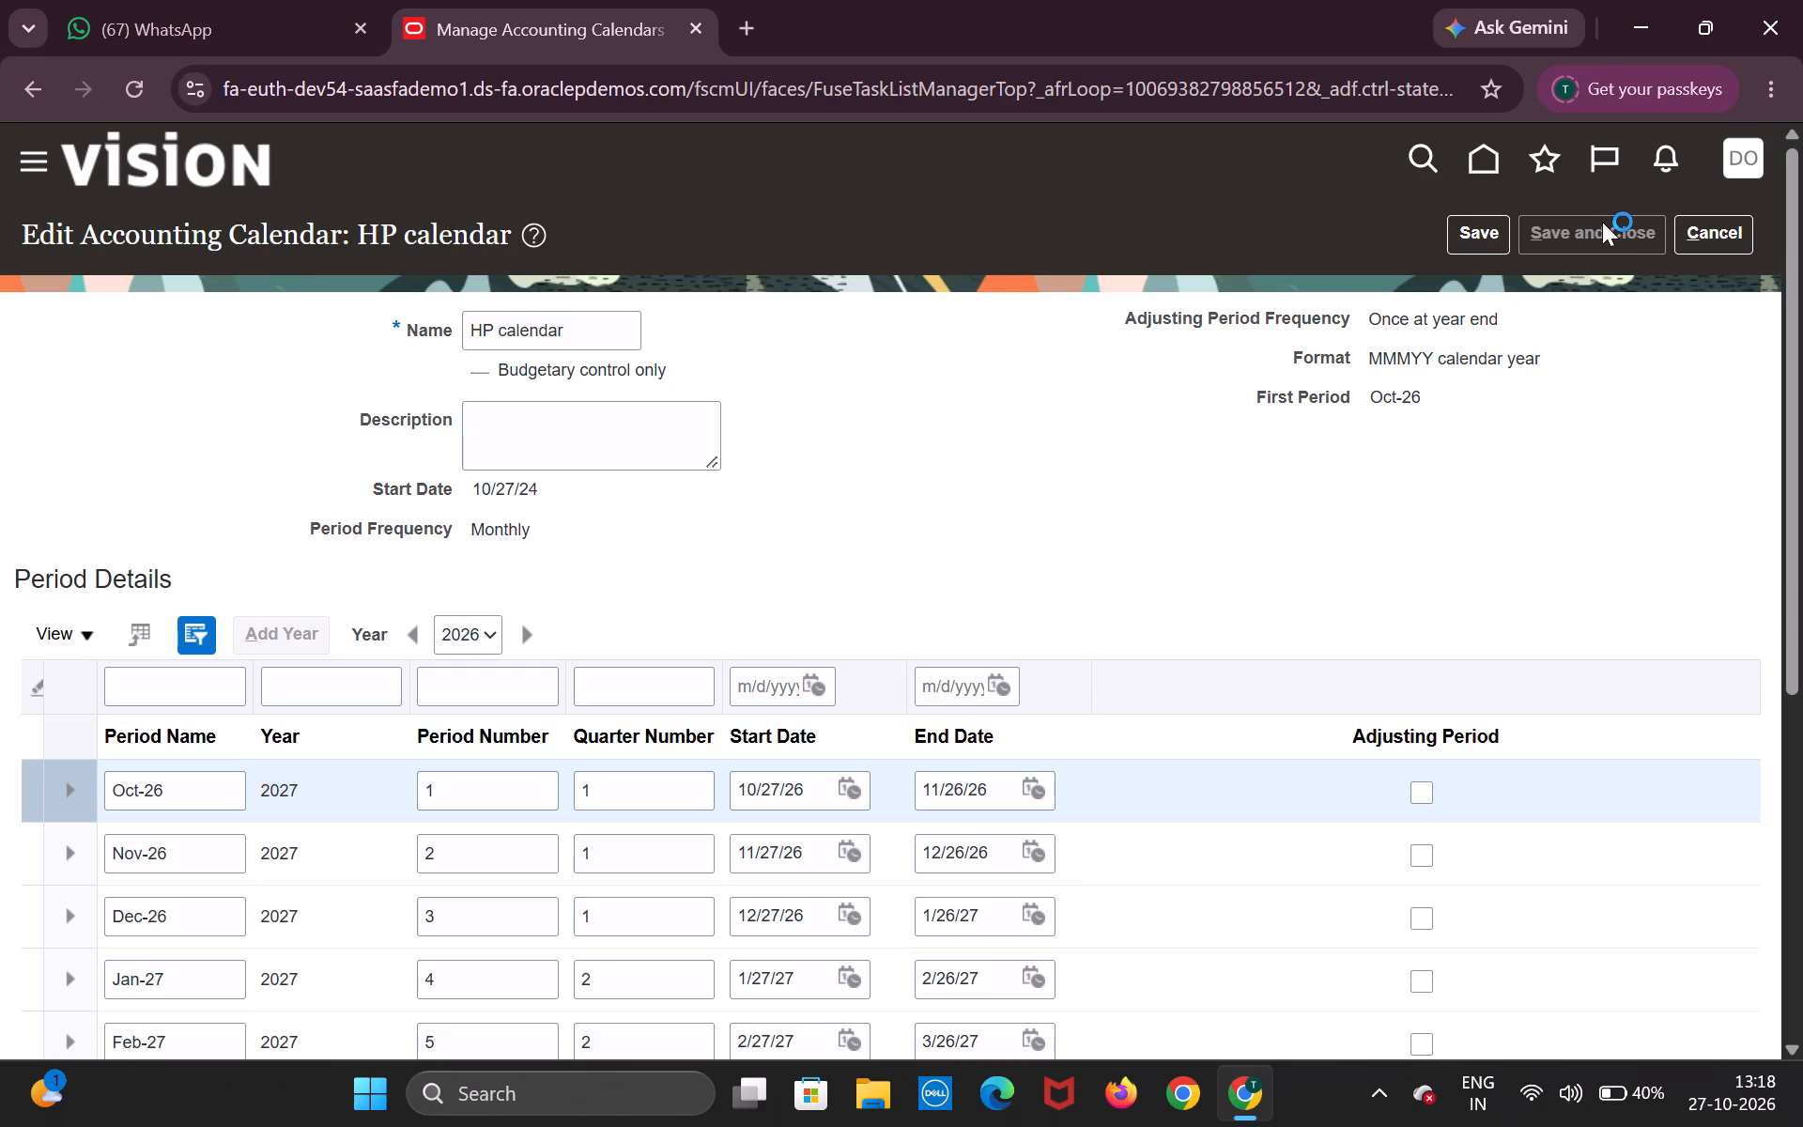
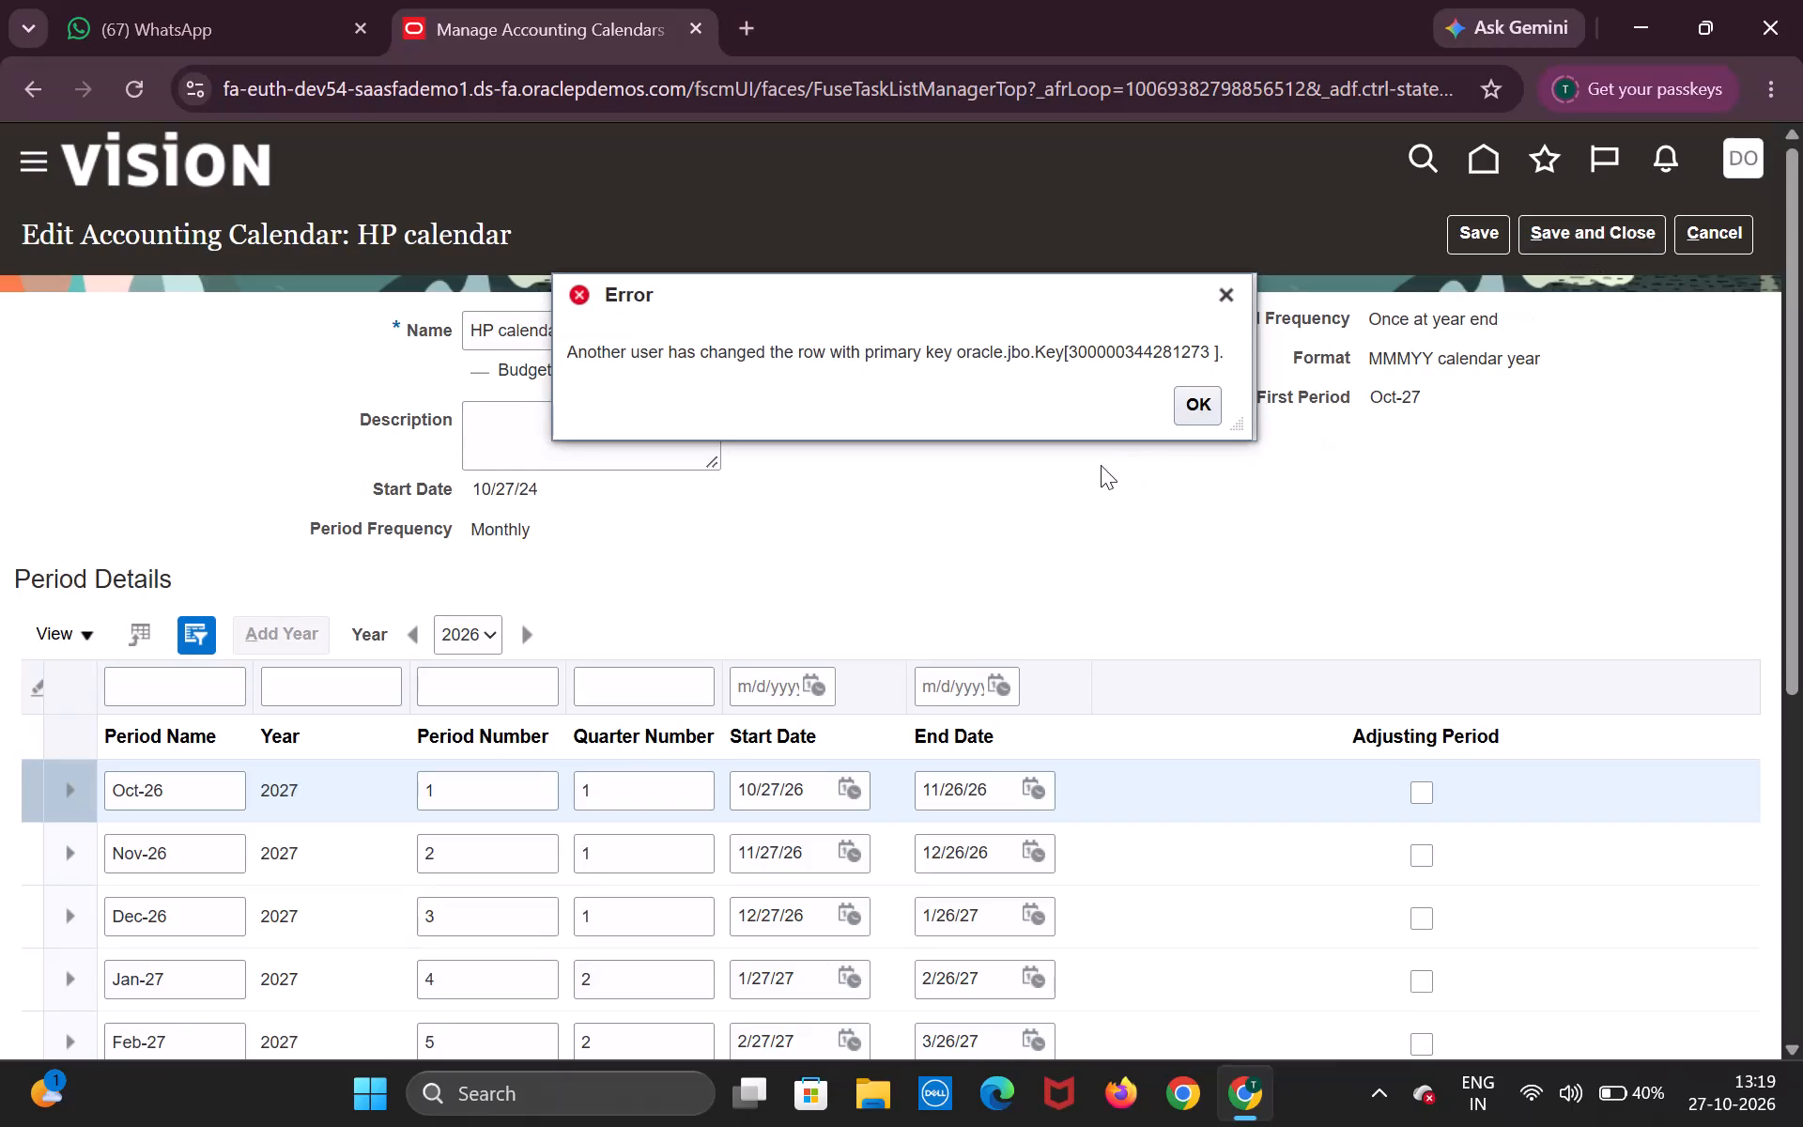
Dismiss the error, check the 2027 periods, save and close HP calendar, and finish the Manage Accounting Calendars task.
{"action": "left_click", "coordinate": [1210, 400]}
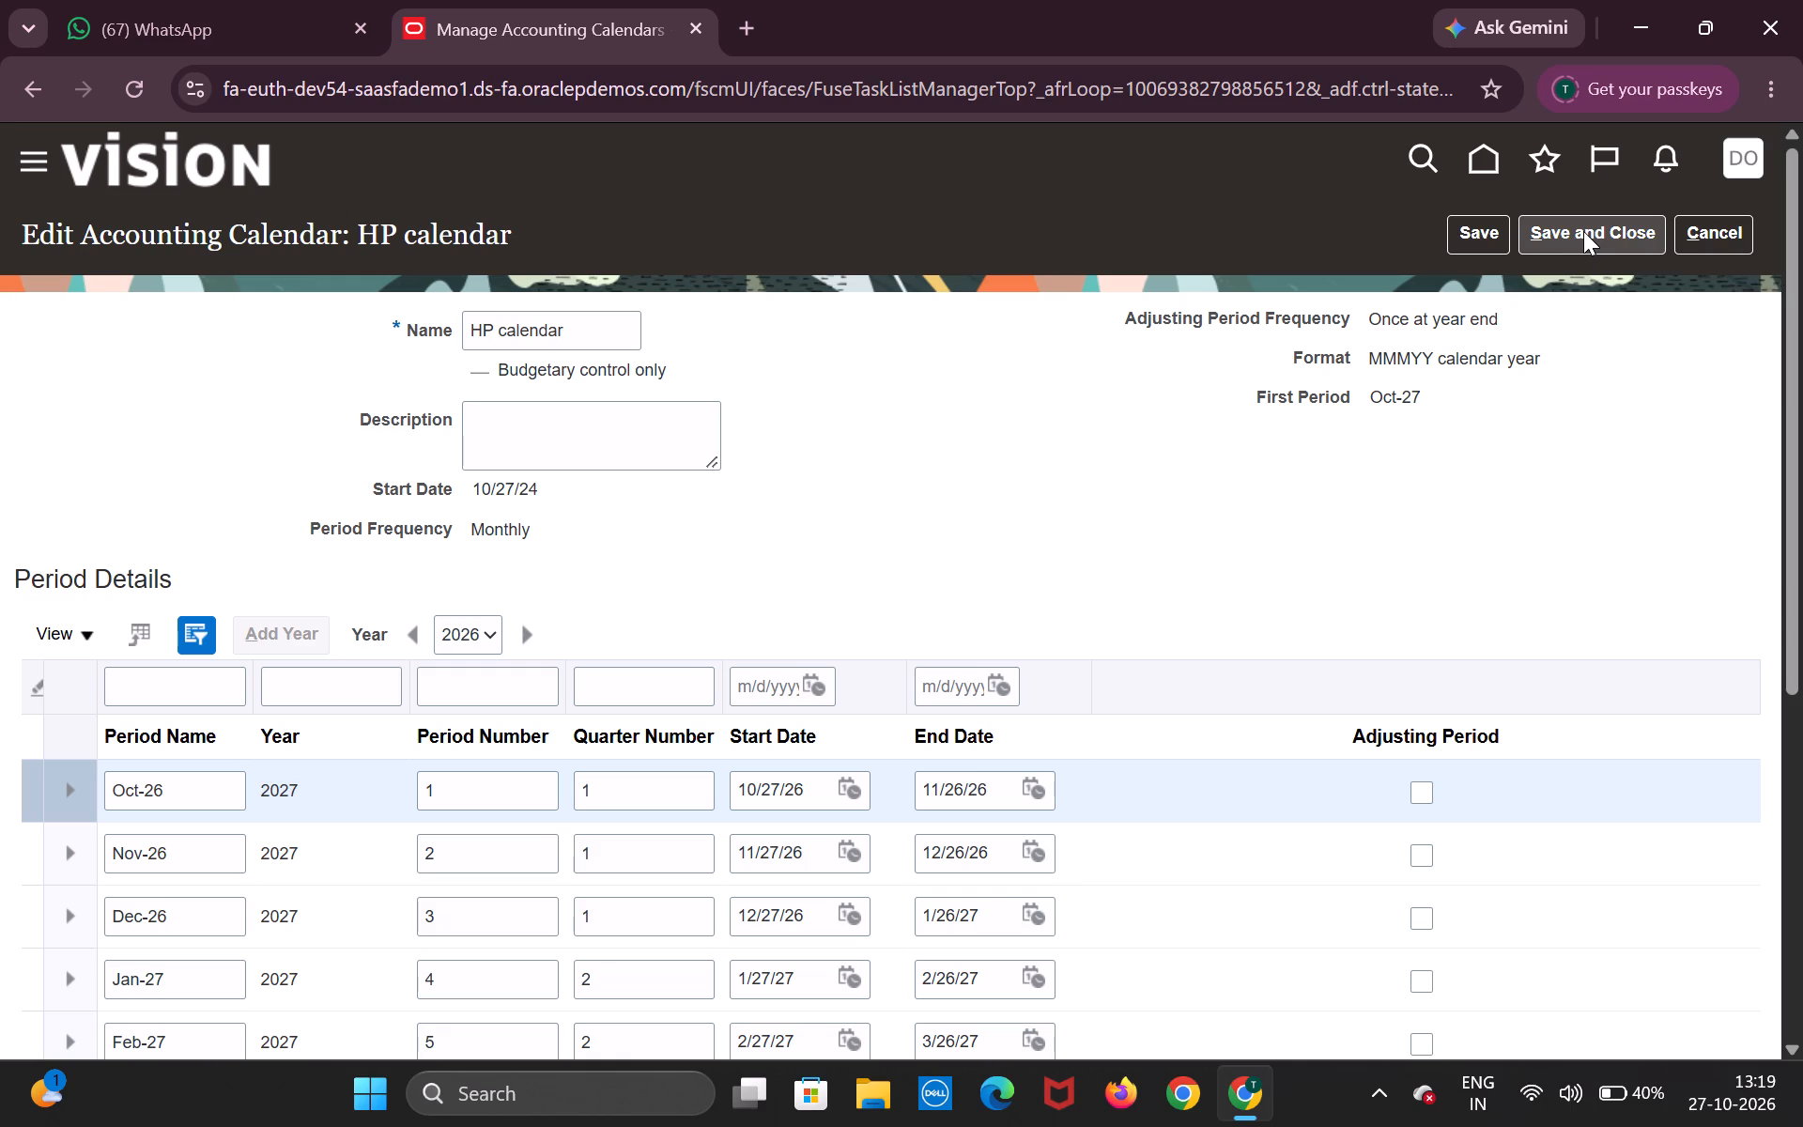
{"action": "scroll", "coordinate": [1583, 231], "scroll_direction": "down", "scroll_amount": 8}
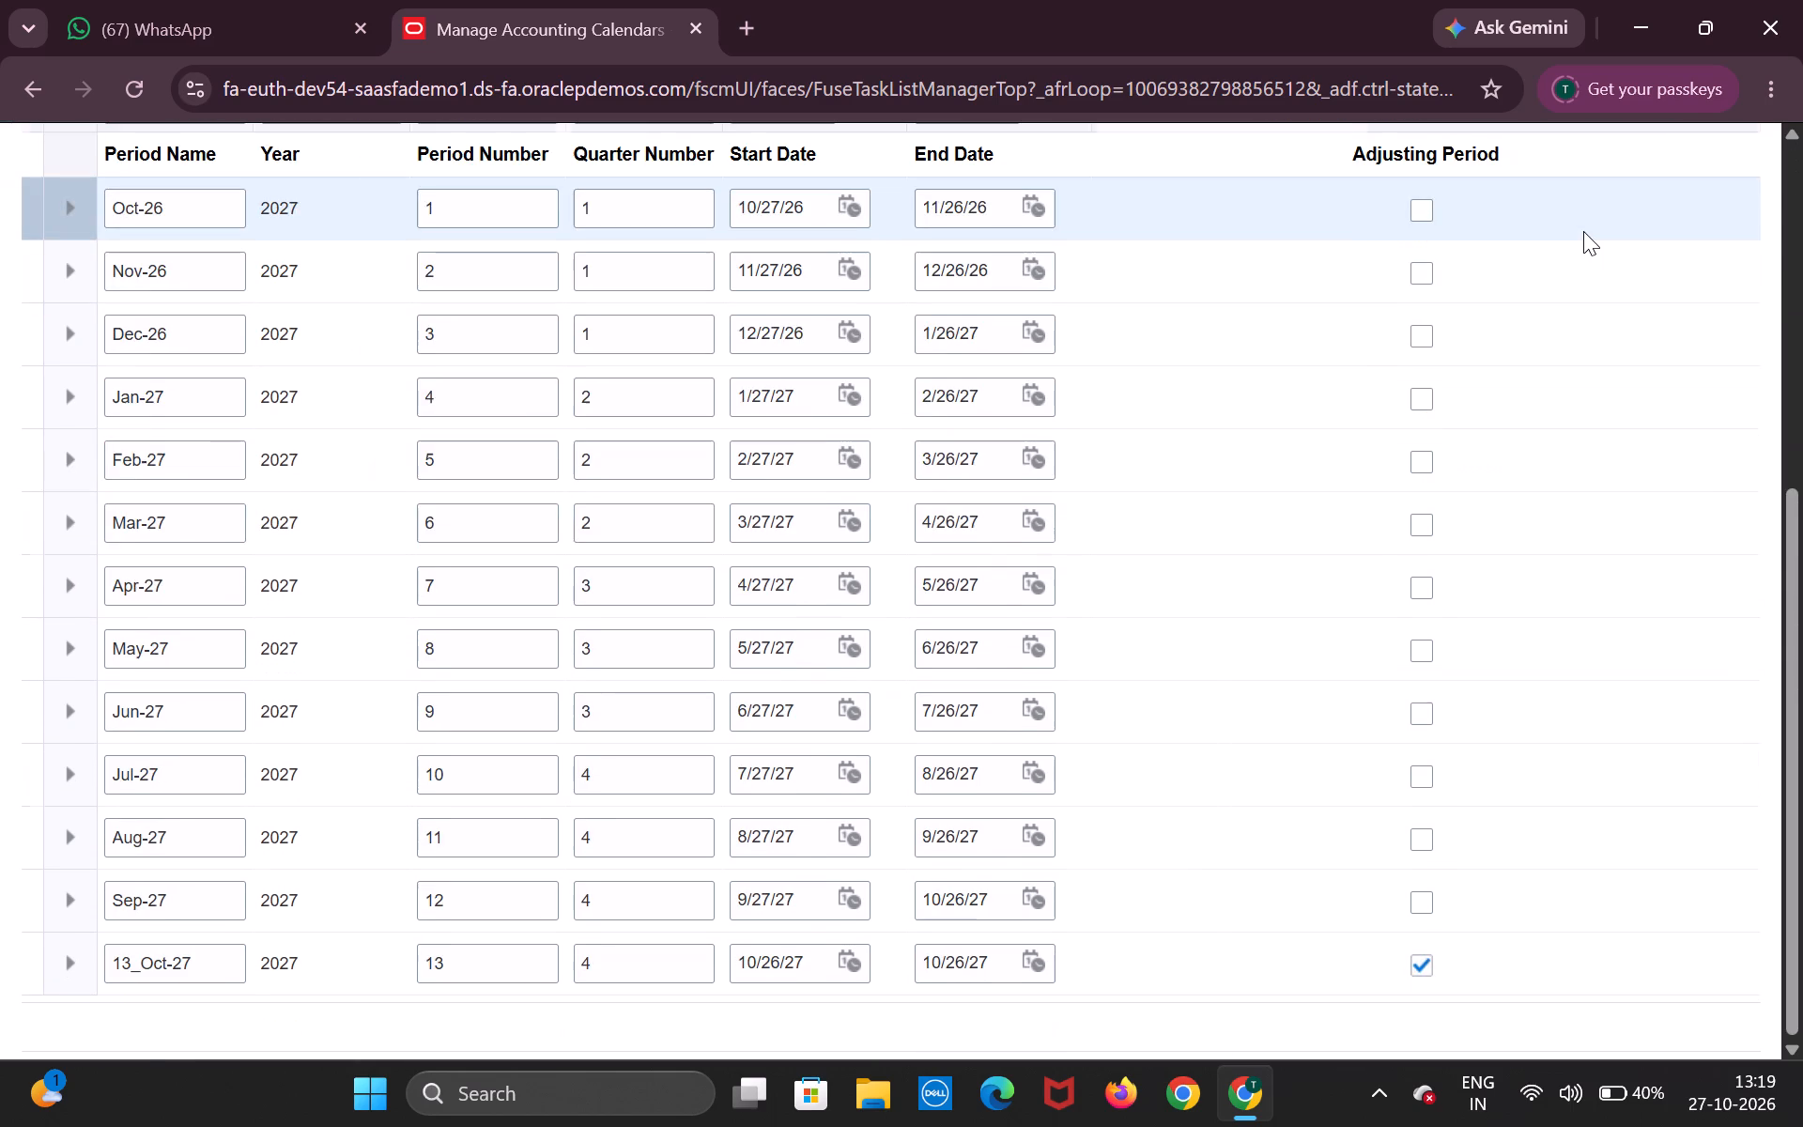
{"action": "scroll", "coordinate": [1583, 231], "scroll_direction": "down", "scroll_amount": 7}
{"action": "scroll", "coordinate": [1583, 231], "scroll_direction": "up", "scroll_amount": 9}
{"action": "left_click", "coordinate": [1583, 229]}
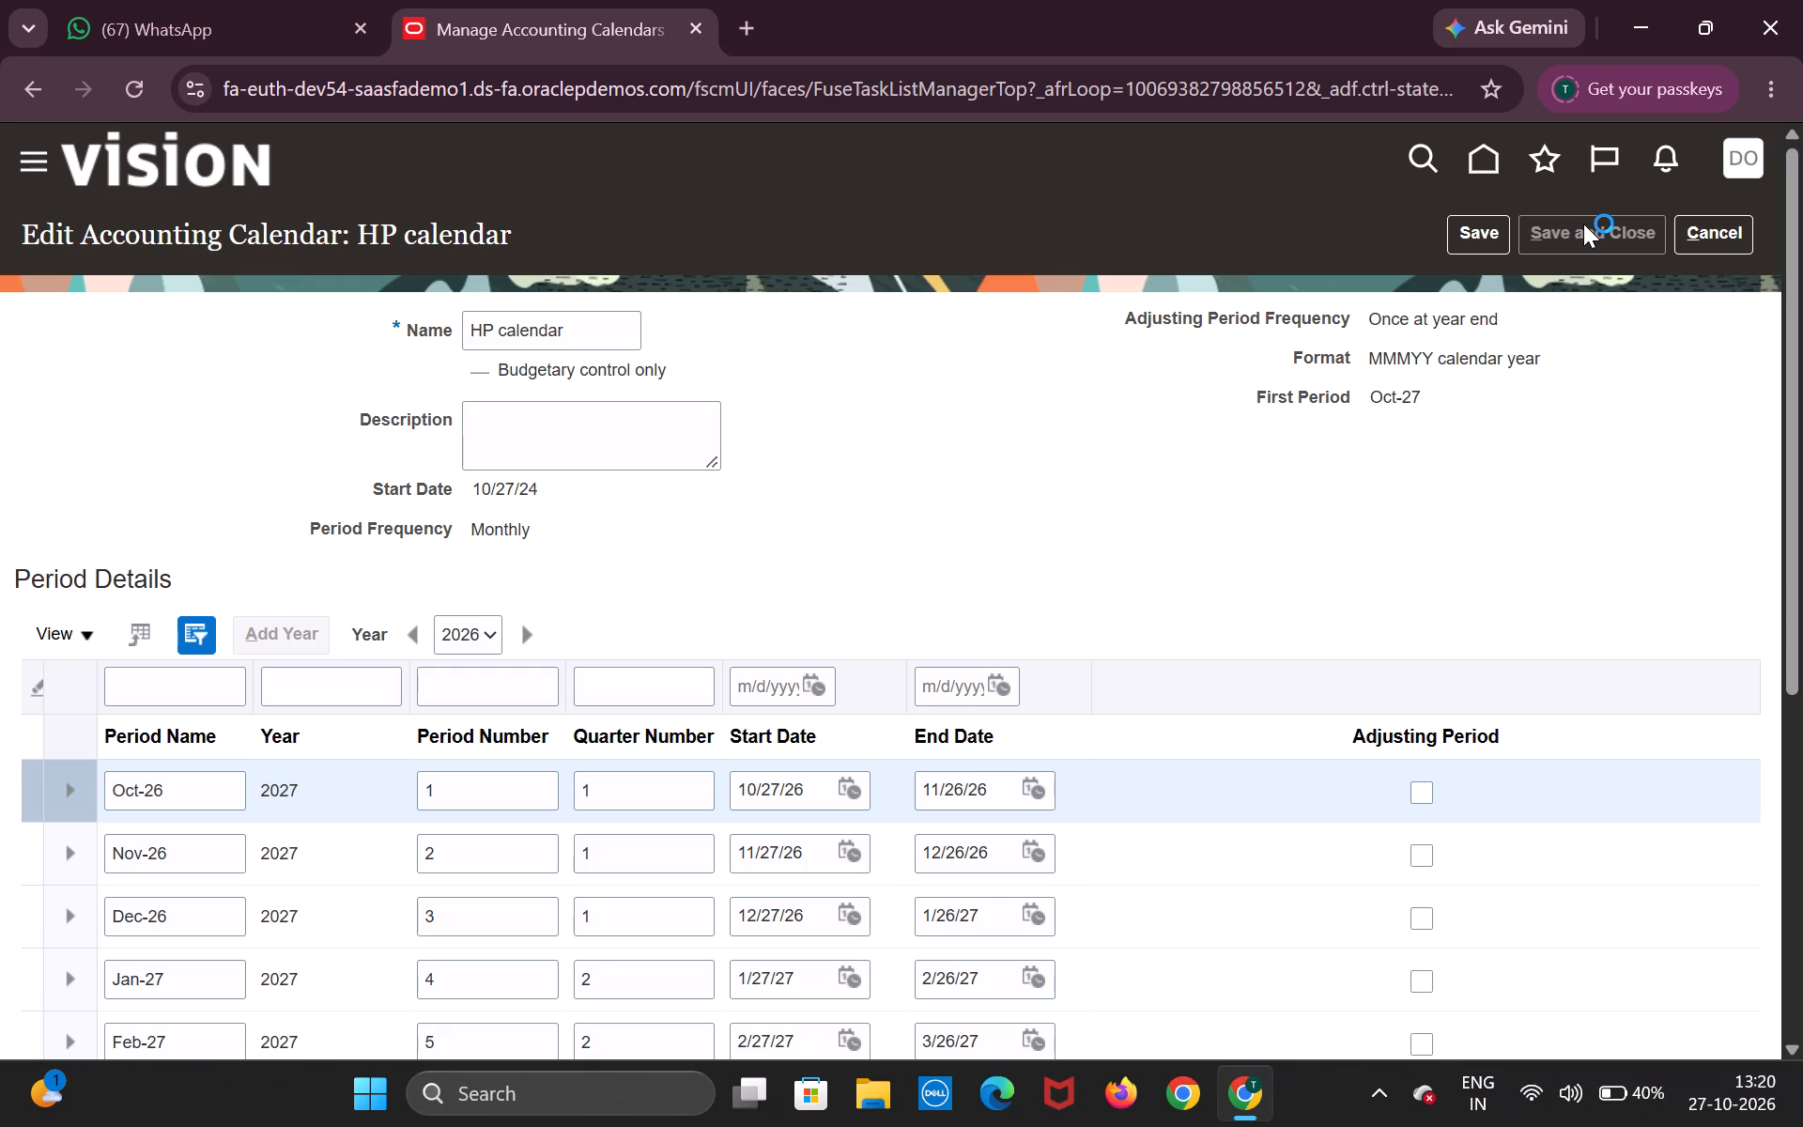
{"action": "scroll", "coordinate": [1583, 224], "scroll_direction": "up", "scroll_amount": 5}
{"action": "scroll", "coordinate": [1583, 224], "scroll_direction": "down", "scroll_amount": 4}
{"action": "scroll", "coordinate": [1583, 224], "scroll_direction": "up", "scroll_amount": 5}
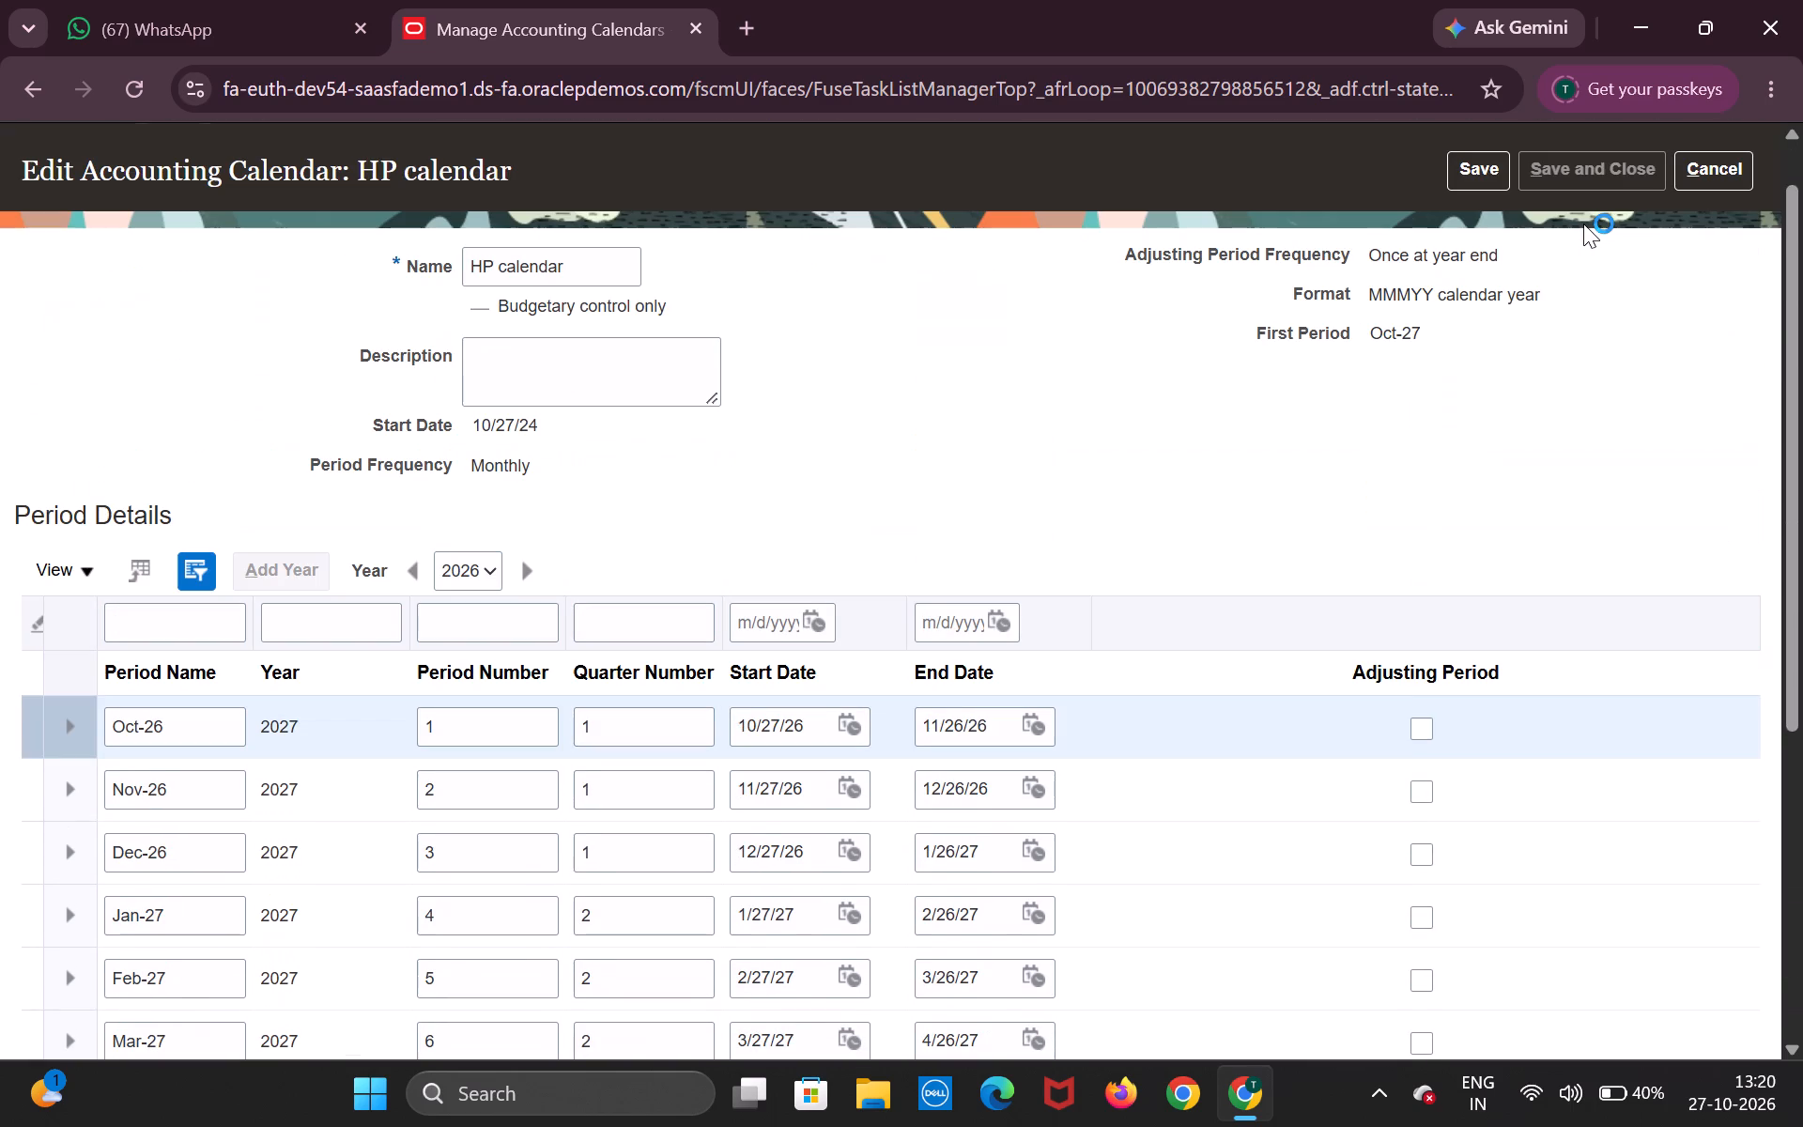
{"action": "scroll", "coordinate": [1583, 224], "scroll_direction": "up", "scroll_amount": 2}
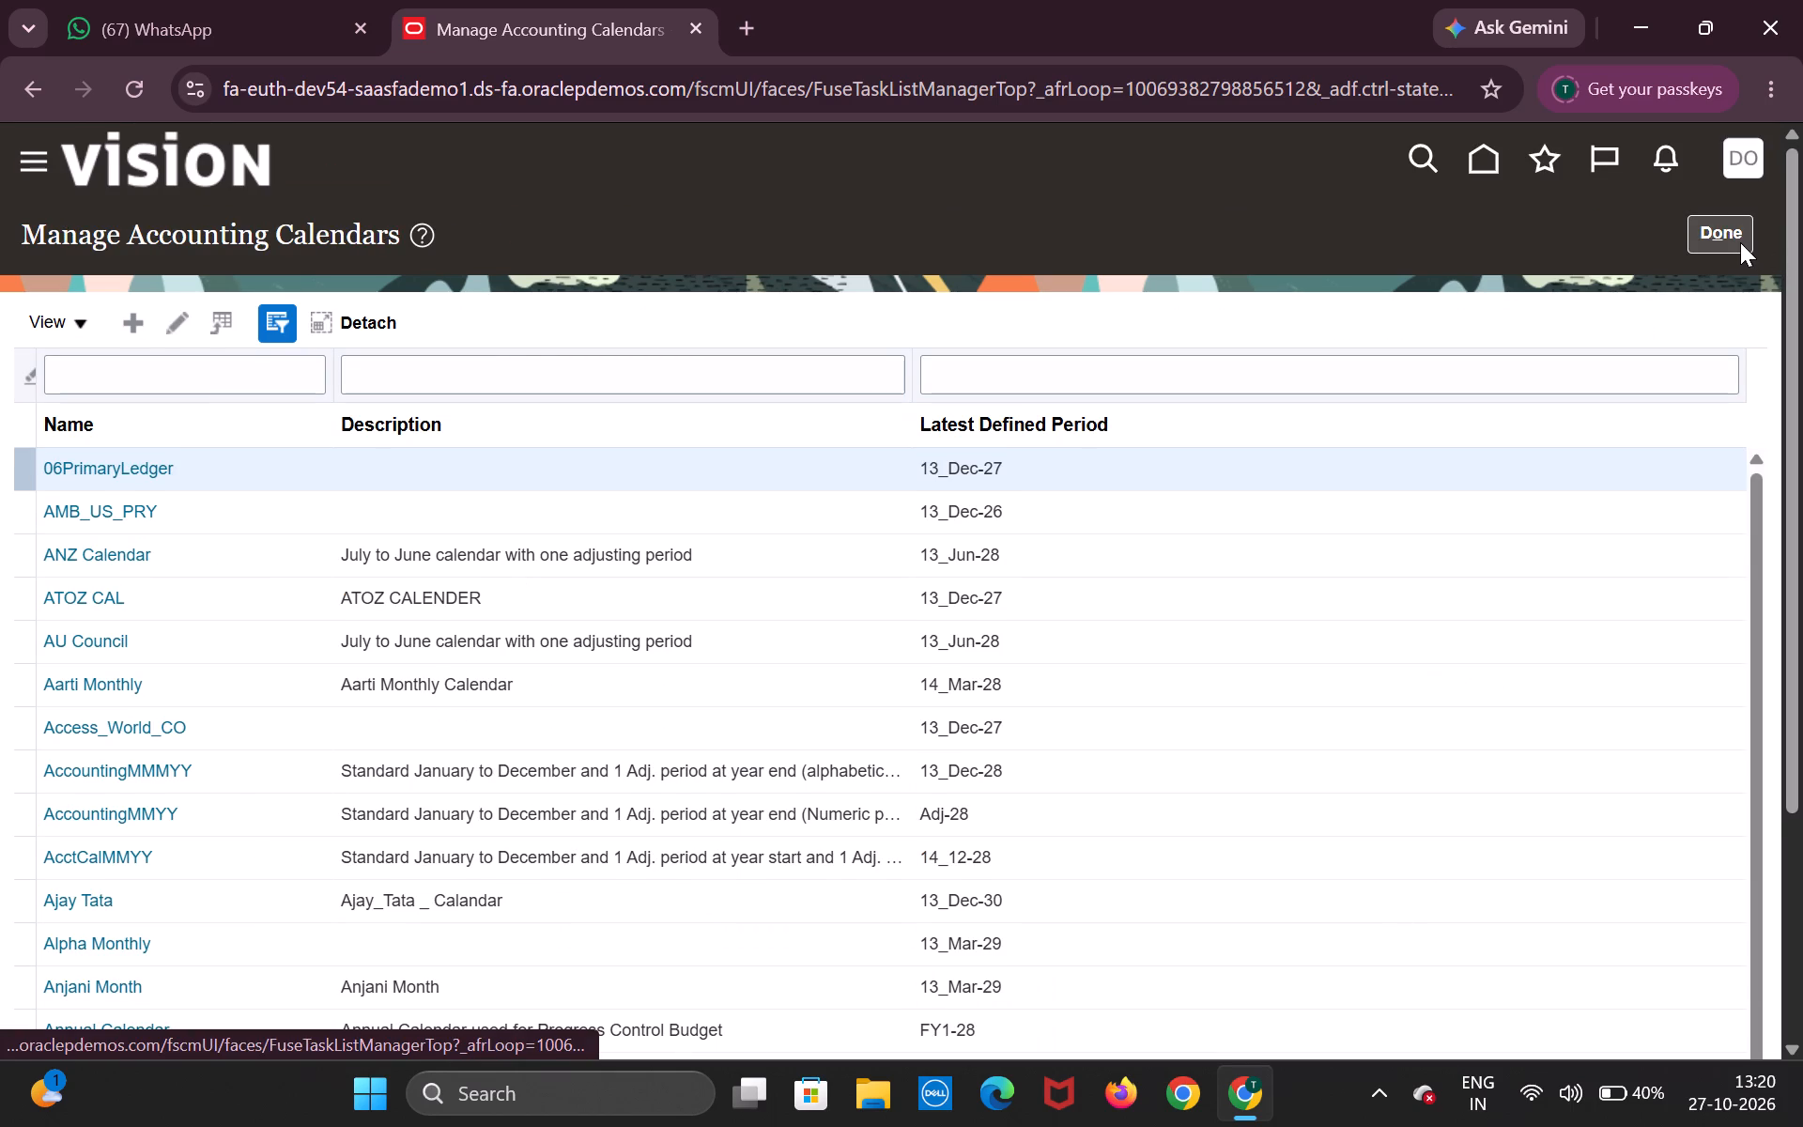
{"action": "left_click", "coordinate": [1740, 242]}
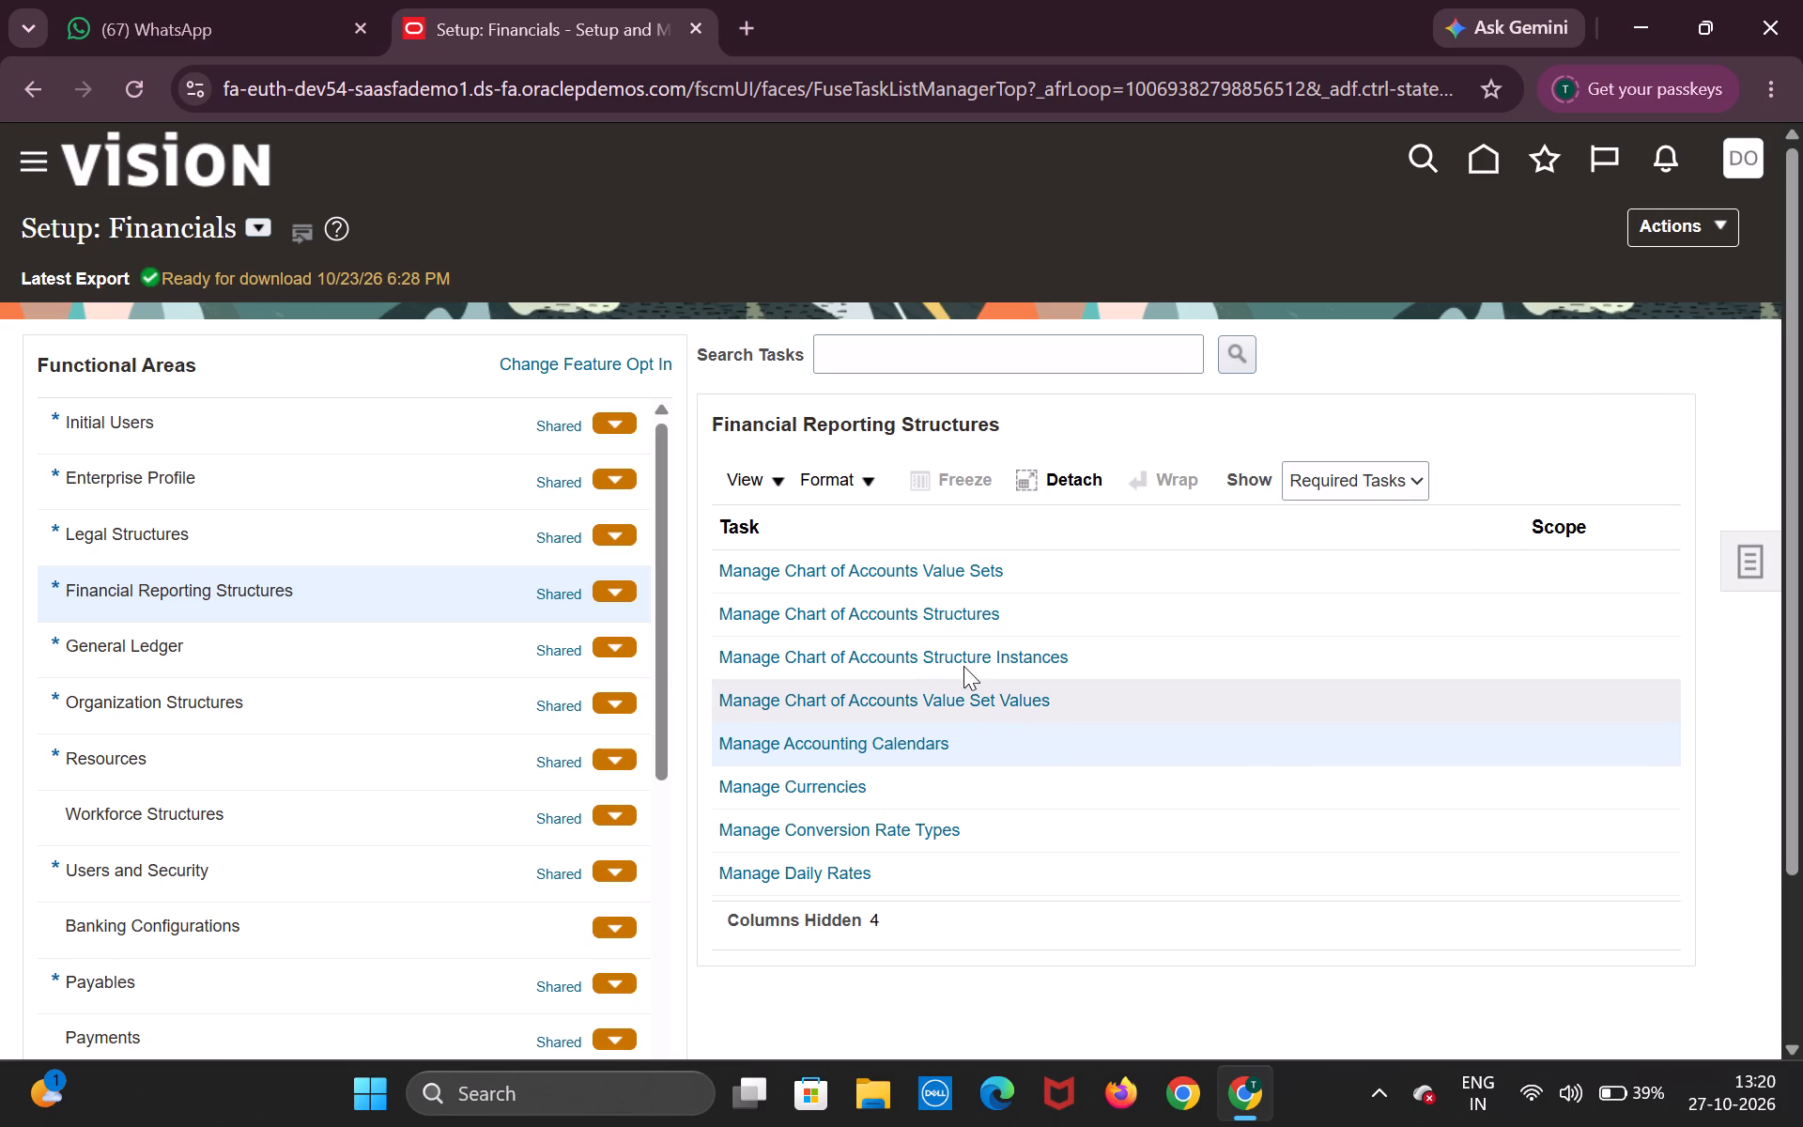
Start a new value set in Manage Chart of Accounts Value Sets with the code HP company value set.
{"action": "left_click", "coordinate": [984, 577]}
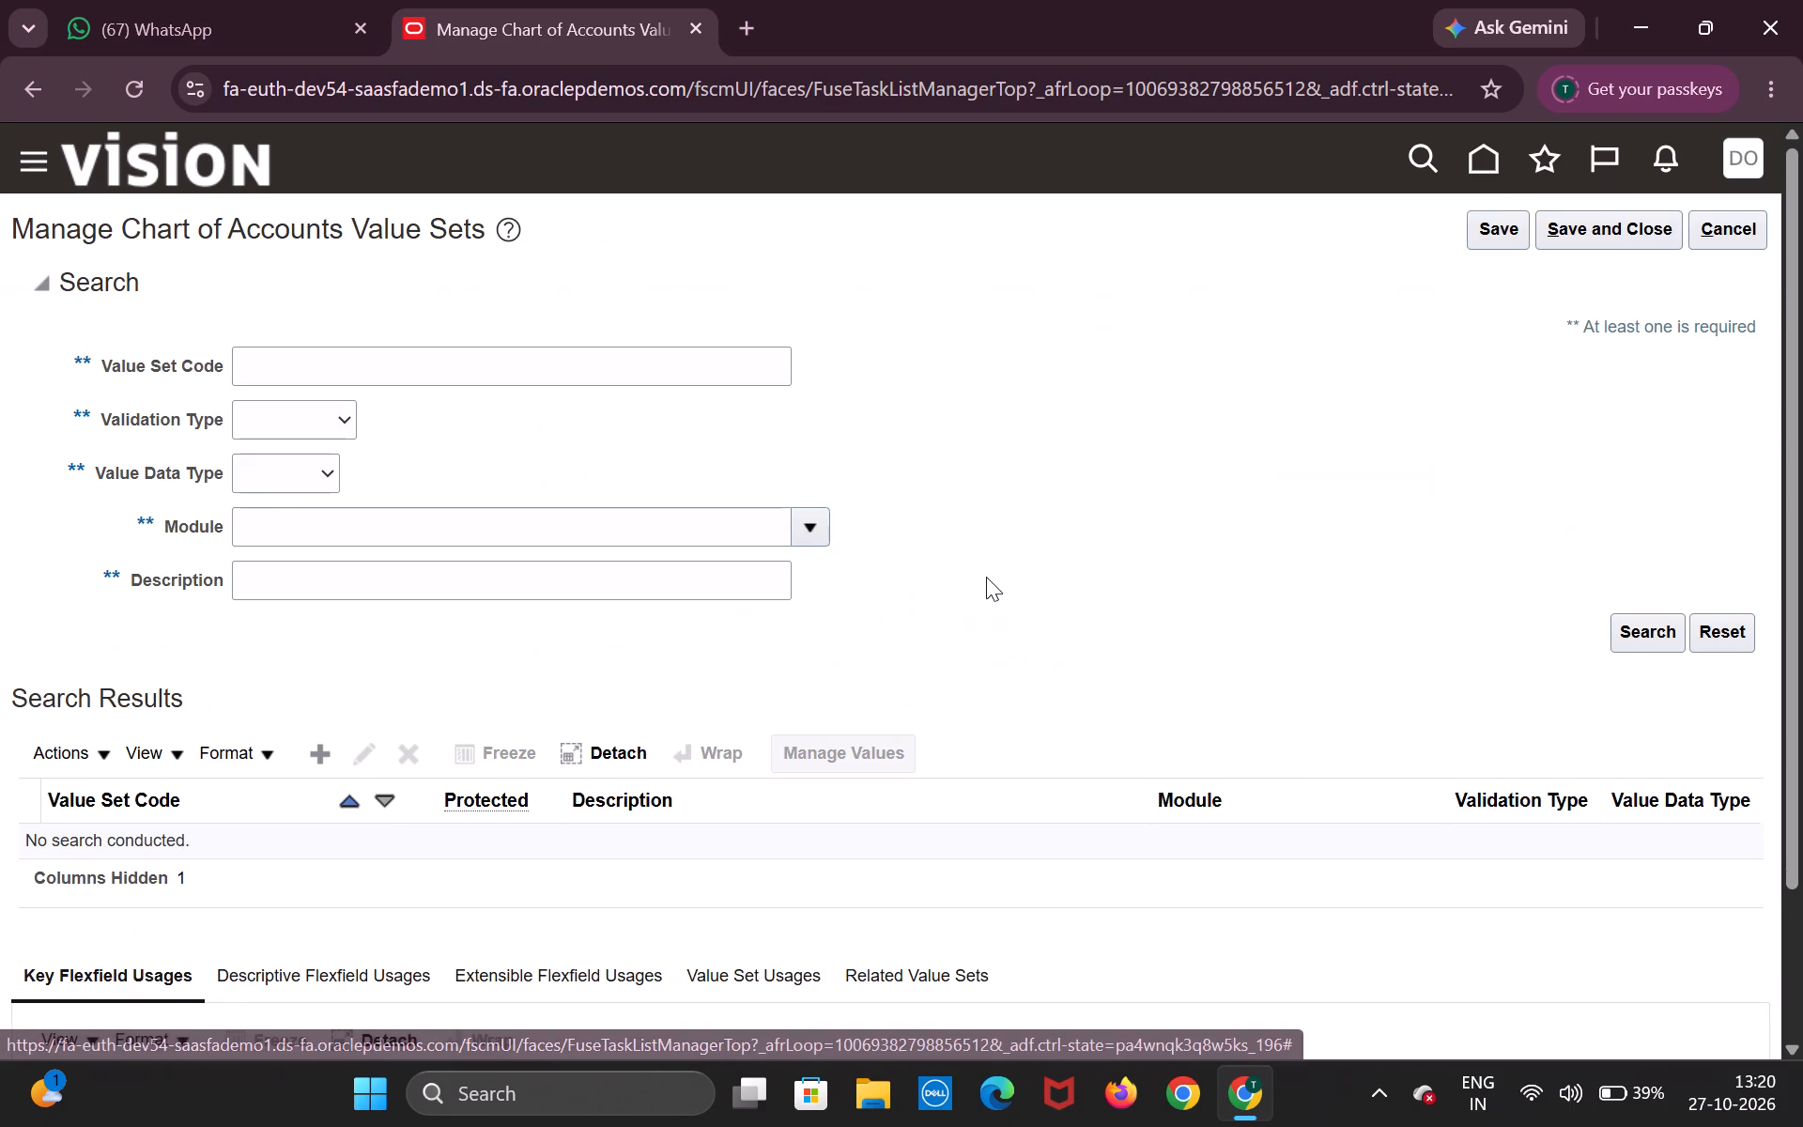
{"action": "left_click", "coordinate": [329, 766]}
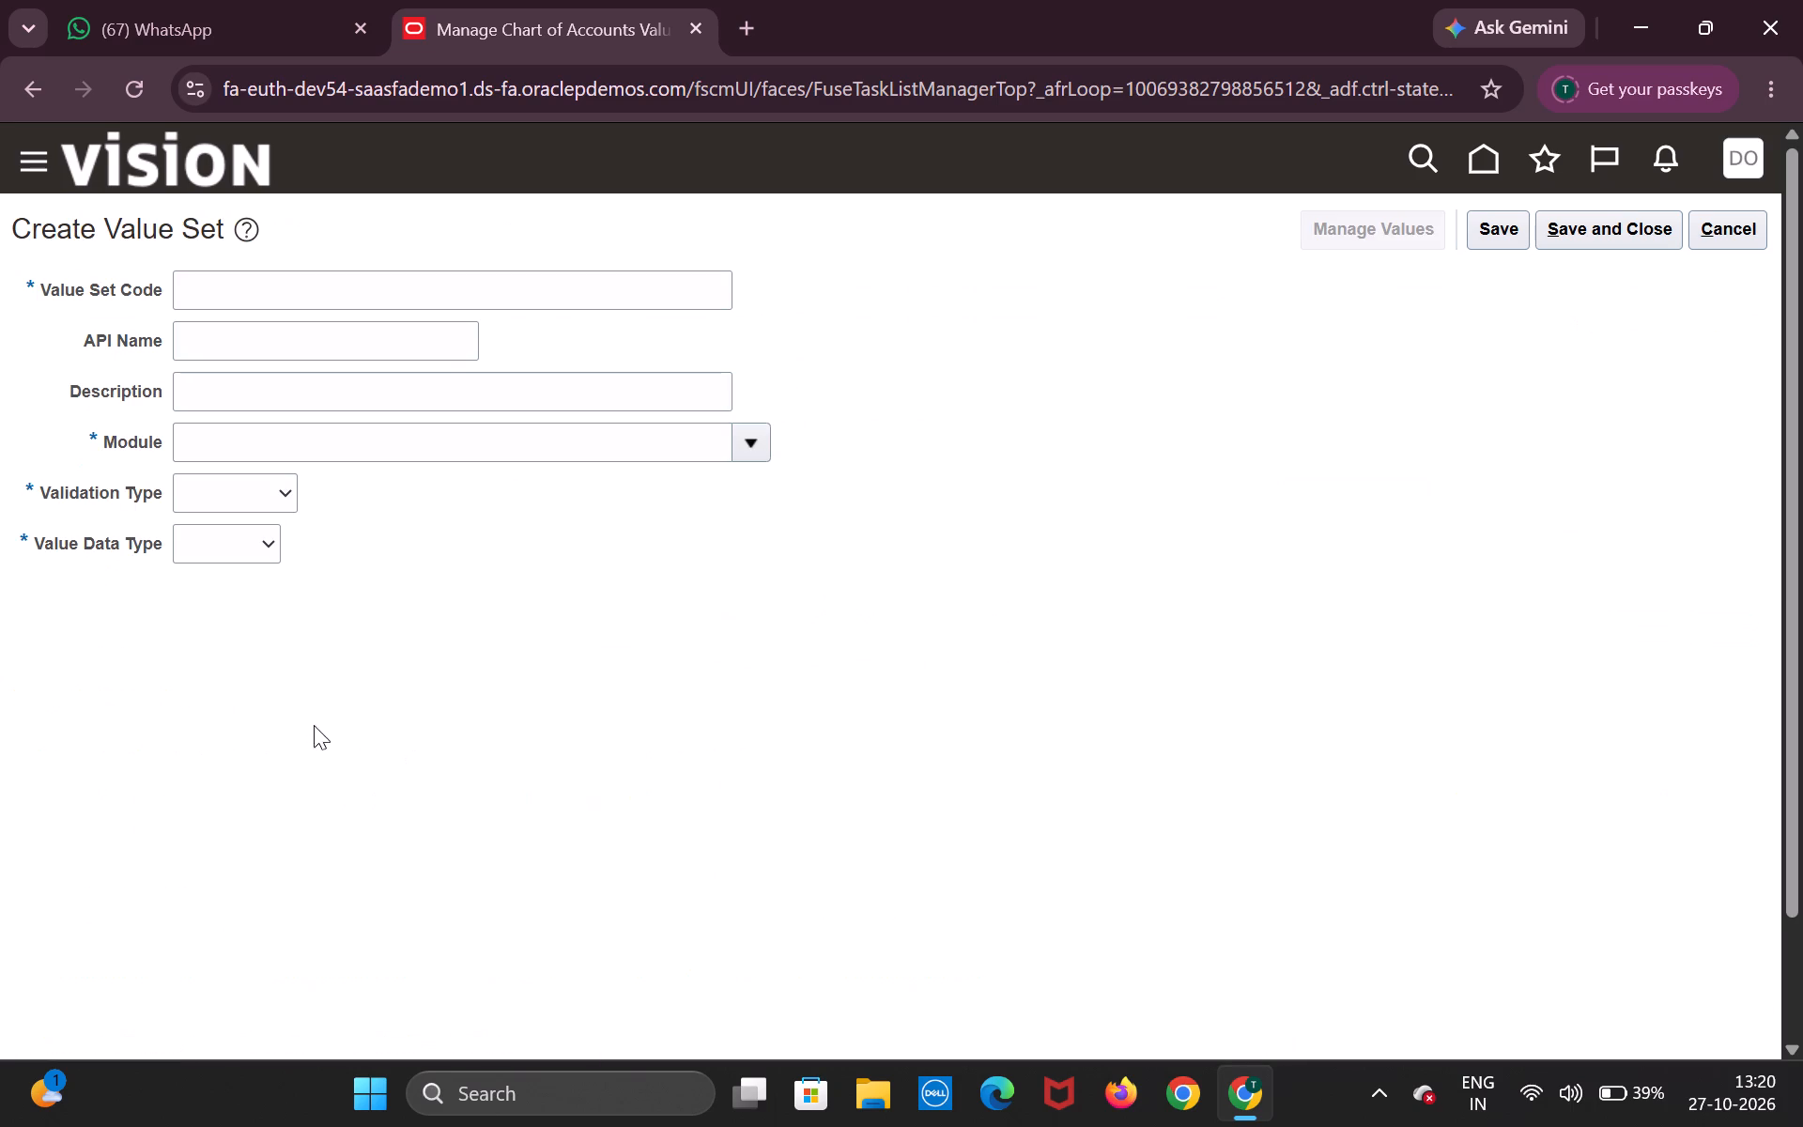
{"action": "left_click", "coordinate": [483, 301]}
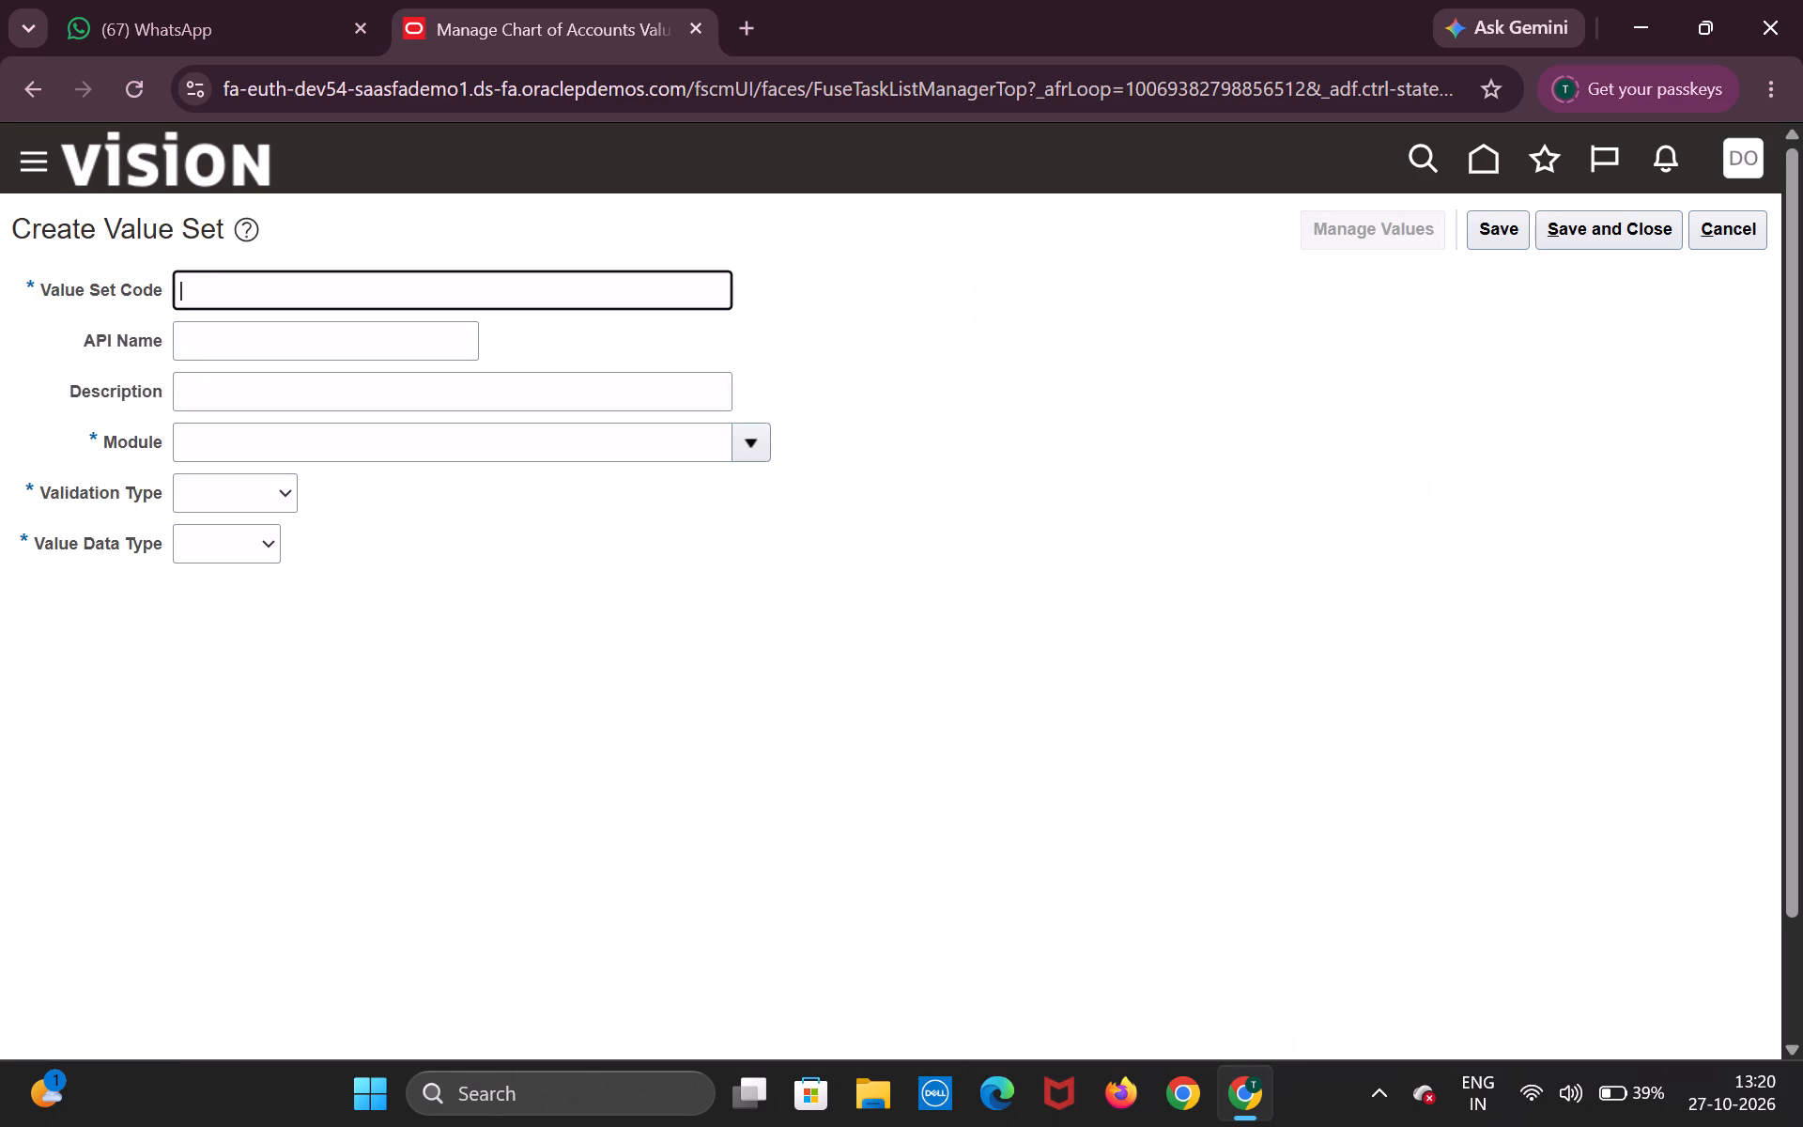
{"action": "key", "text": "shift+h"}
{"action": "type", "text": "P"}
{"action": "key", "text": "space"}
{"action": "type", "text": "com"}
{"action": "type", "text": "pan"}
{"action": "type", "text": "y"}
{"action": "key", "text": "space"}
{"action": "type", "text": "value set"}
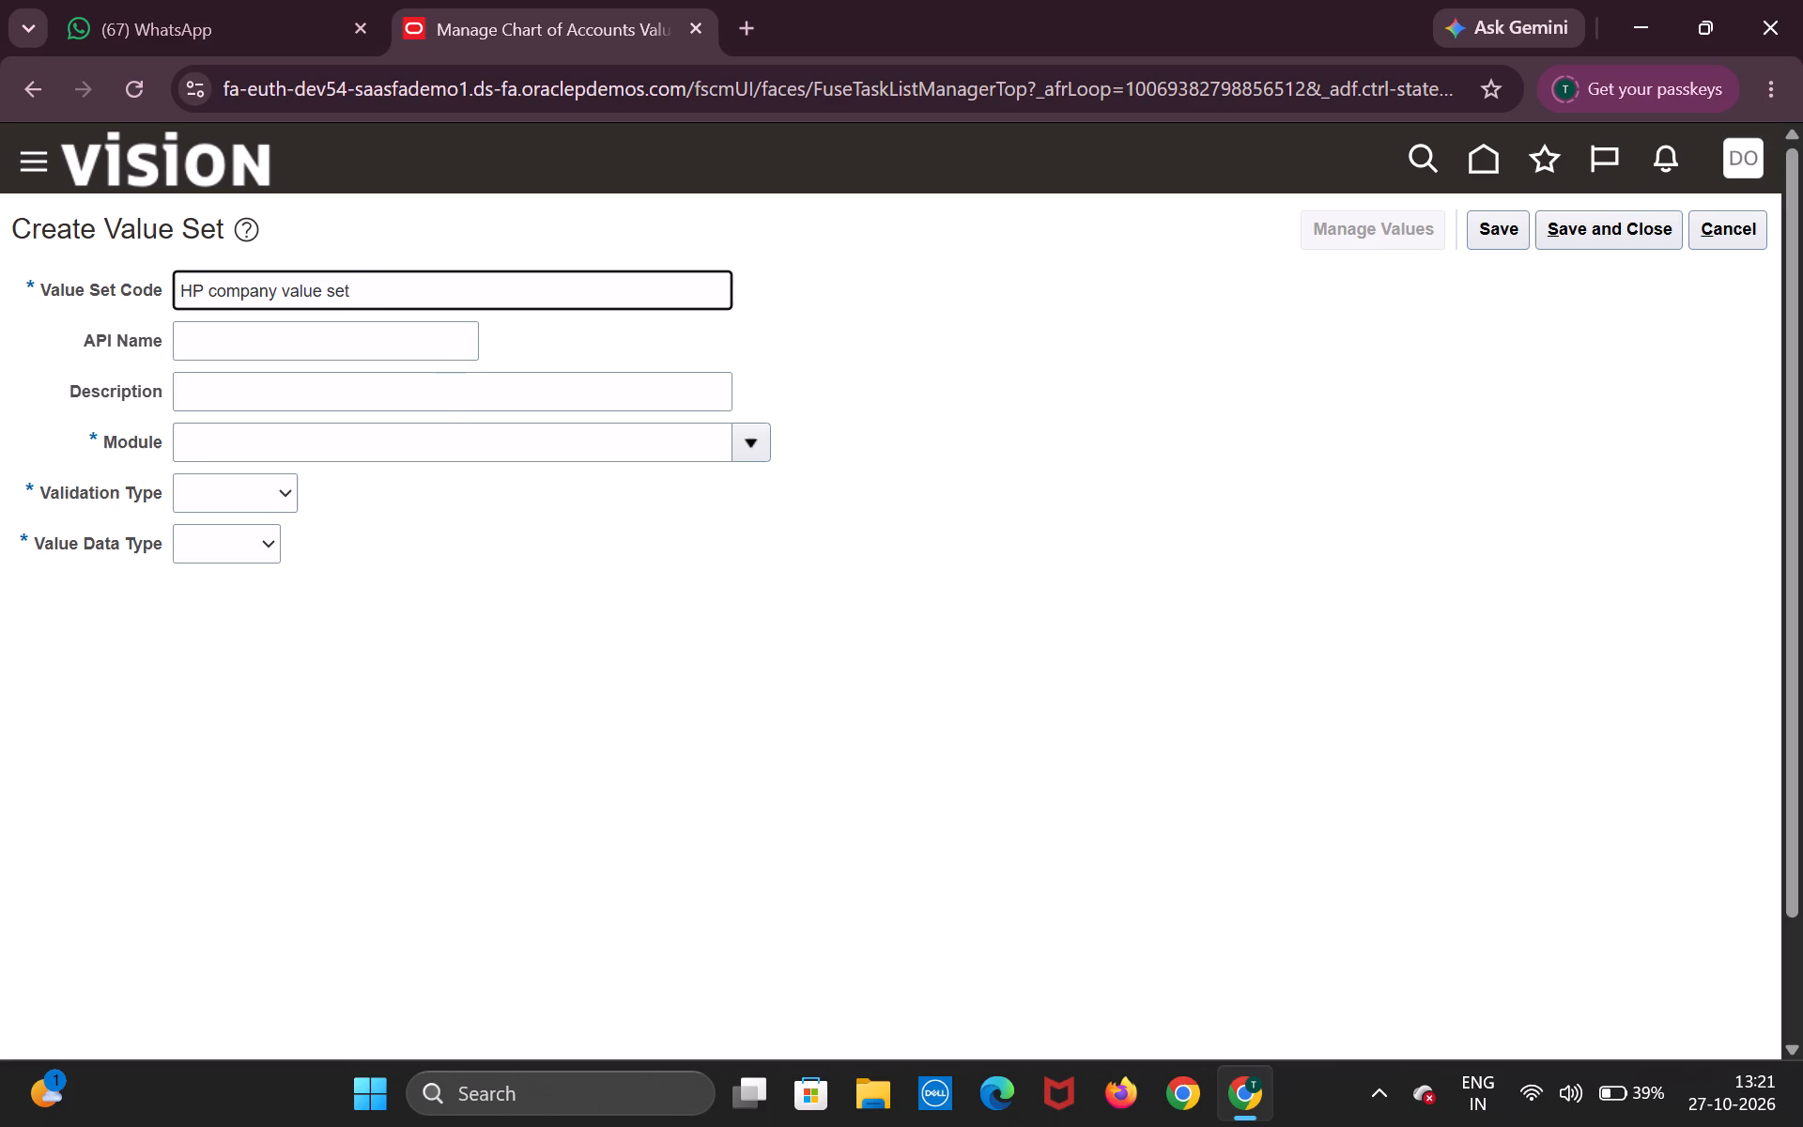
Set module General Ledger, validation type Independent, data type Character, subtype Text and maximum length 3, and save and close the company value set.
{"action": "left_click", "coordinate": [760, 449]}
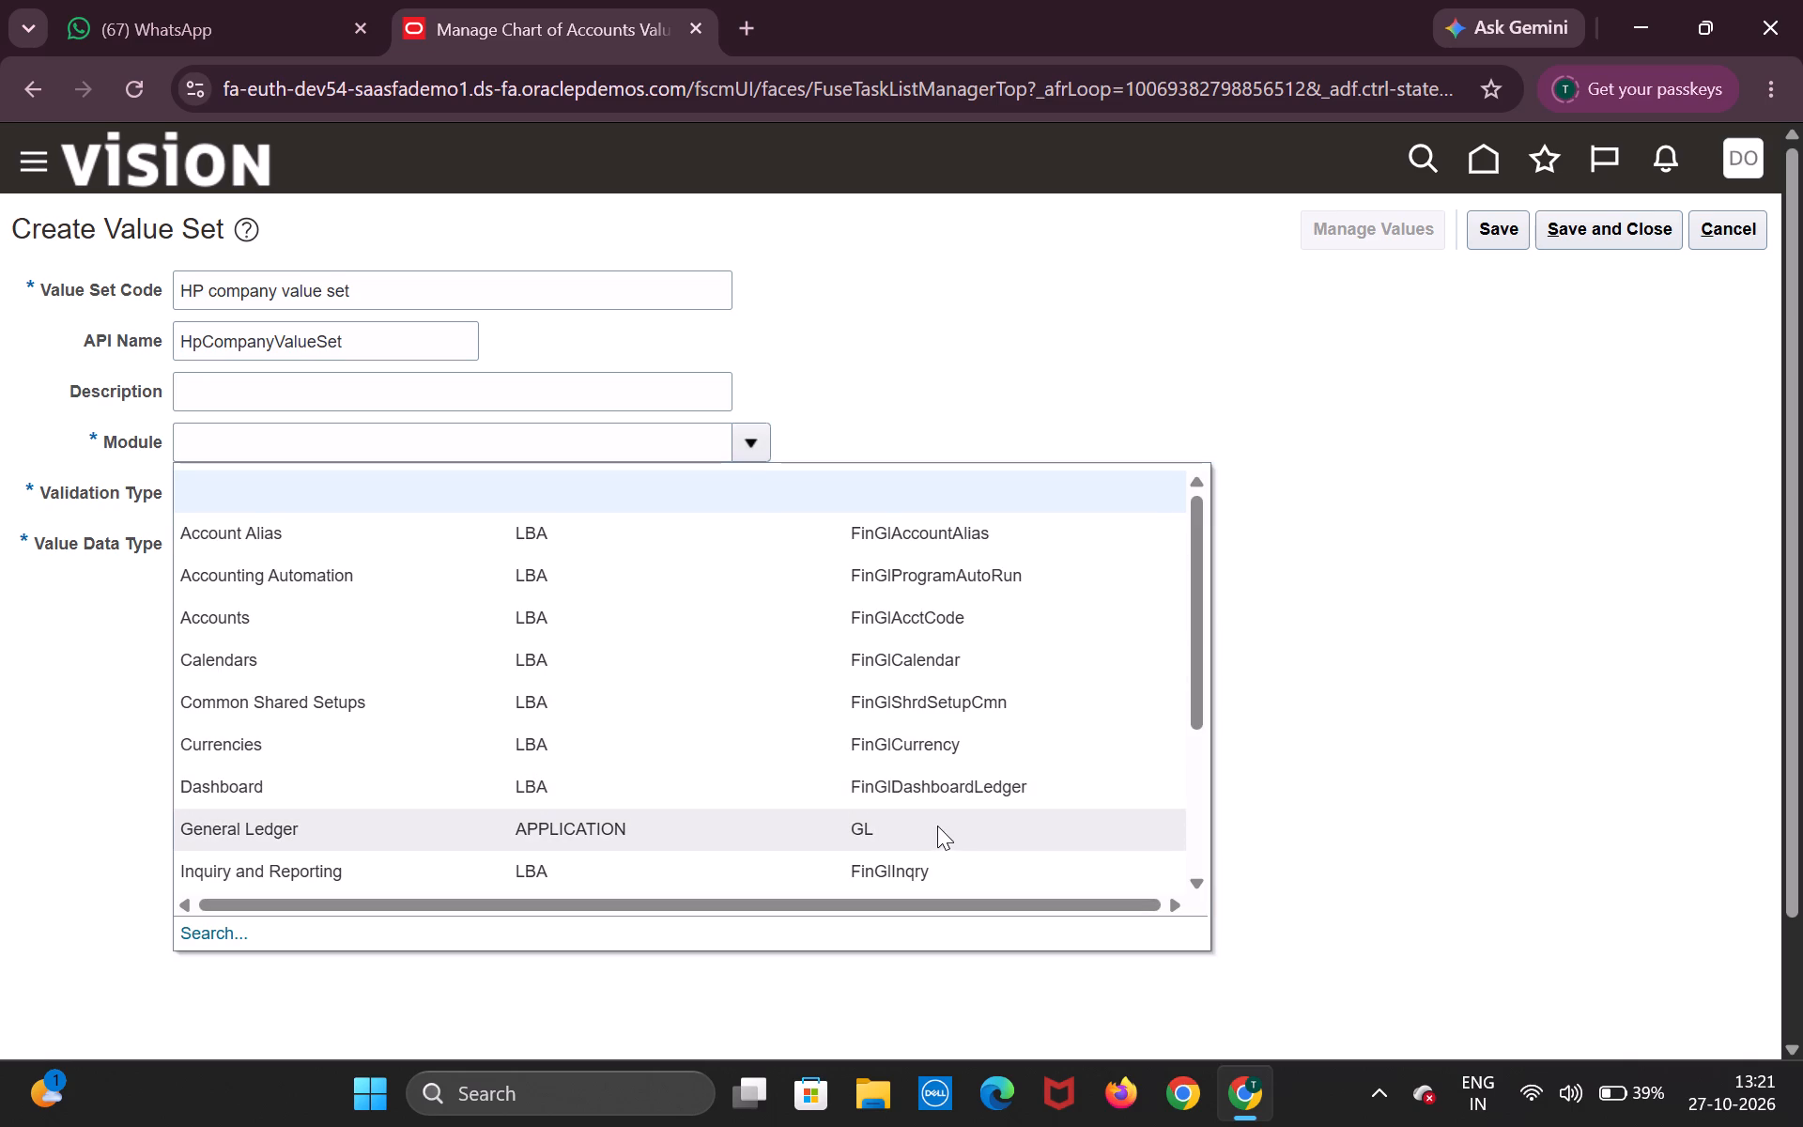
{"action": "left_click", "coordinate": [942, 830]}
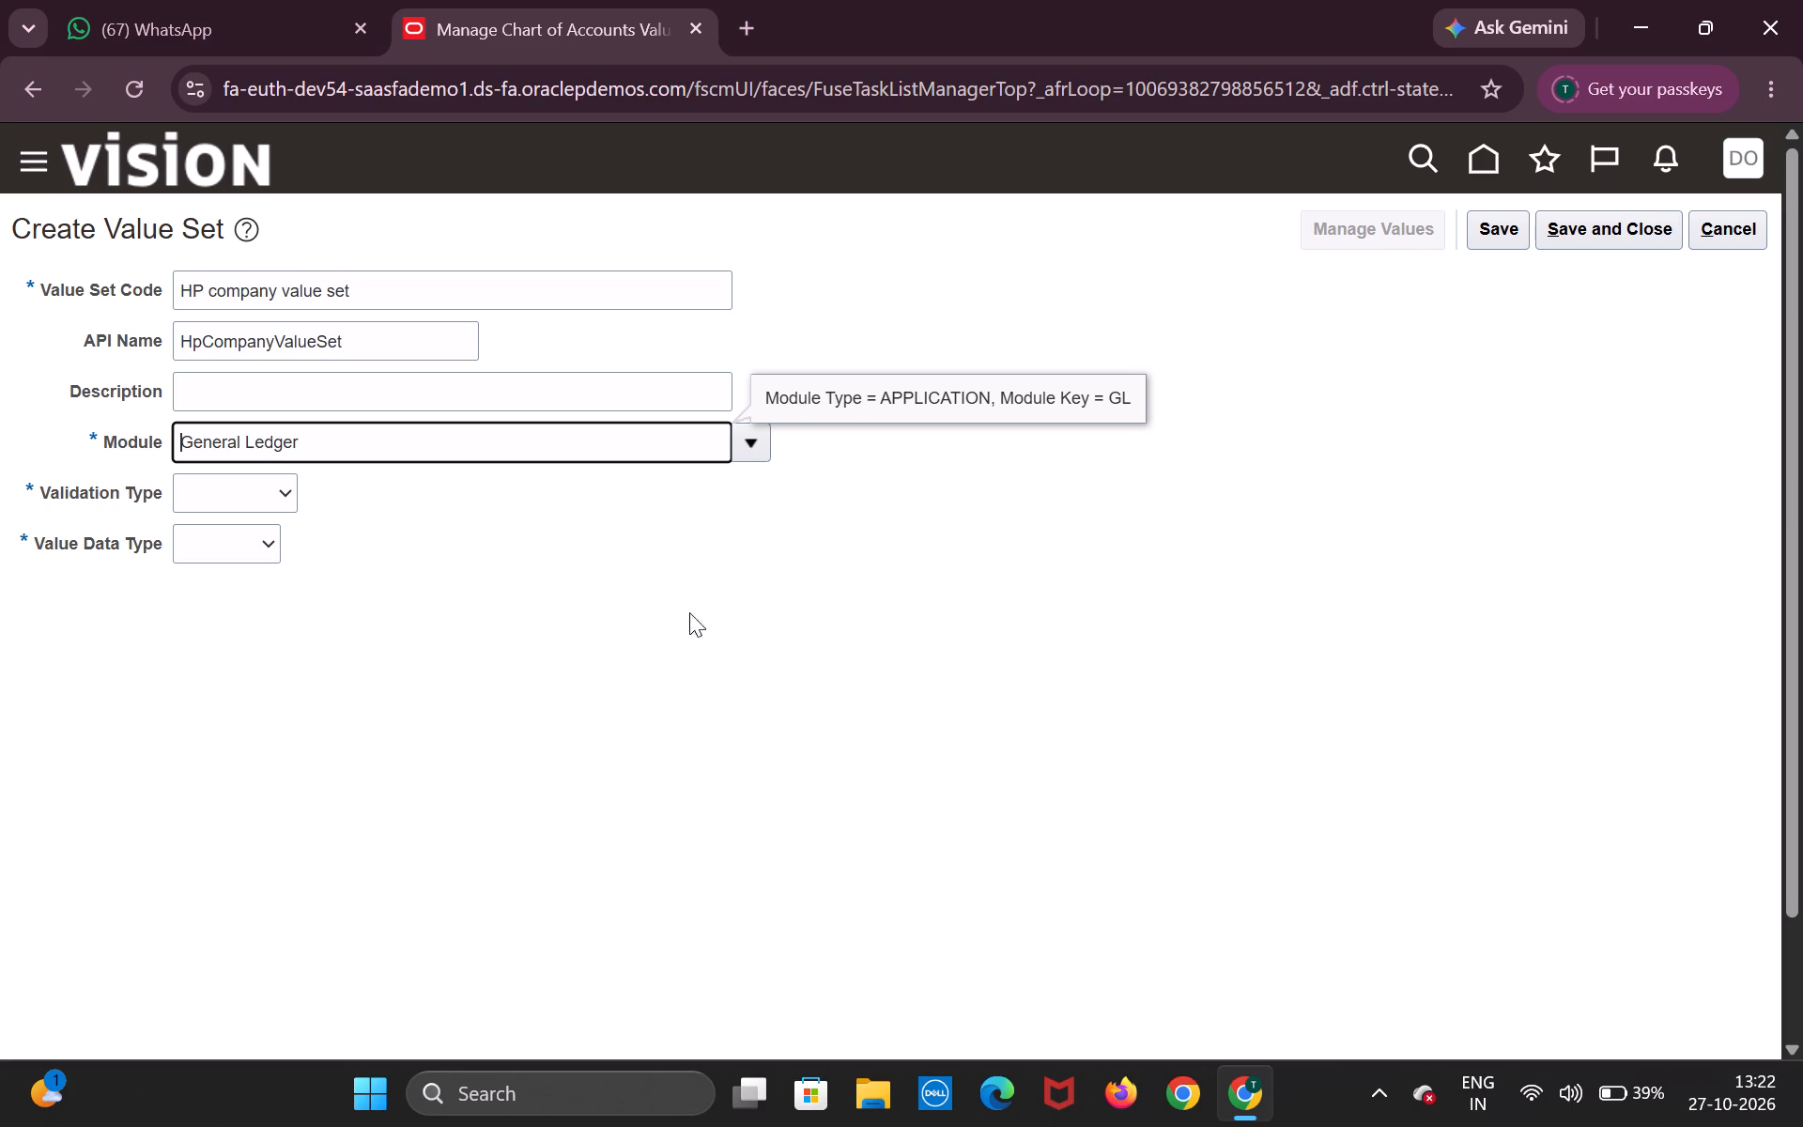
{"action": "left_click", "coordinate": [279, 498]}
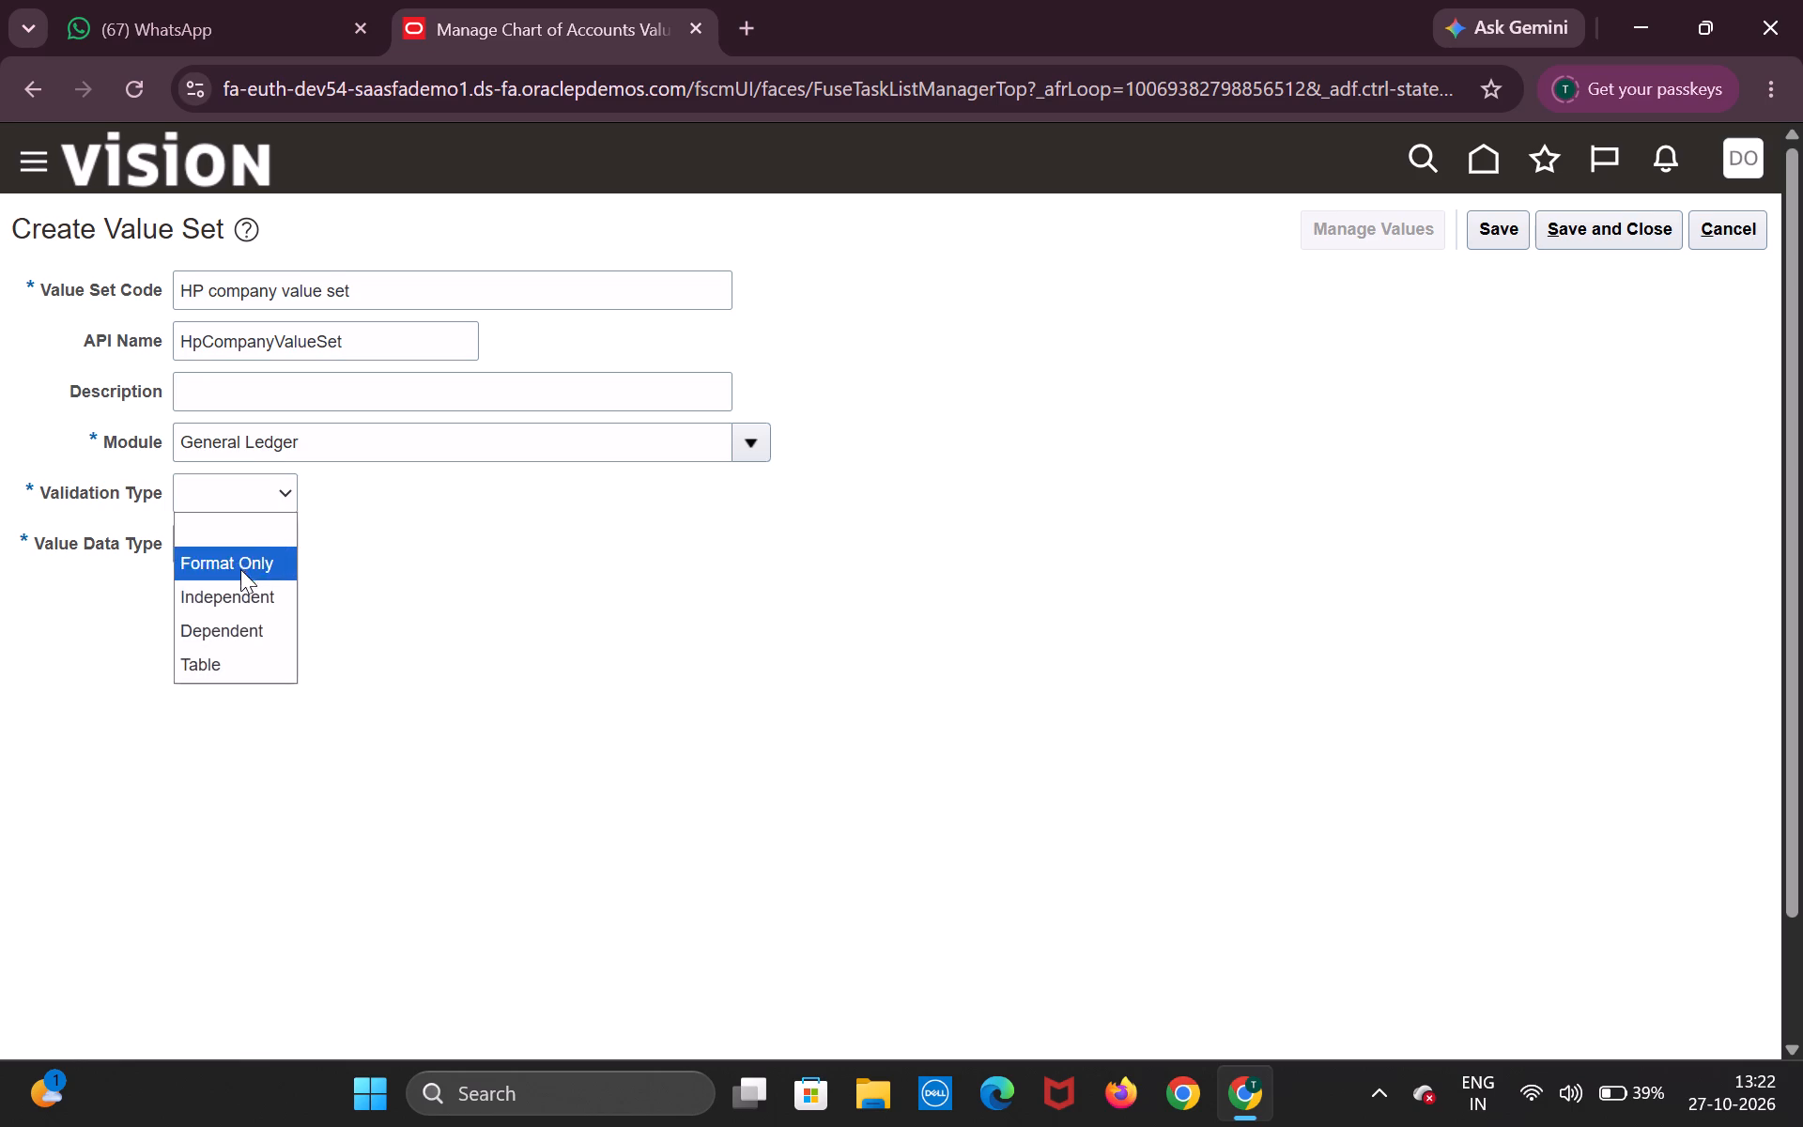
{"action": "left_click", "coordinate": [242, 603]}
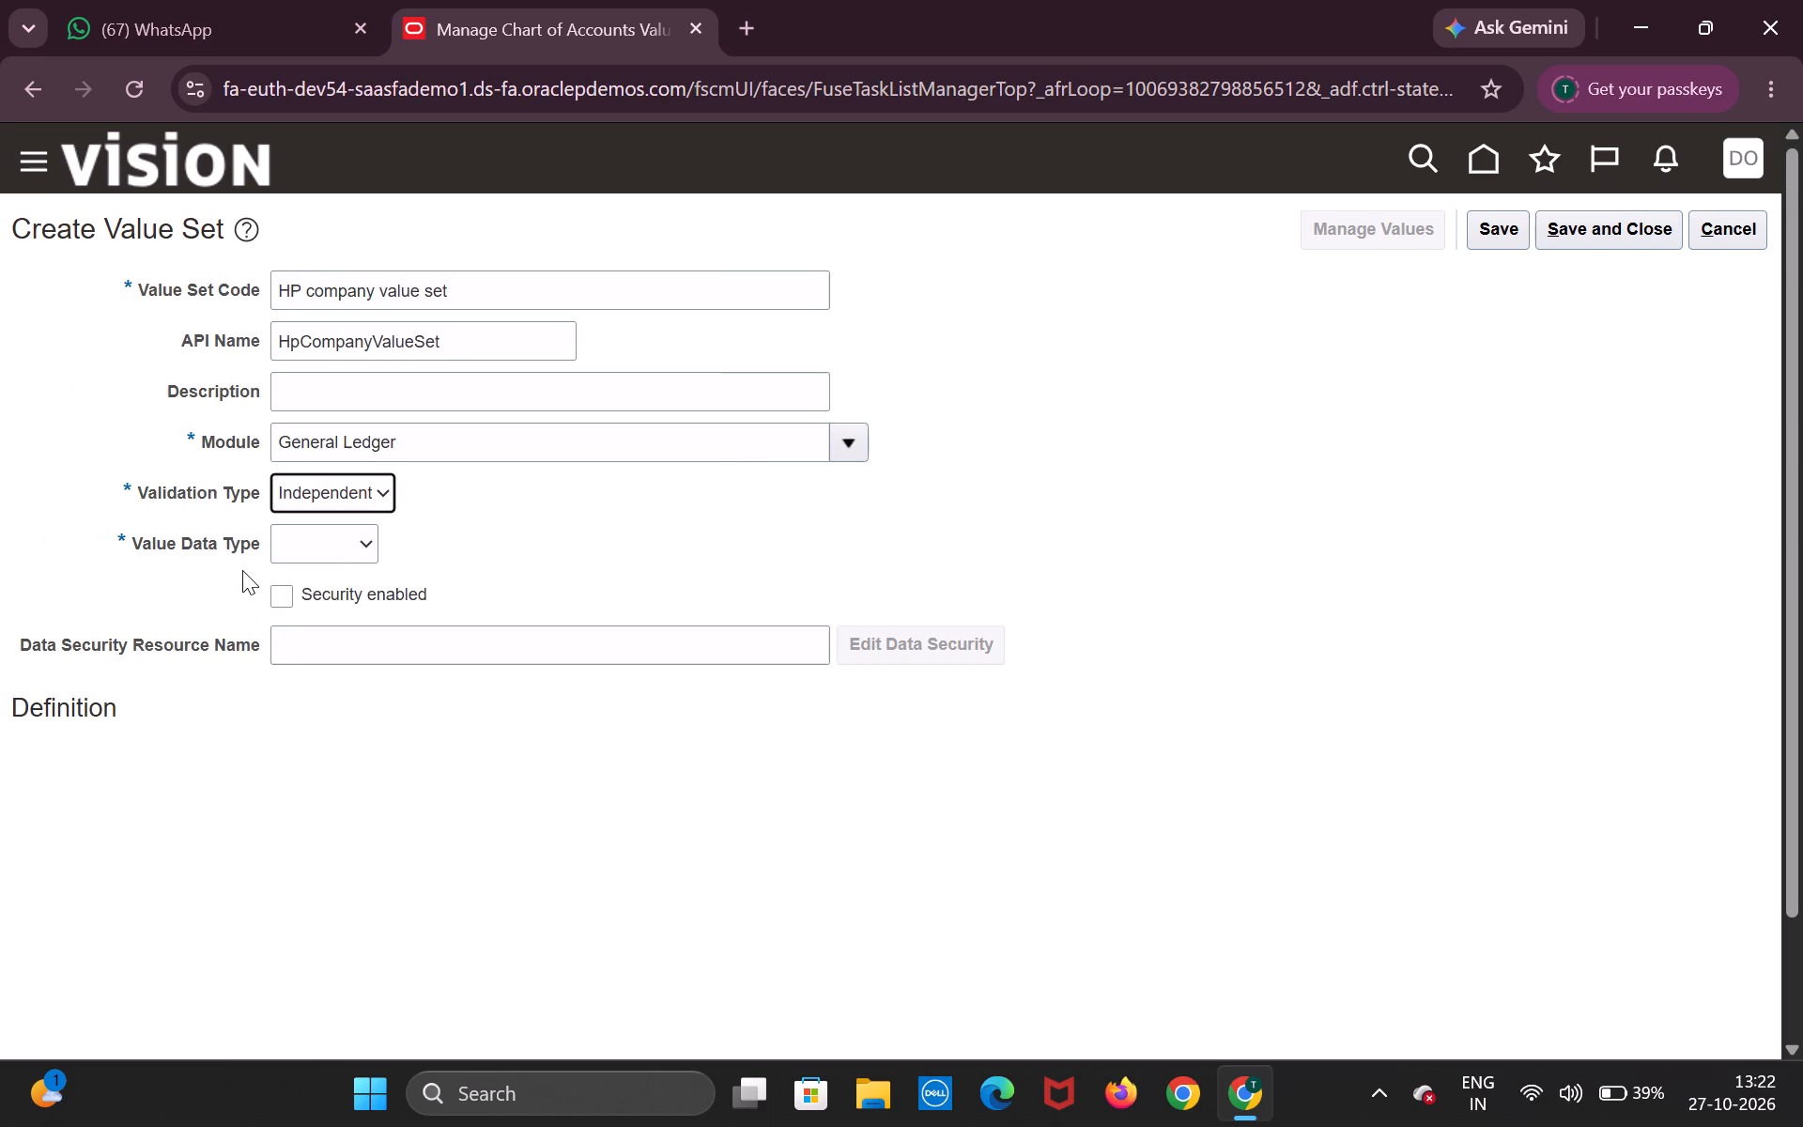
{"action": "left_click", "coordinate": [318, 549]}
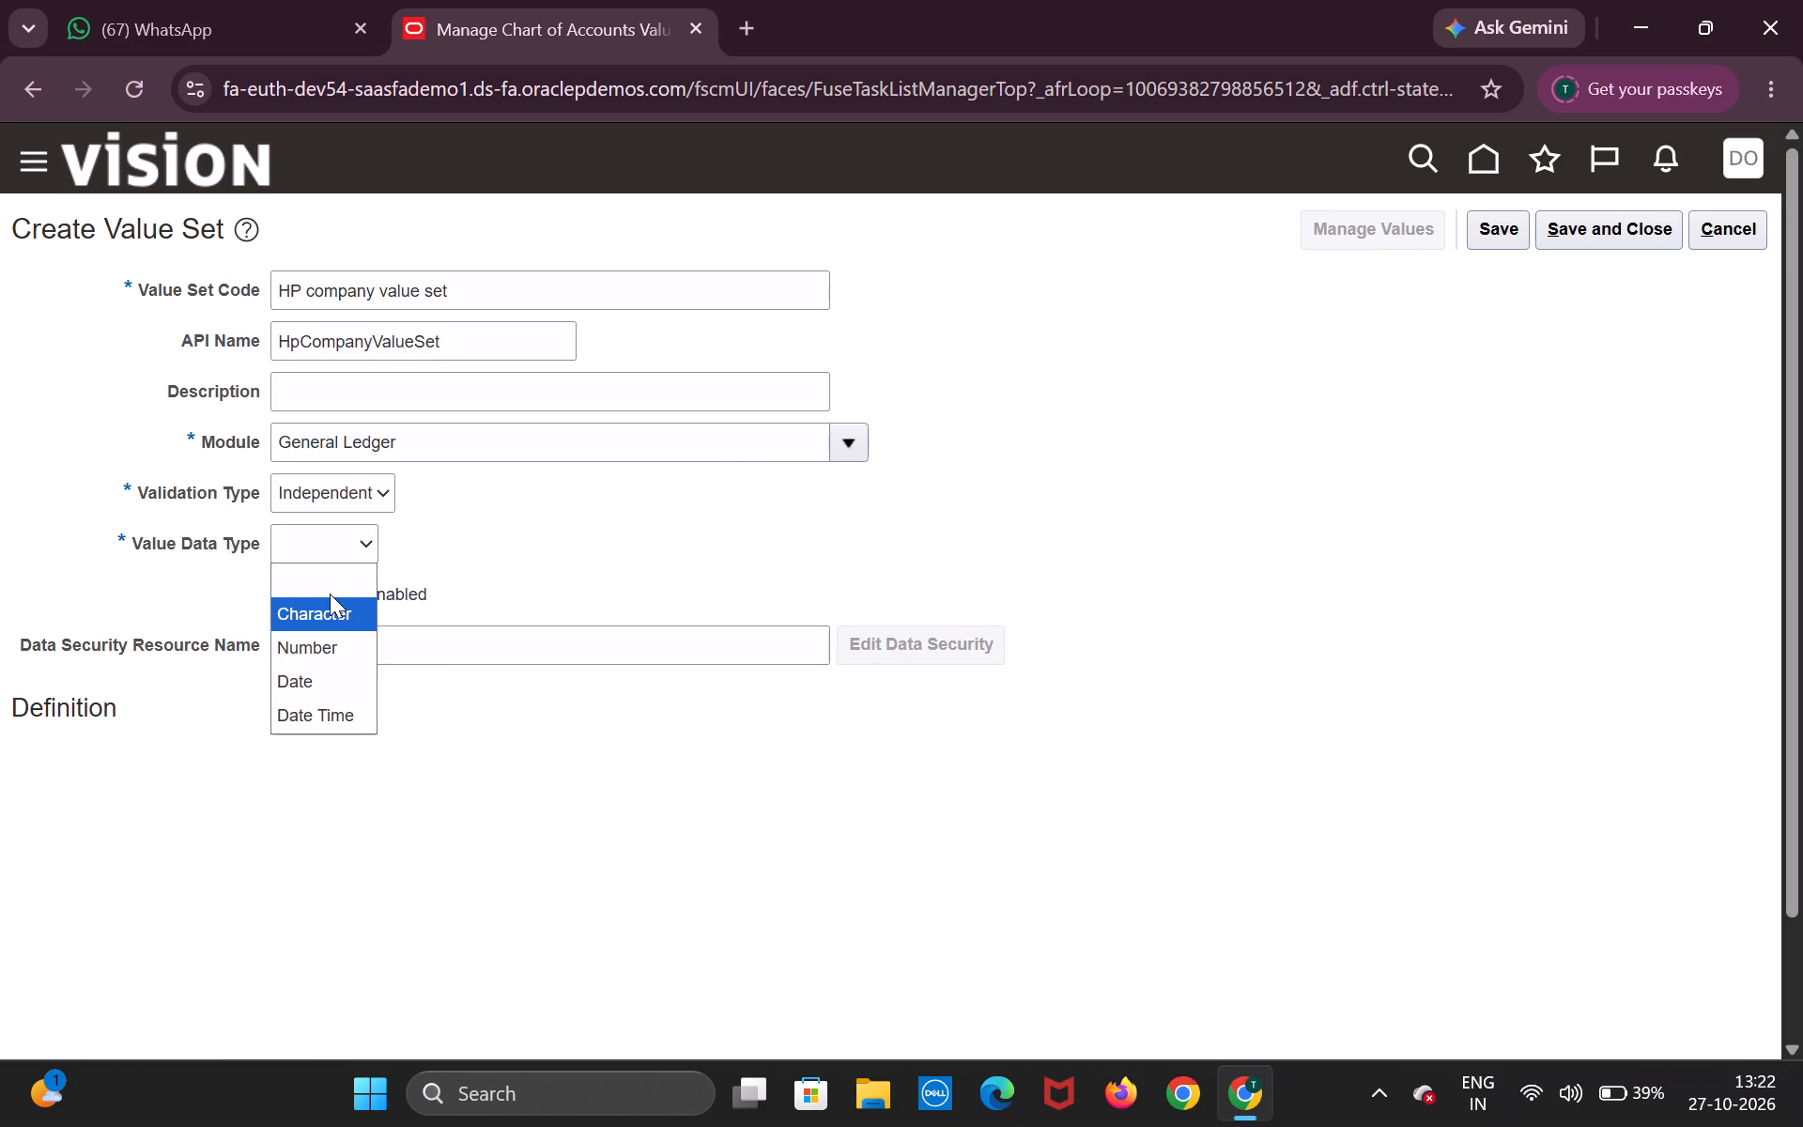
{"action": "left_click", "coordinate": [332, 612]}
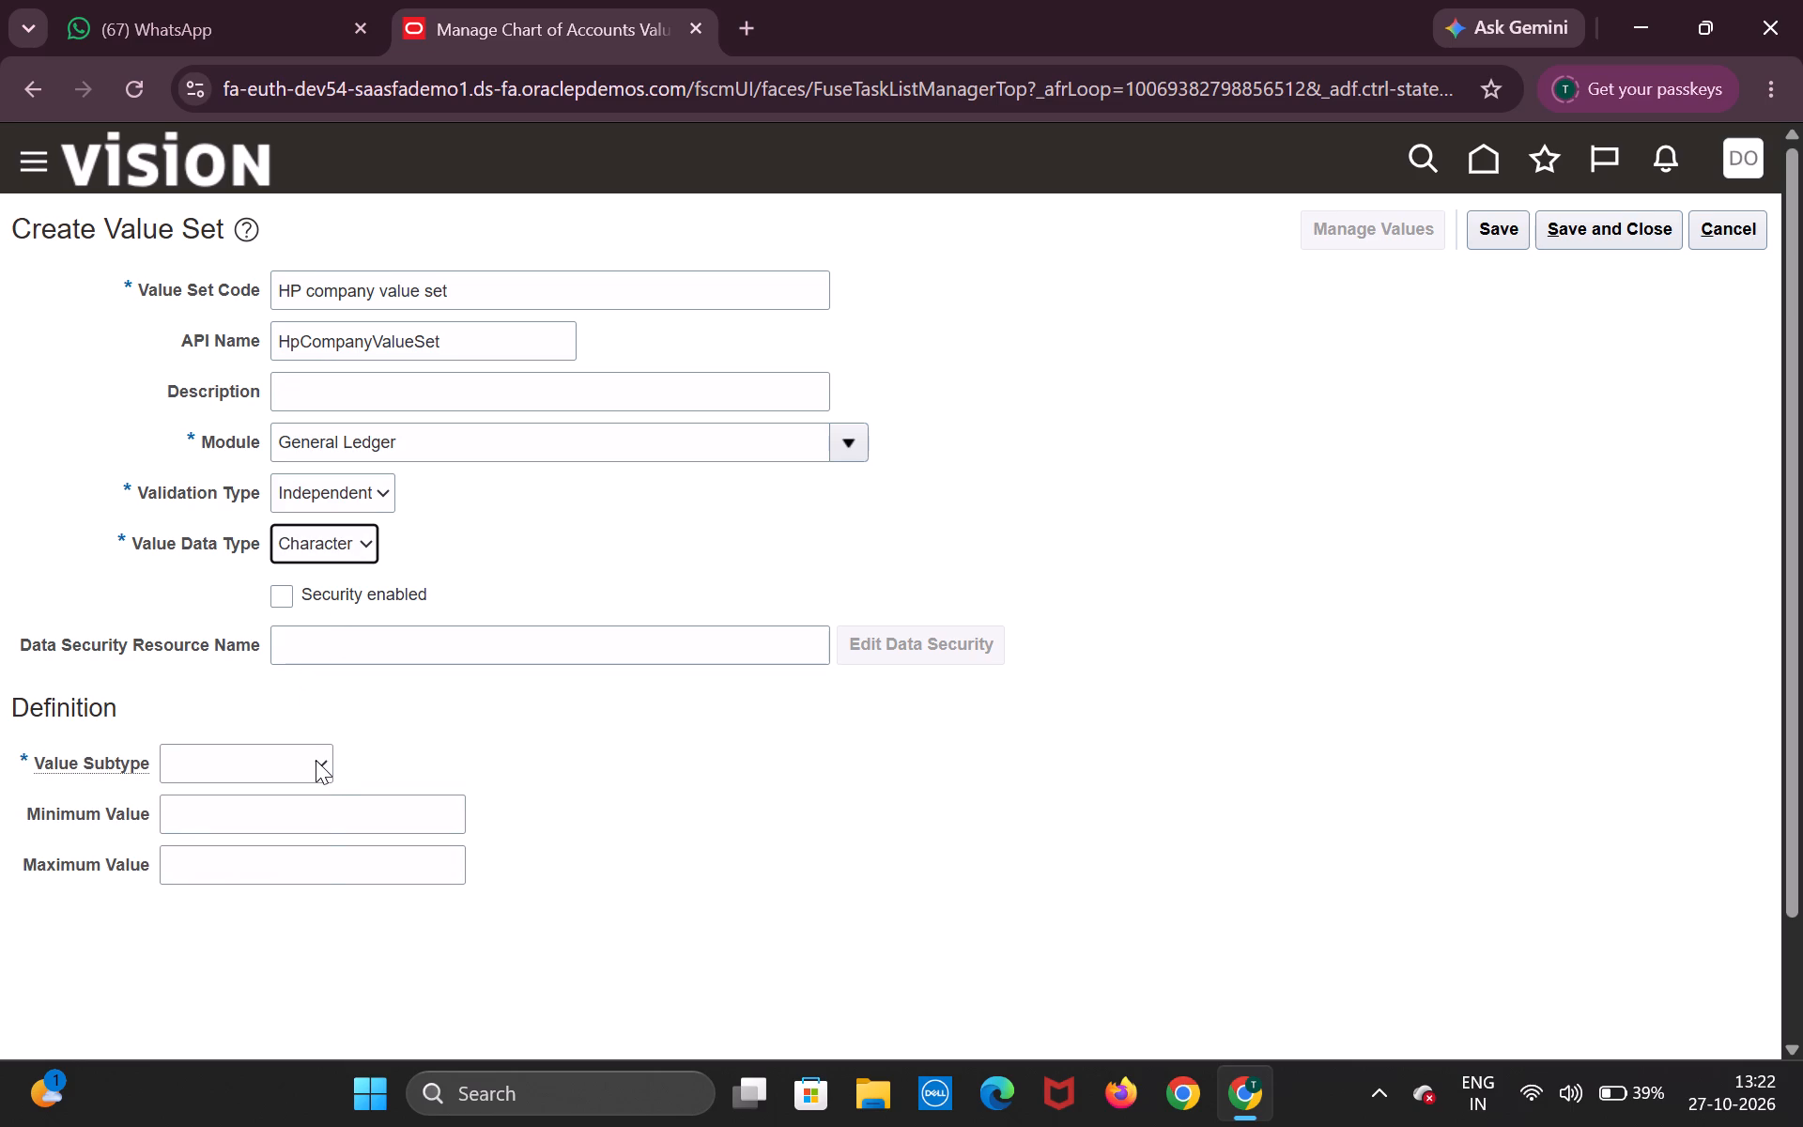
{"action": "left_click", "coordinate": [316, 760]}
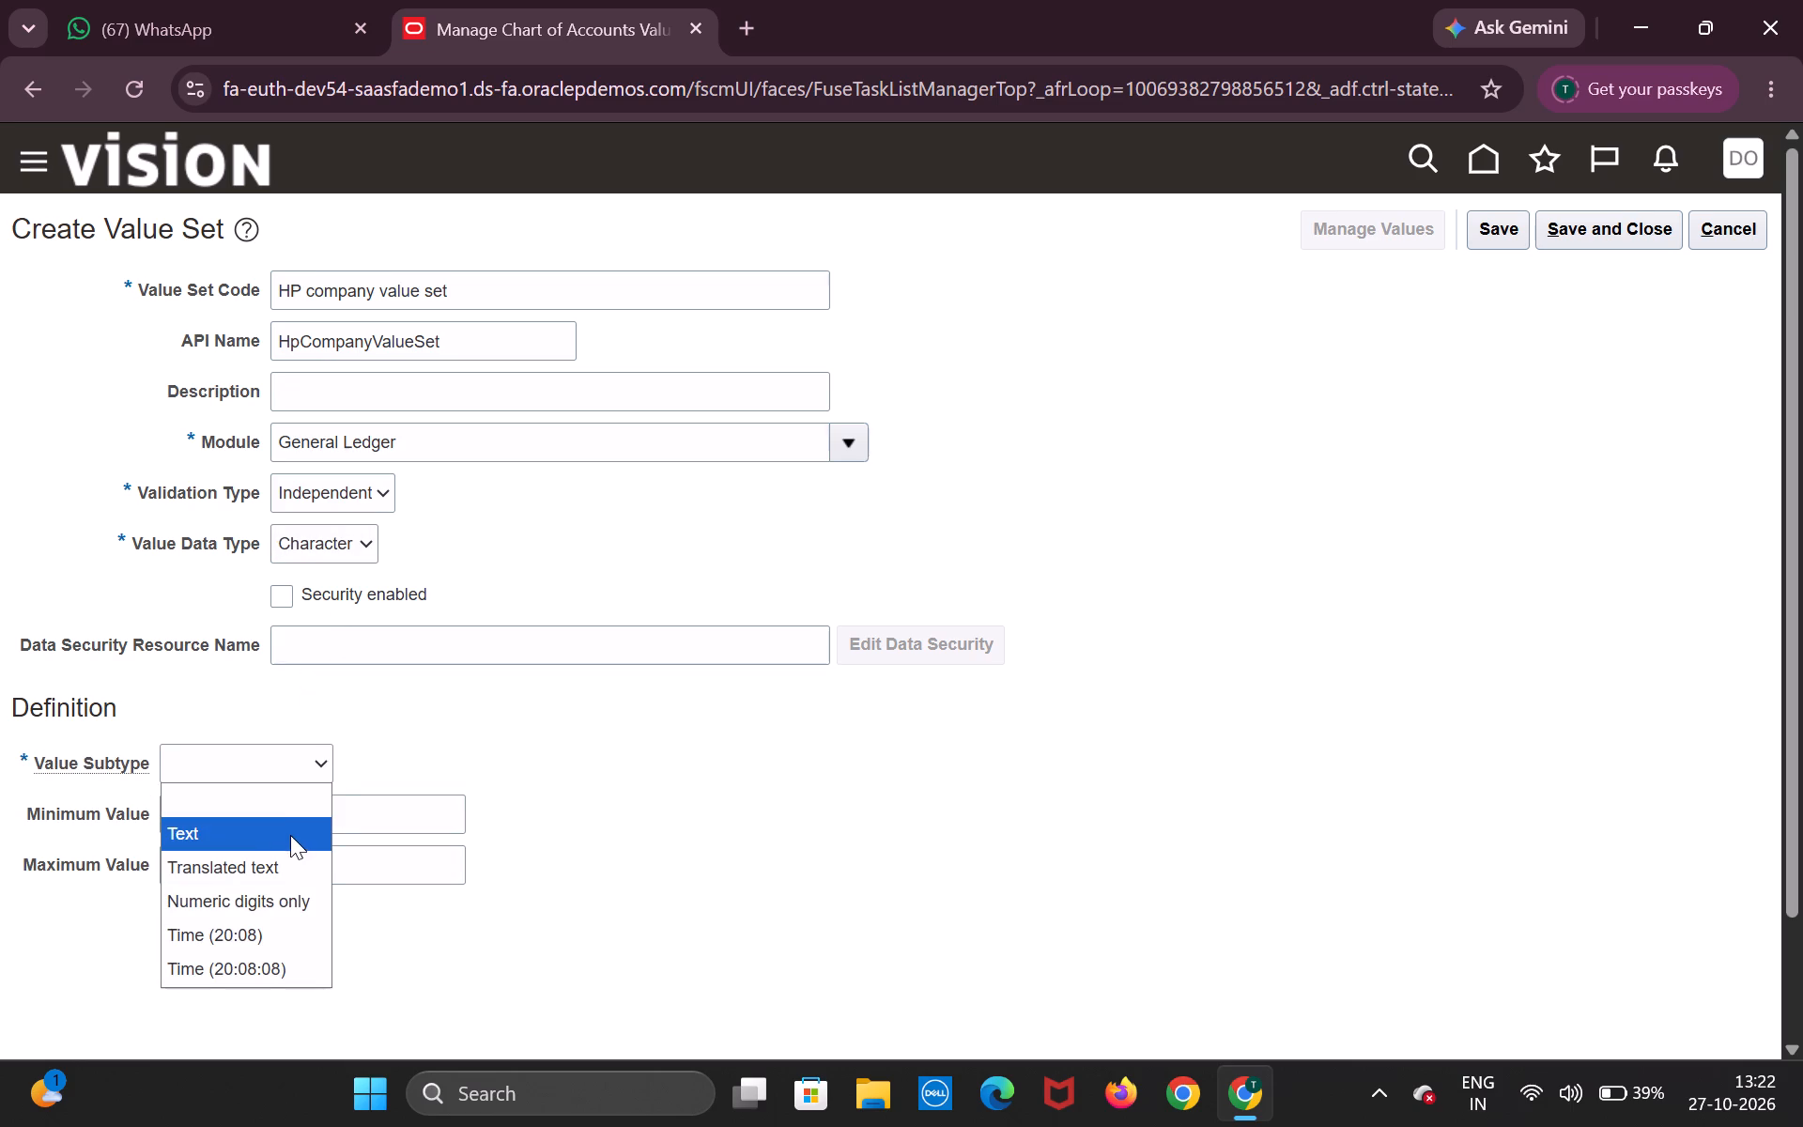
{"action": "left_click", "coordinate": [290, 837]}
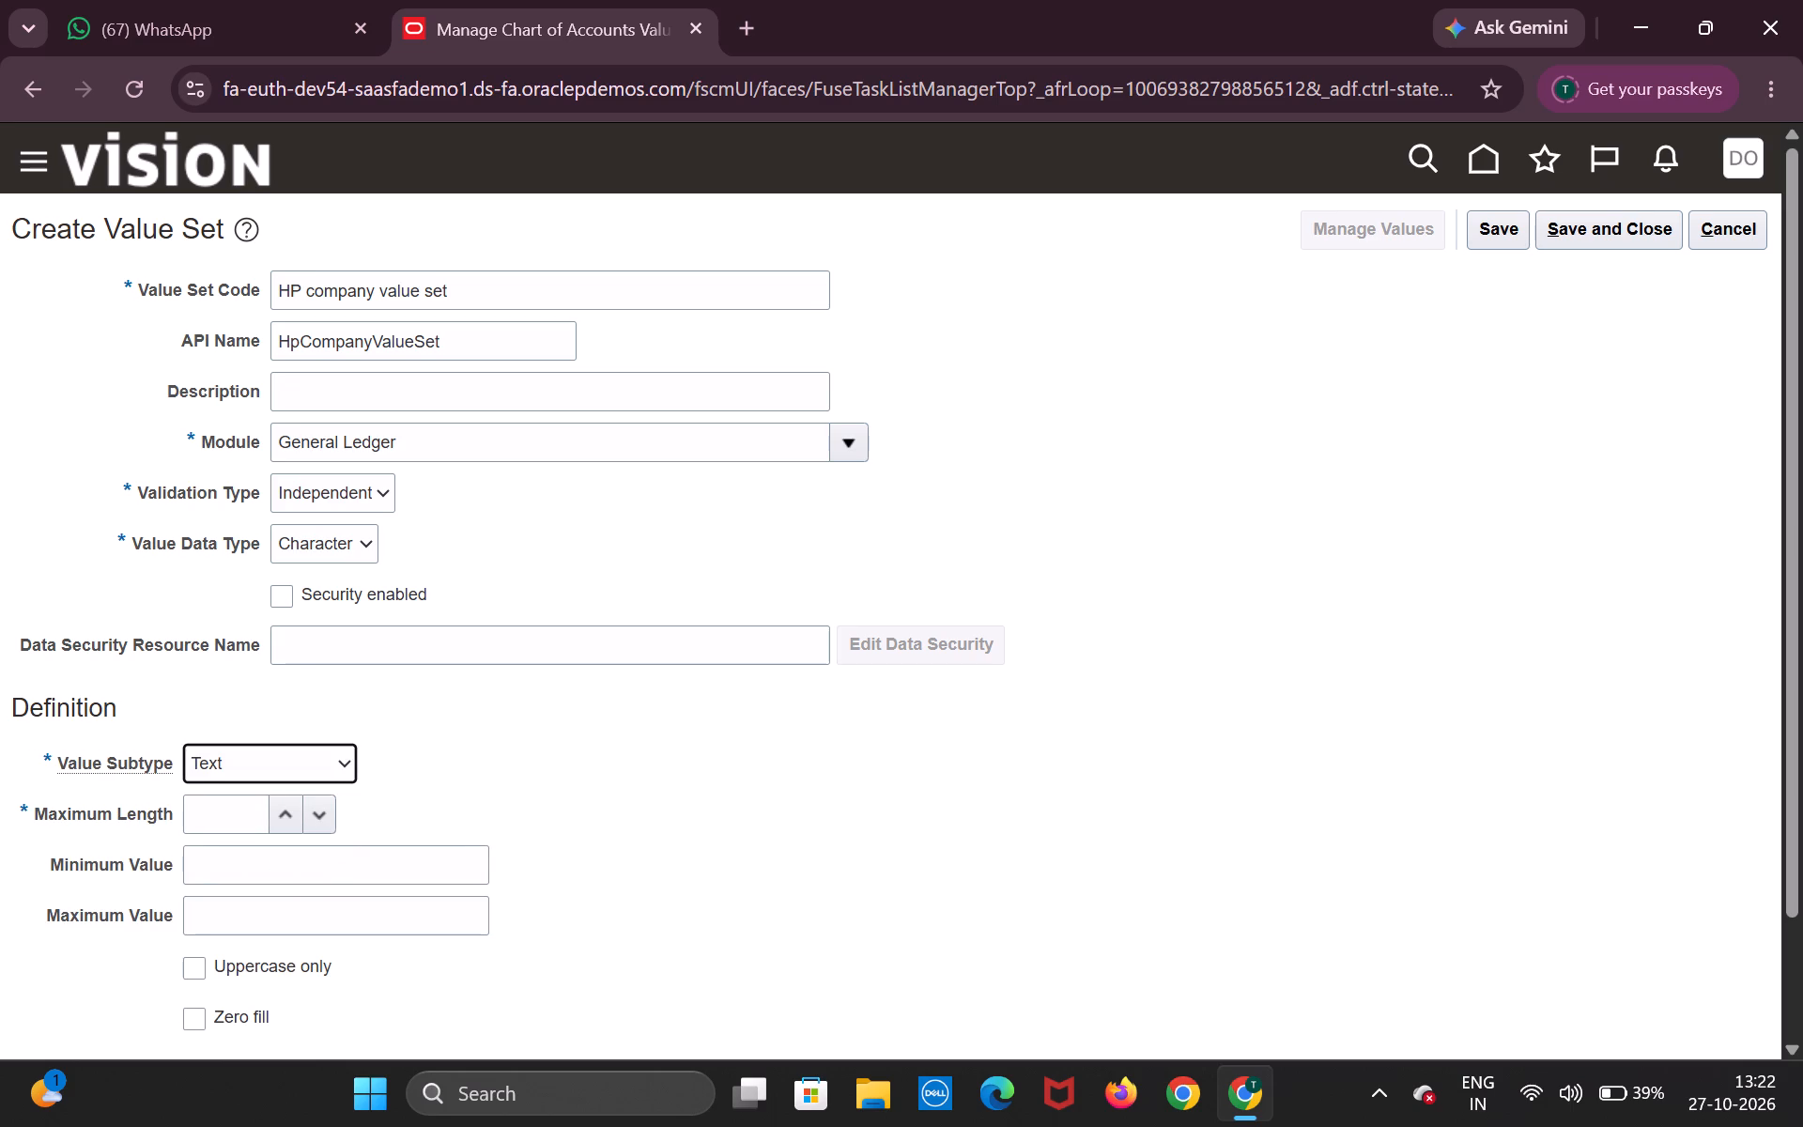
{"action": "left_click", "coordinate": [254, 823]}
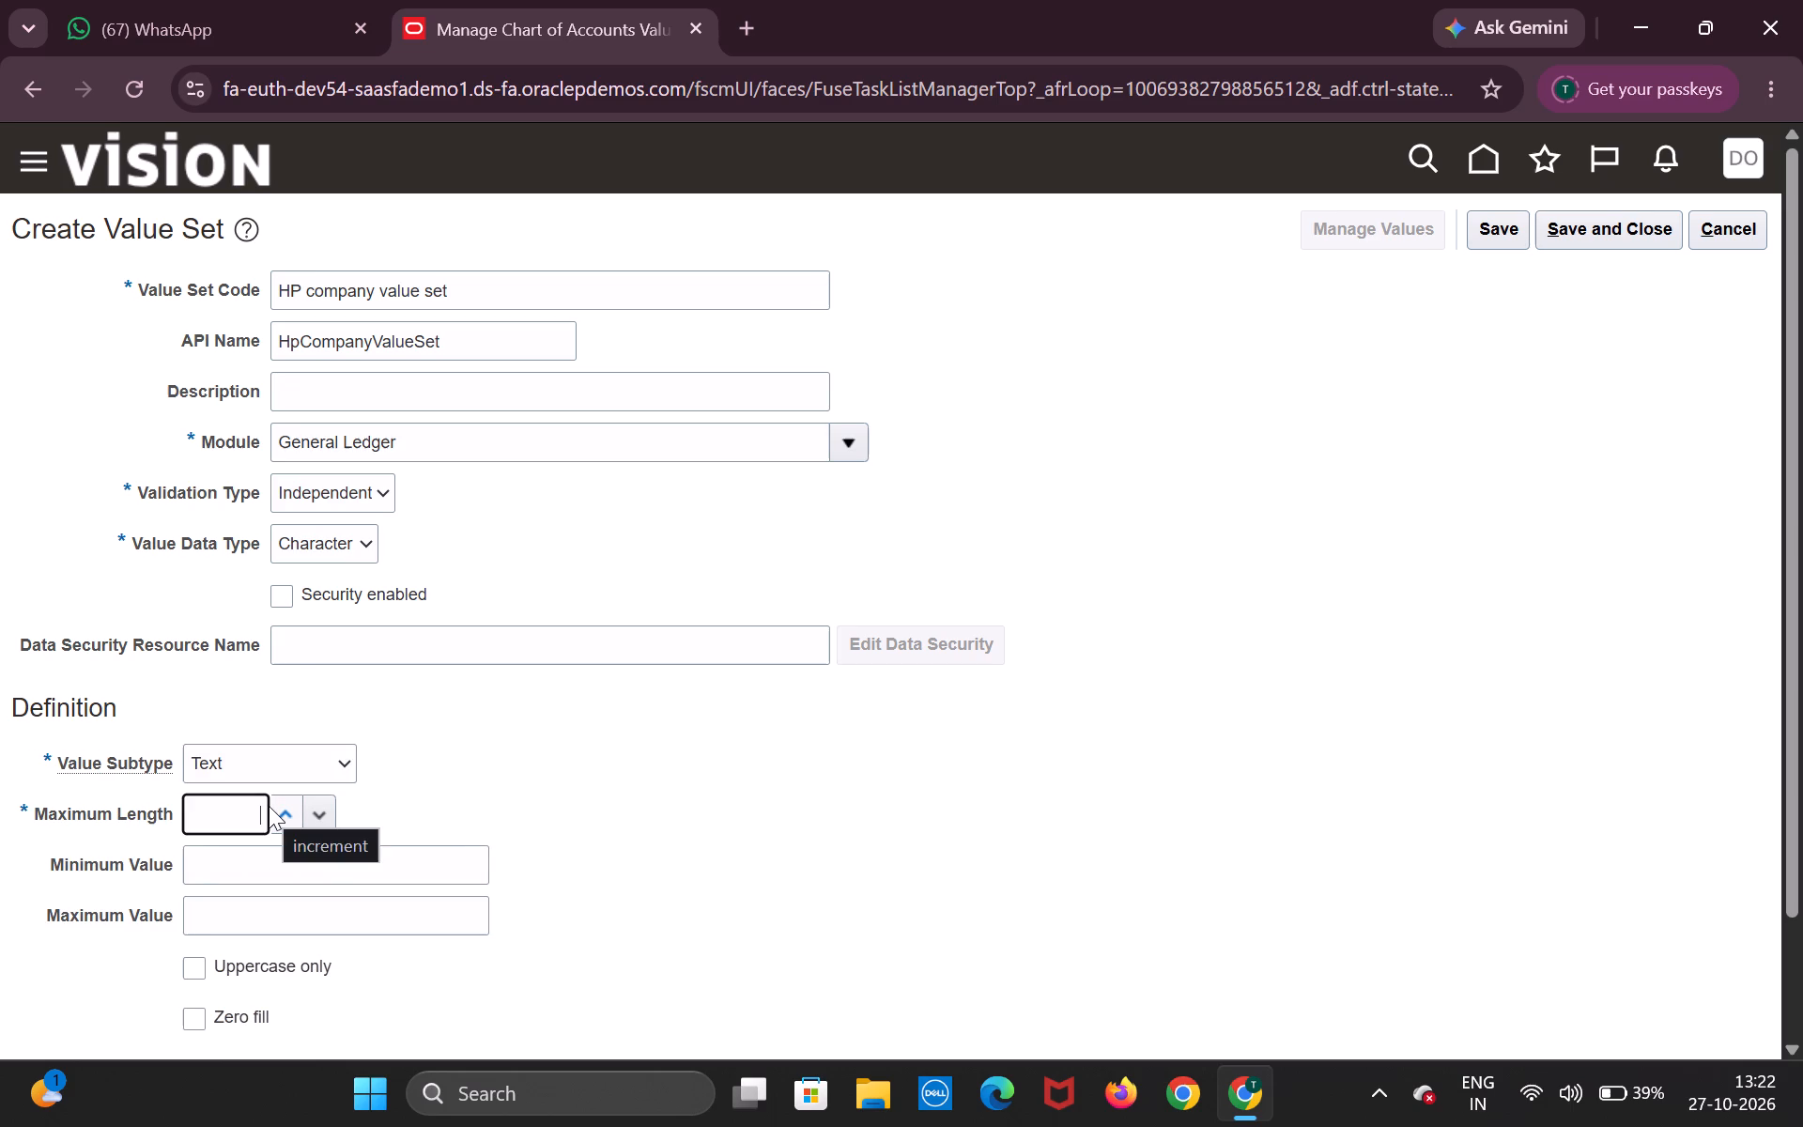
{"action": "key", "text": "3"}
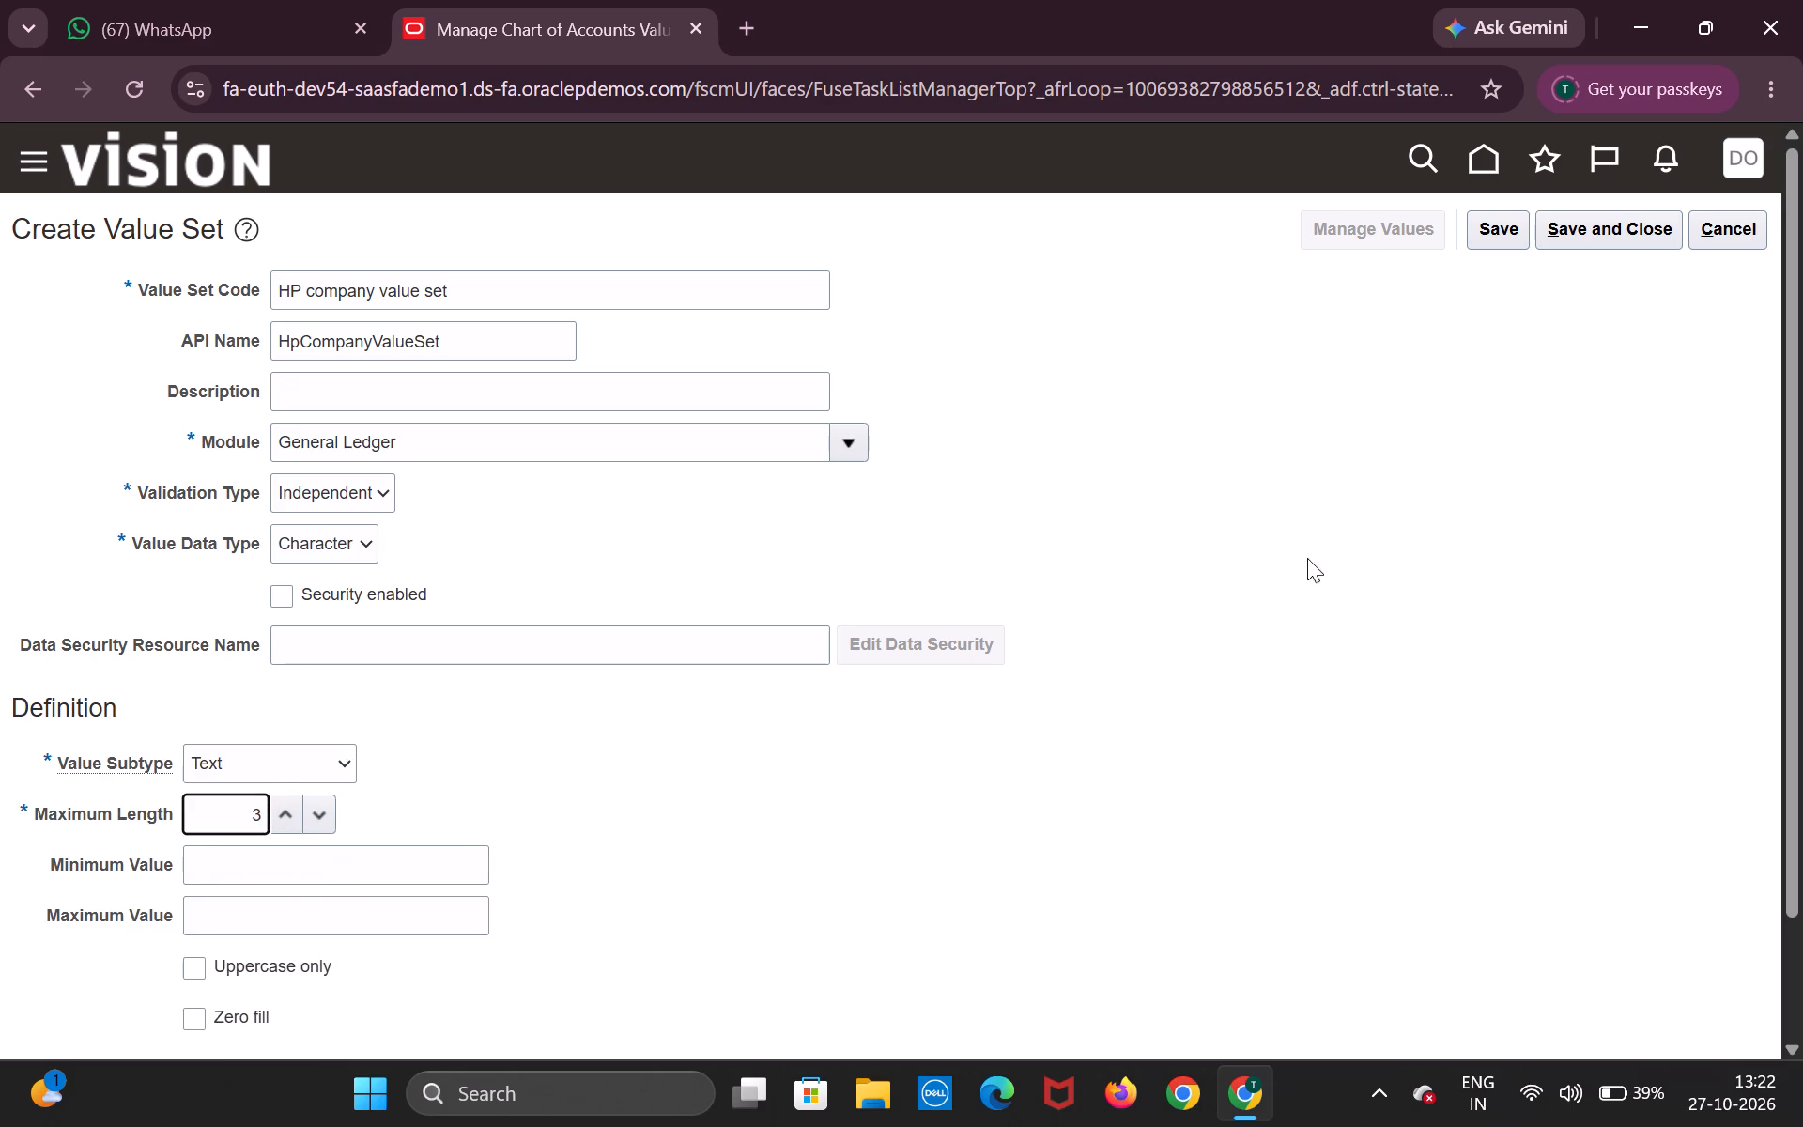
{"action": "left_click", "coordinate": [1645, 219]}
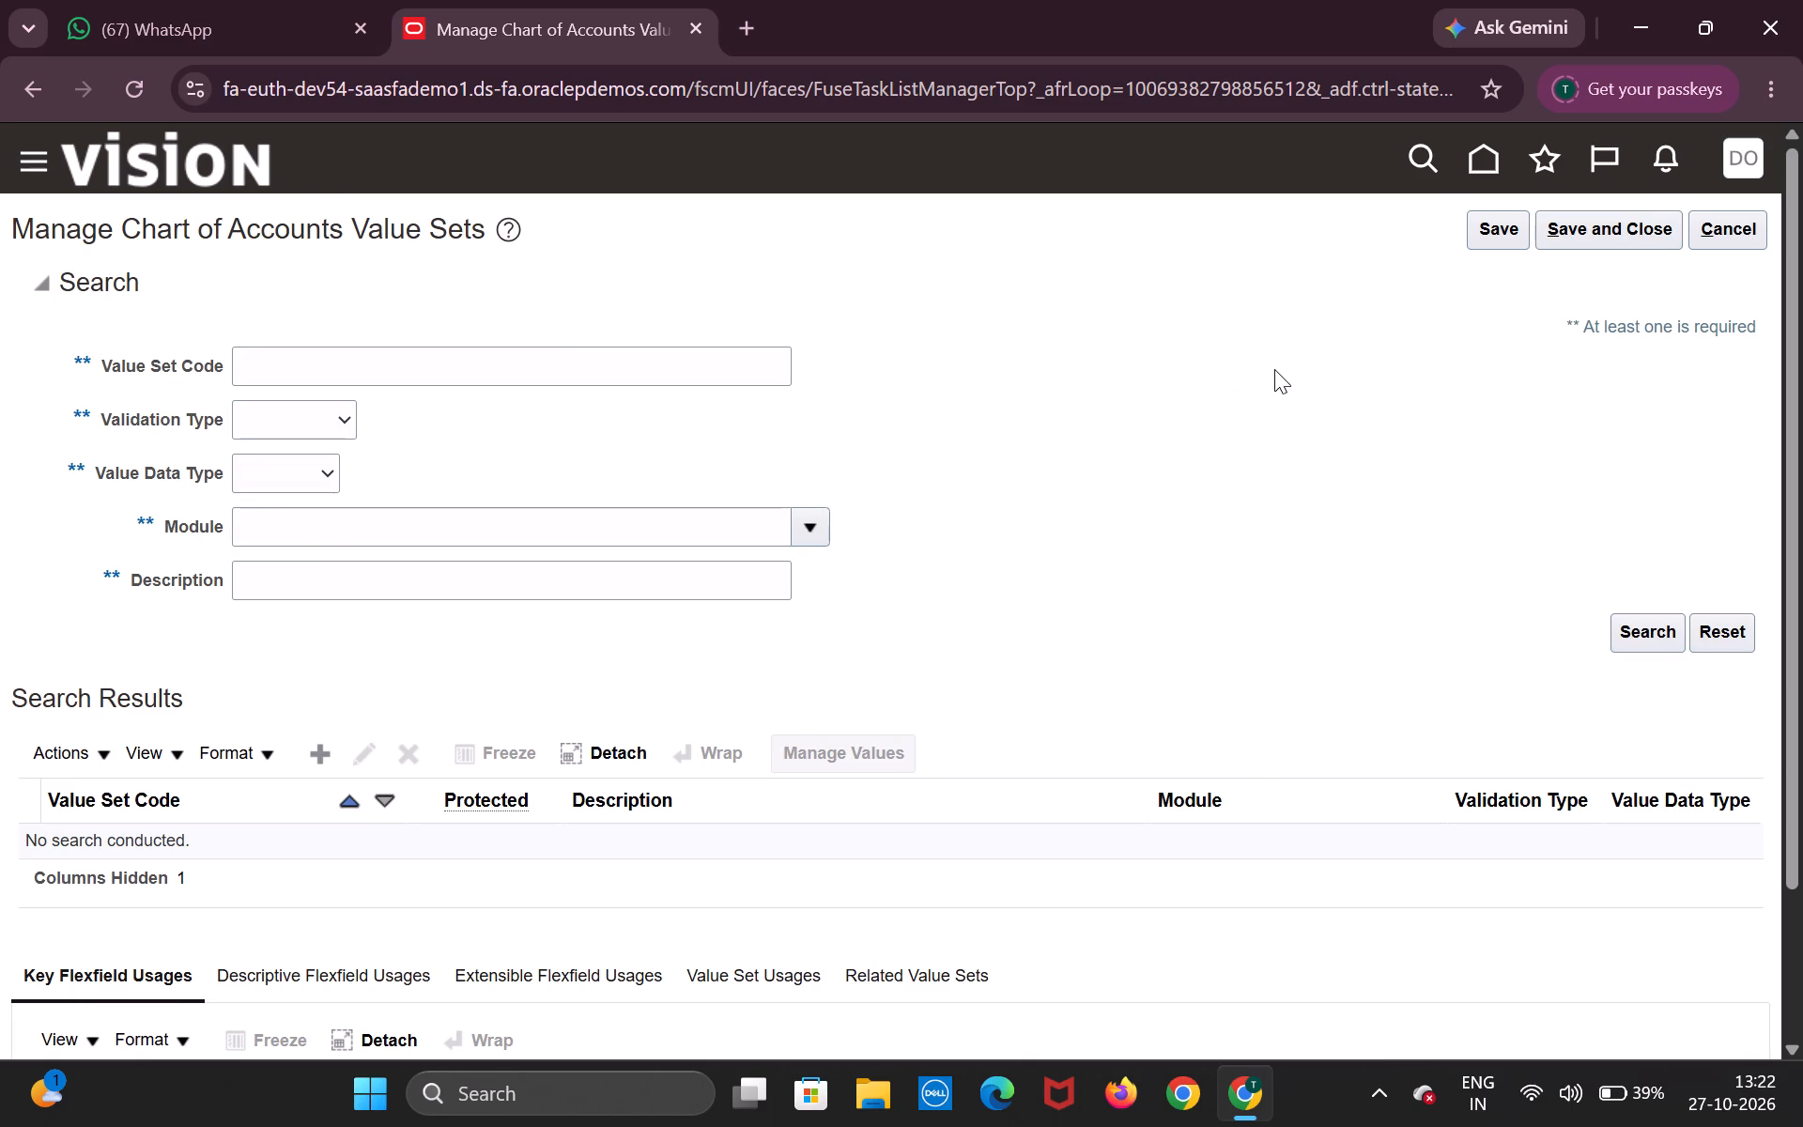
Start another chart of accounts value set with the code HP department value set.
{"action": "left_click", "coordinate": [334, 760]}
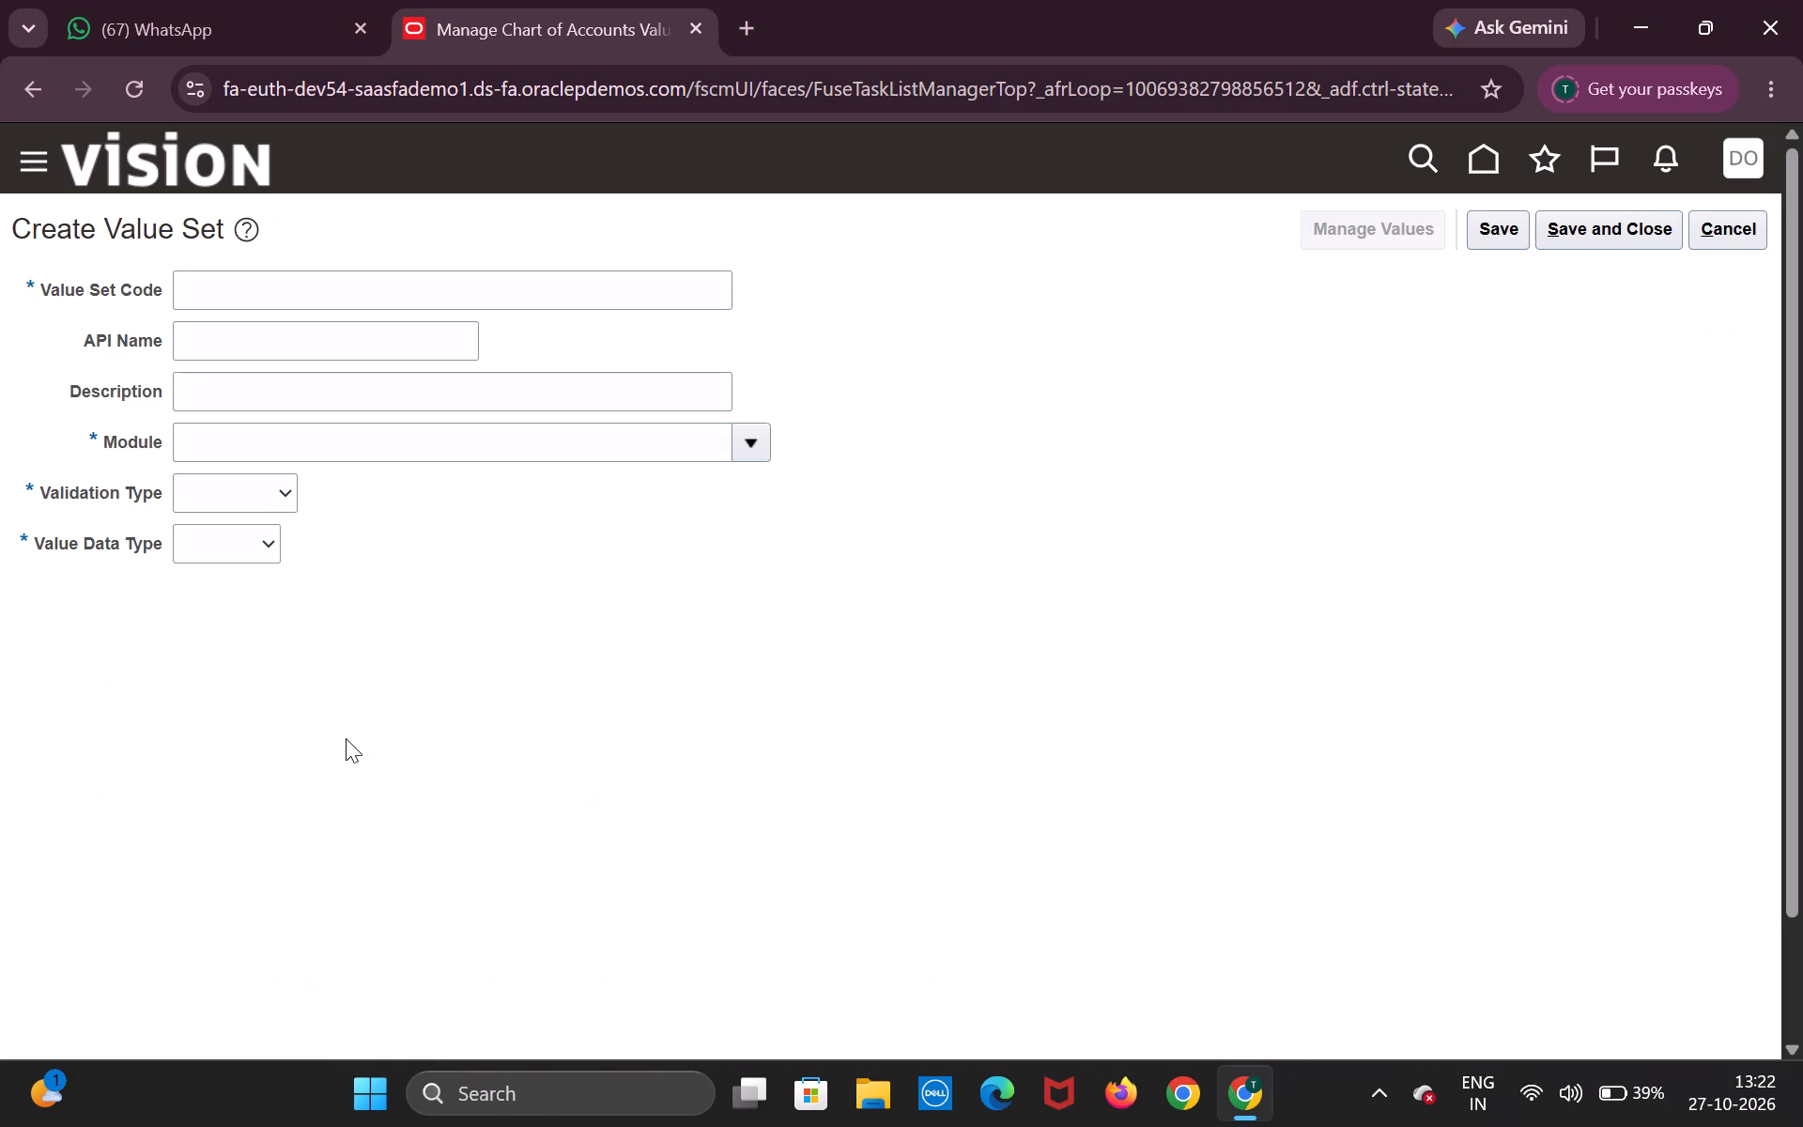
{"action": "left_click", "coordinate": [568, 287]}
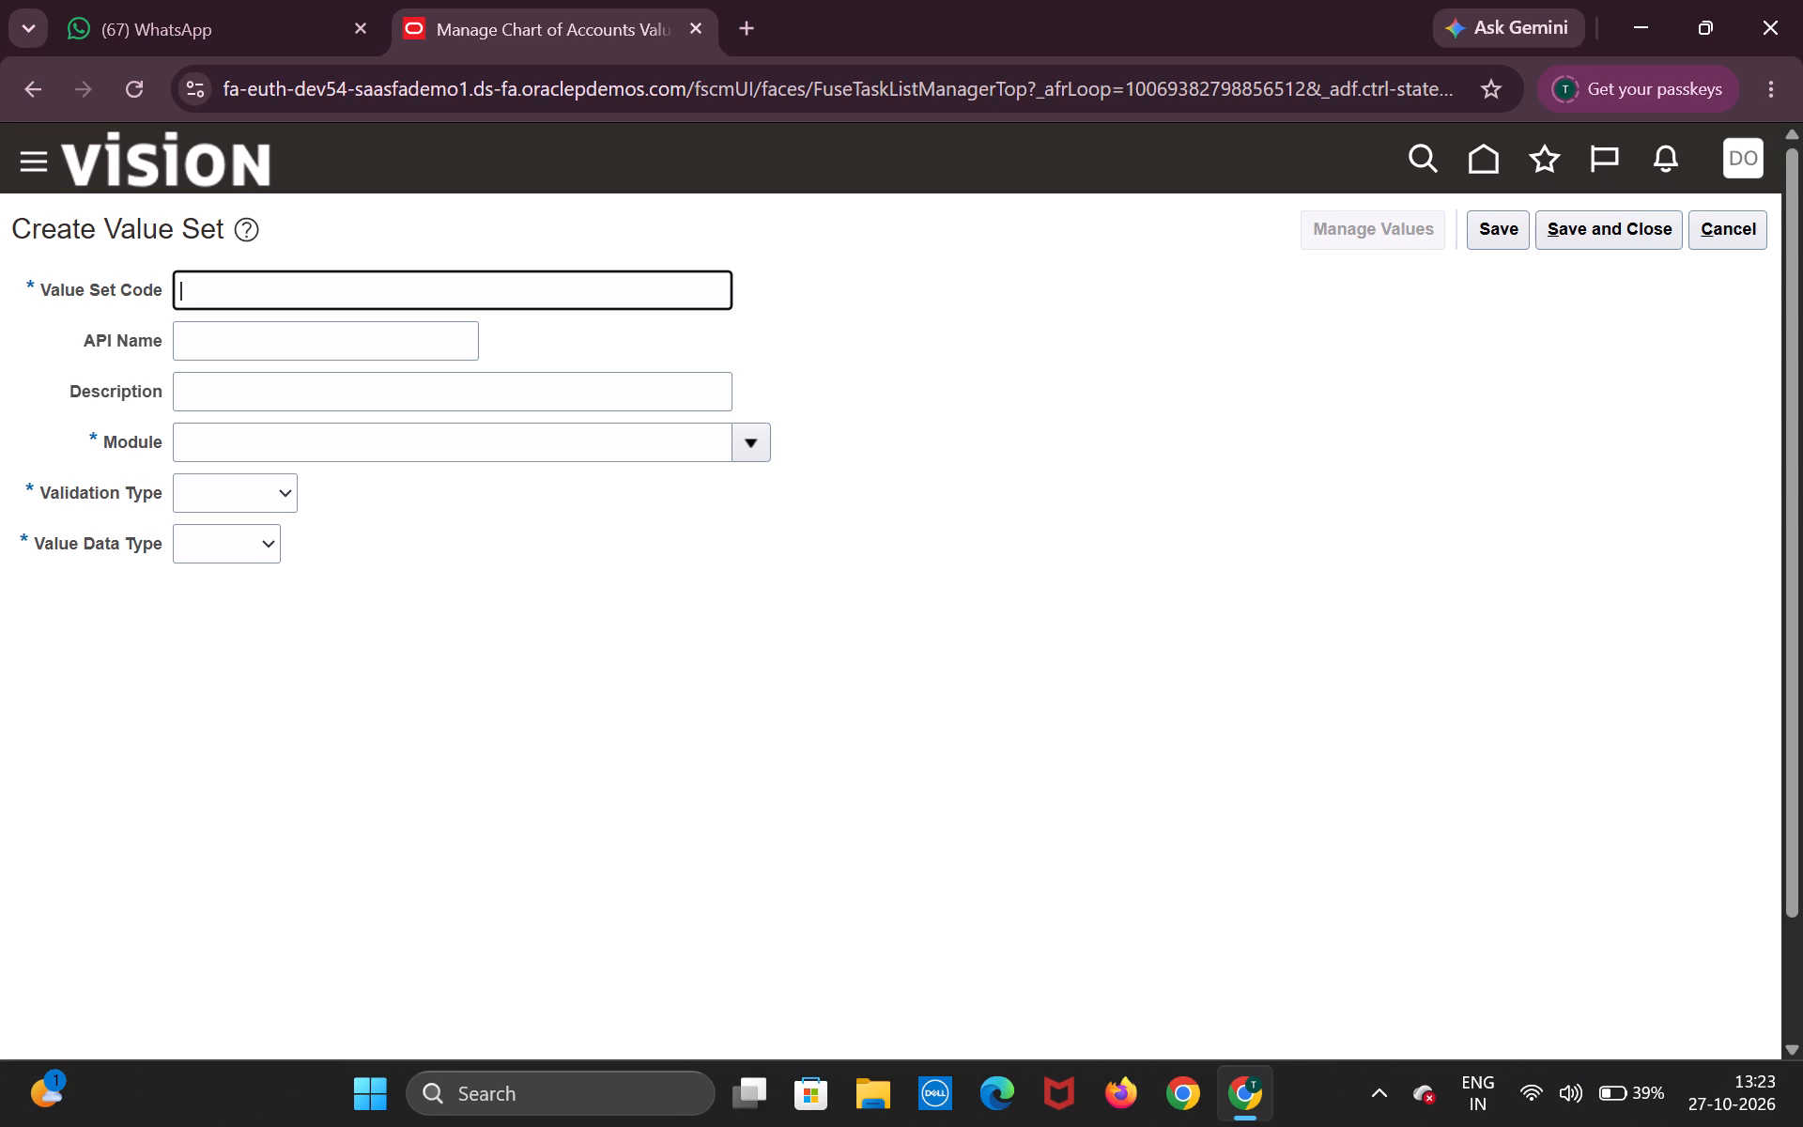
{"action": "type", "text": "HHP"}
{"action": "key", "text": "space"}
{"action": "key", "text": "BackSpace"}
{"action": "key", "text": "BackSpace"}
{"action": "key", "text": "BackSpace"}
{"action": "type", "text": "P"}
{"action": "key", "text": "space"}
{"action": "type", "text": "ddpa"}
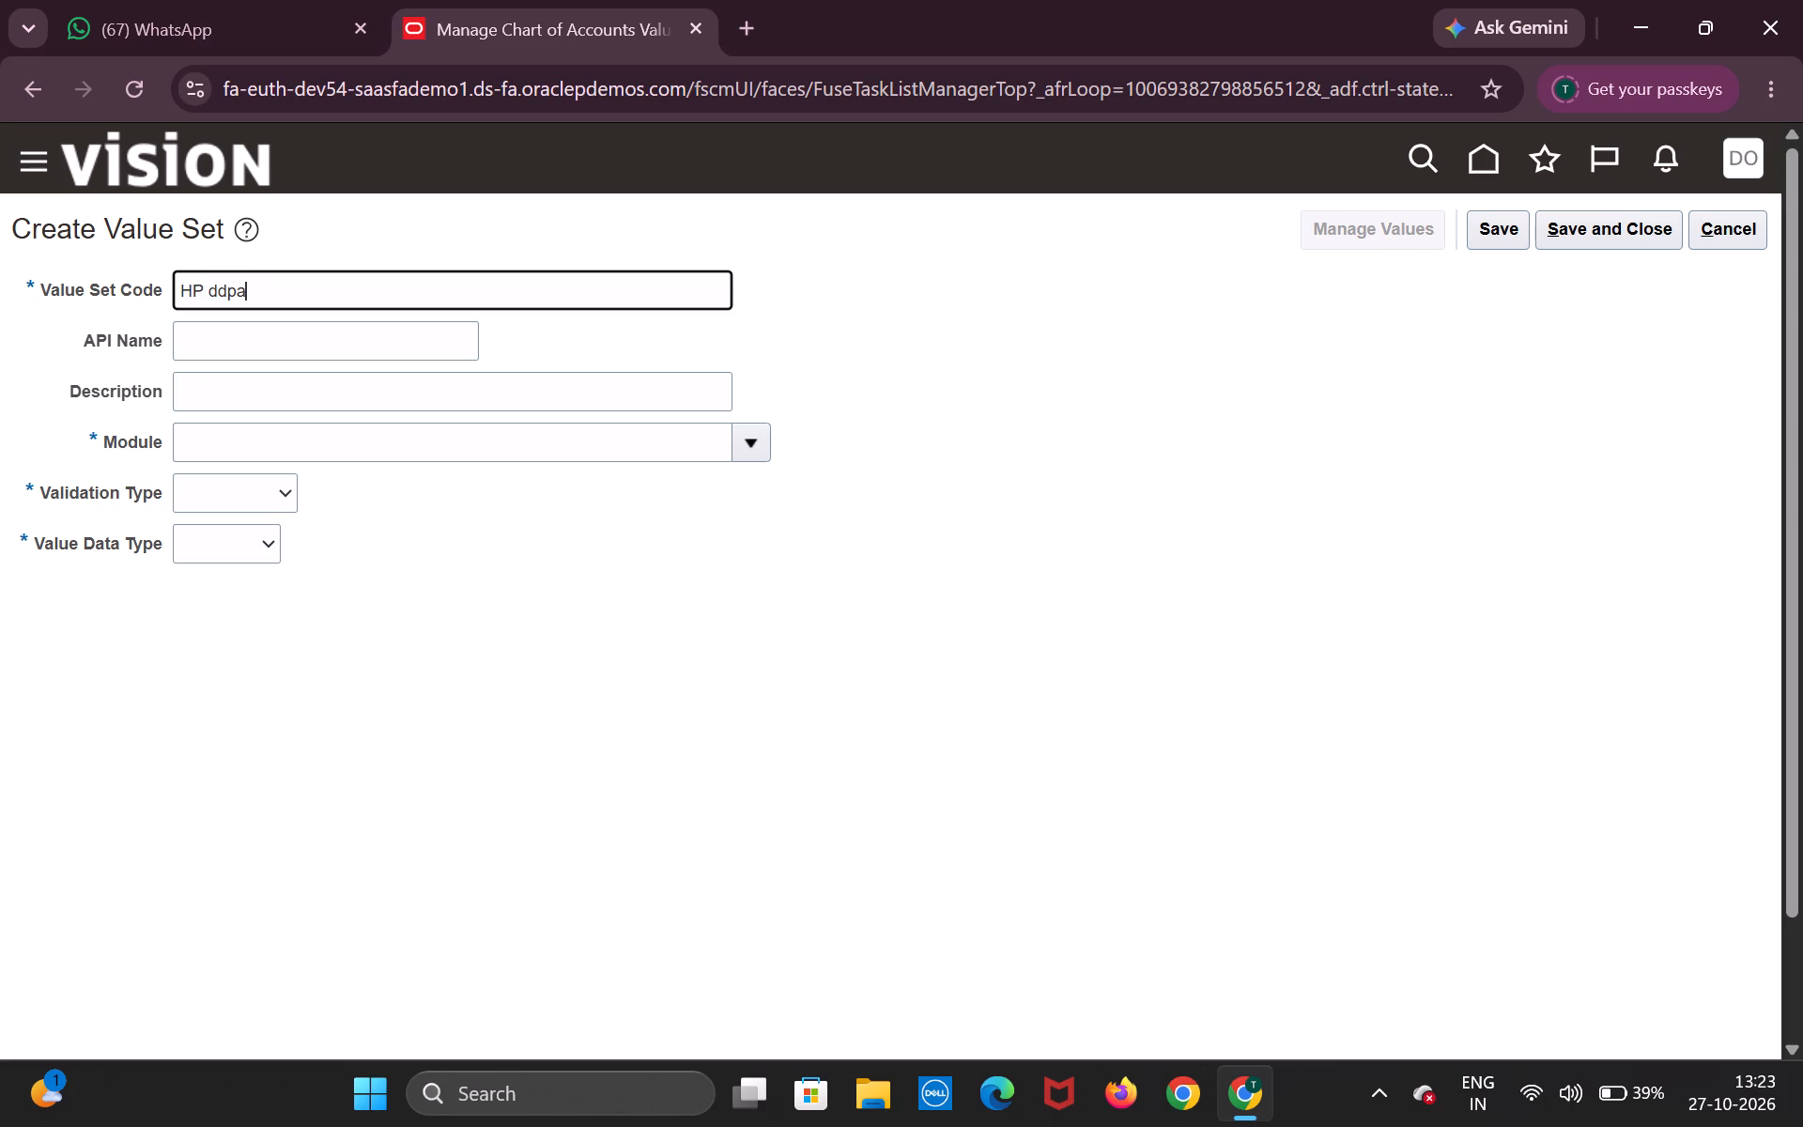
{"action": "key", "text": "BackSpace"}
{"action": "key", "text": "BackSpace"}
{"action": "key", "text": "BackSpace"}
{"action": "key", "text": "e"}
{"action": "type", "text": "parr"}
{"action": "key", "text": "BackSpace"}
{"action": "key", "text": "t"}
{"action": "type", "text": "ment"}
{"action": "key", "text": "space"}
{"action": "type", "text": "value set"}
Set module General Ledger, validation type Independent, data type Character, subtype Text and maximum length 4, and save and close the department value set.
{"action": "left_click", "coordinate": [747, 454]}
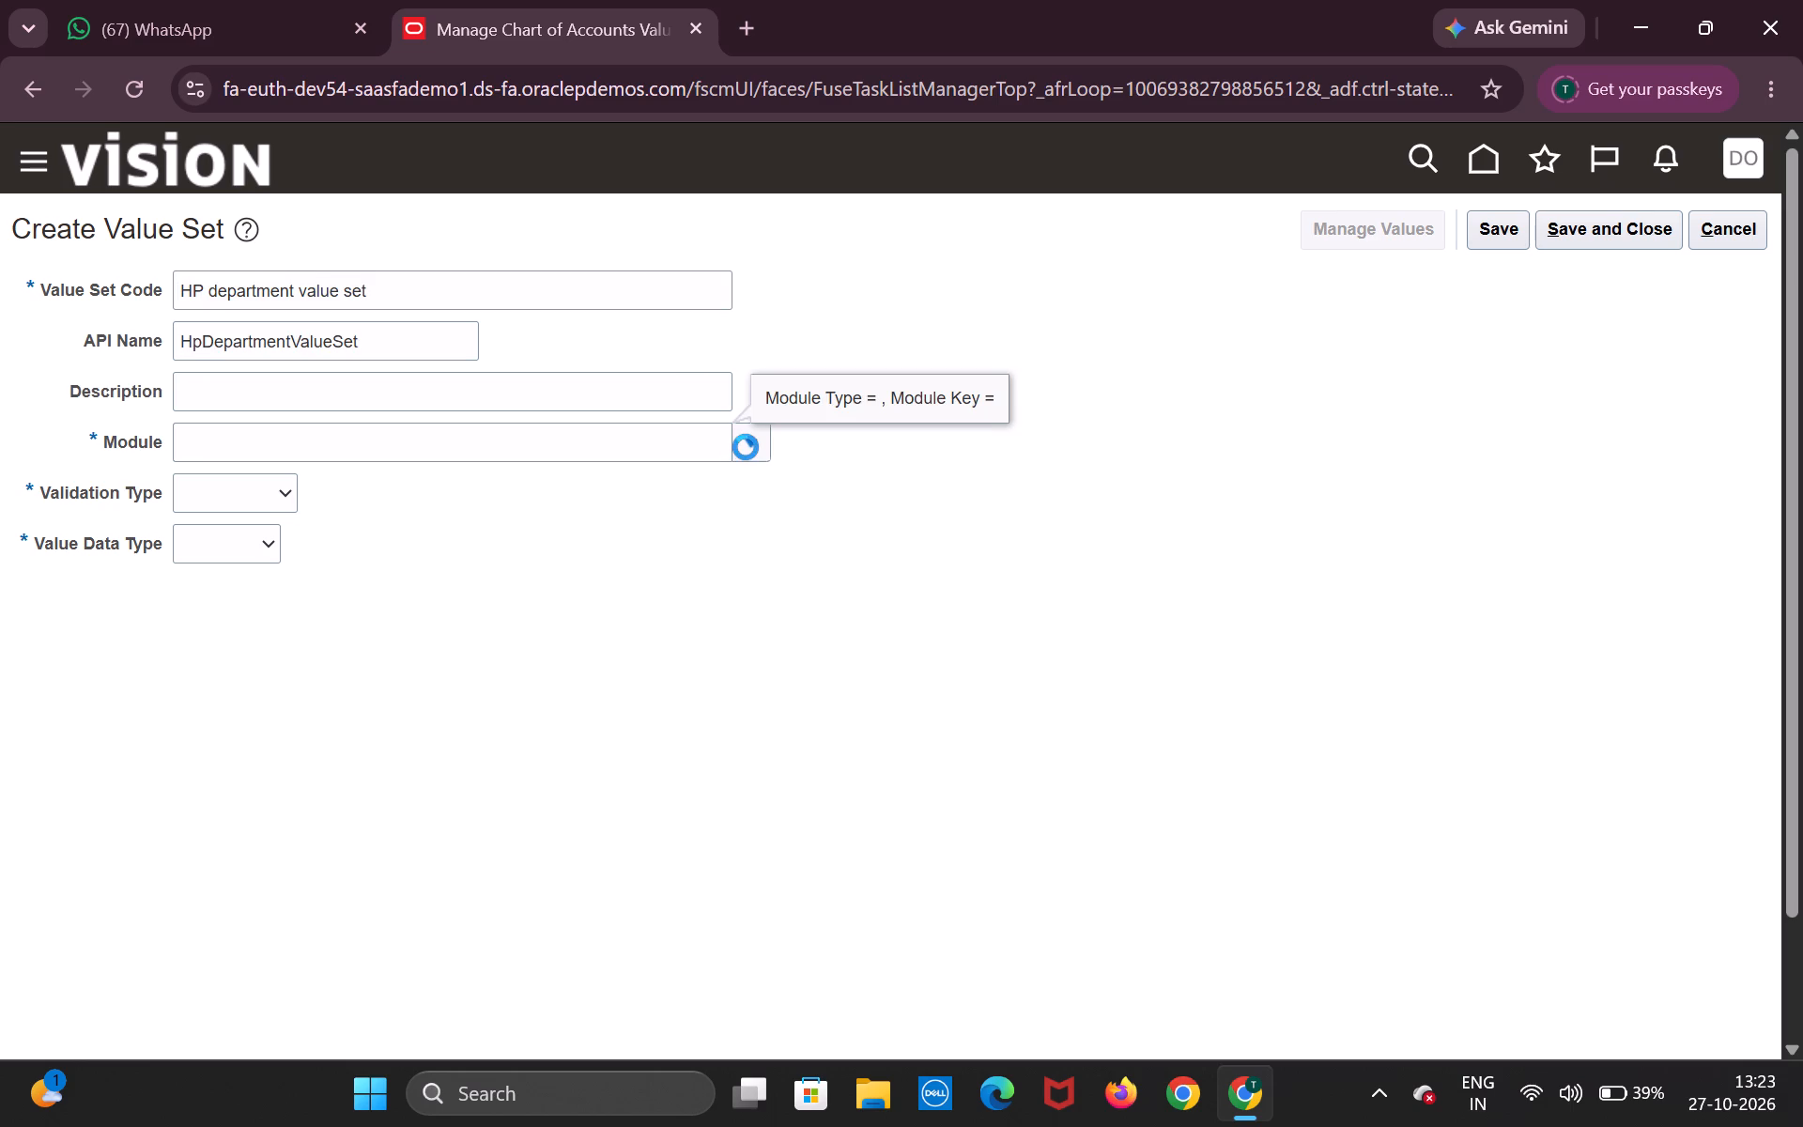
{"action": "left_click", "coordinate": [800, 523]}
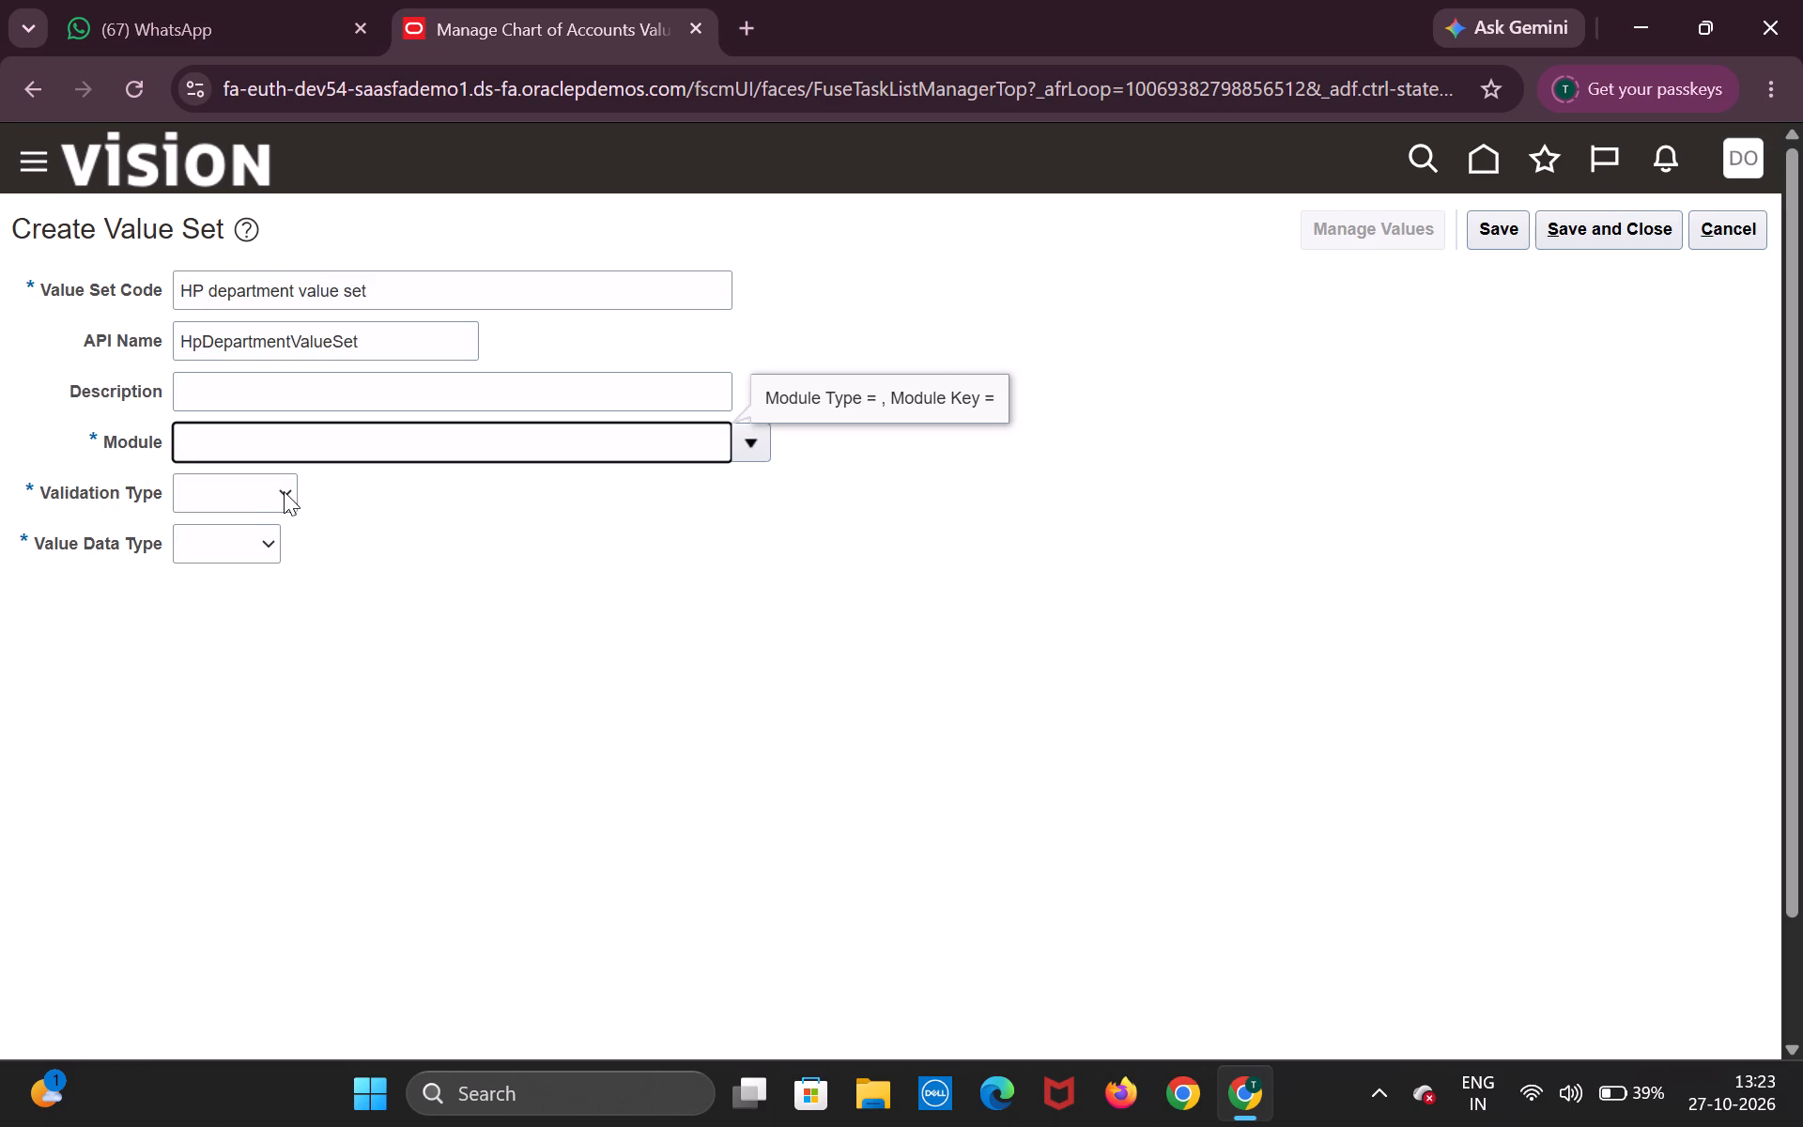
{"action": "left_click", "coordinate": [284, 491]}
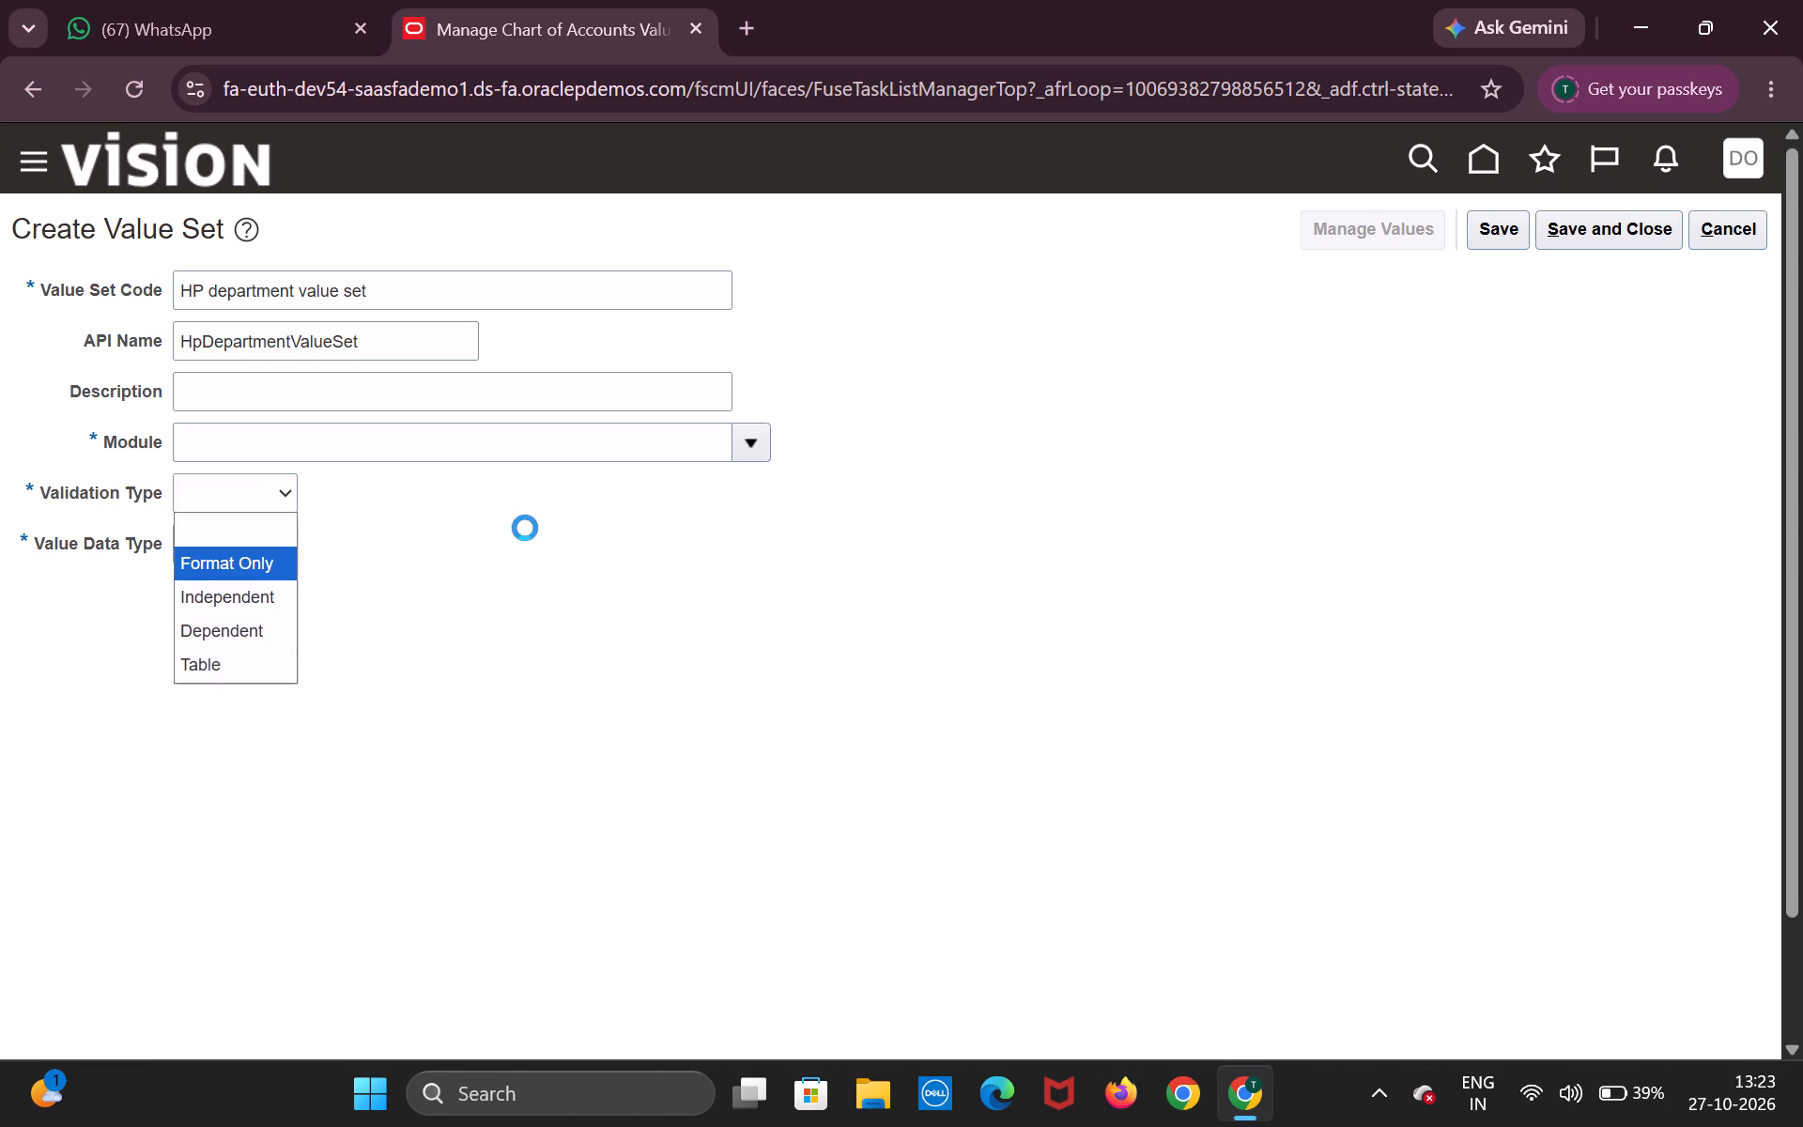
{"action": "left_click", "coordinate": [497, 548]}
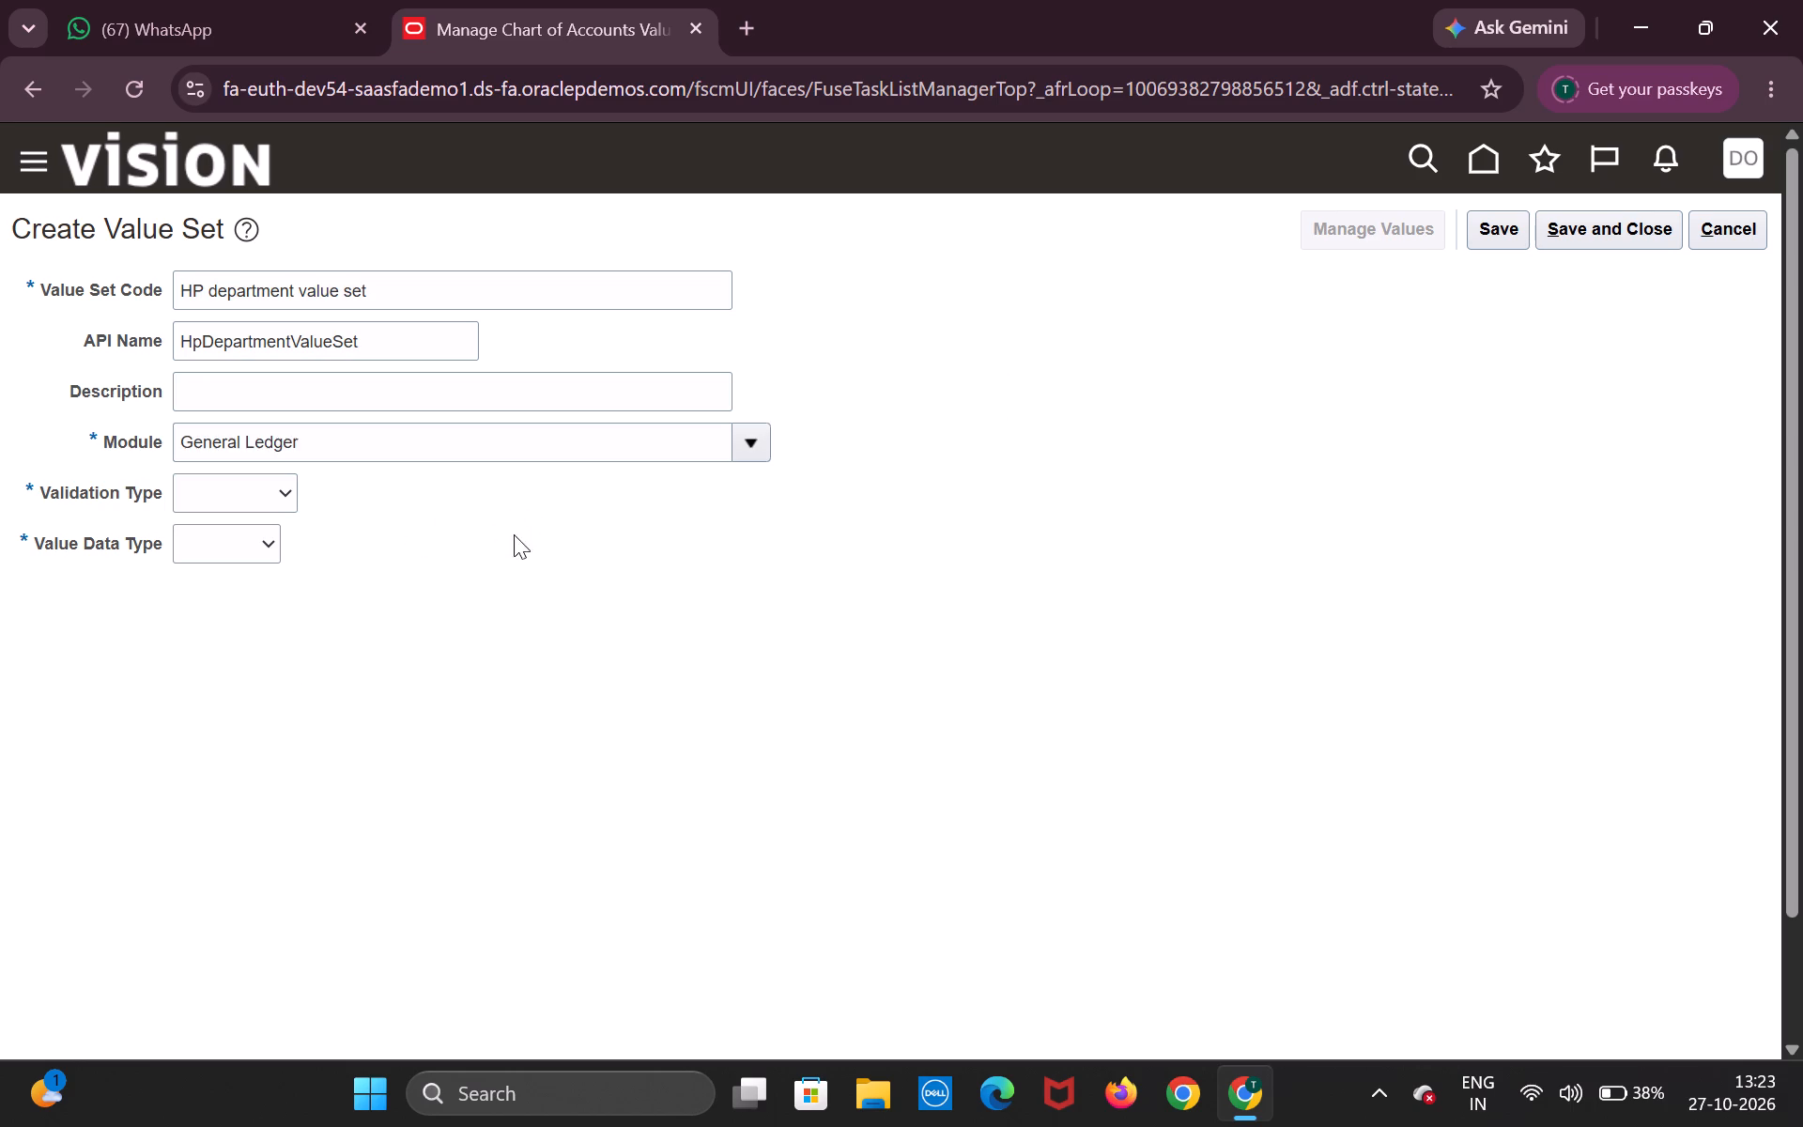
{"action": "left_click", "coordinate": [292, 486]}
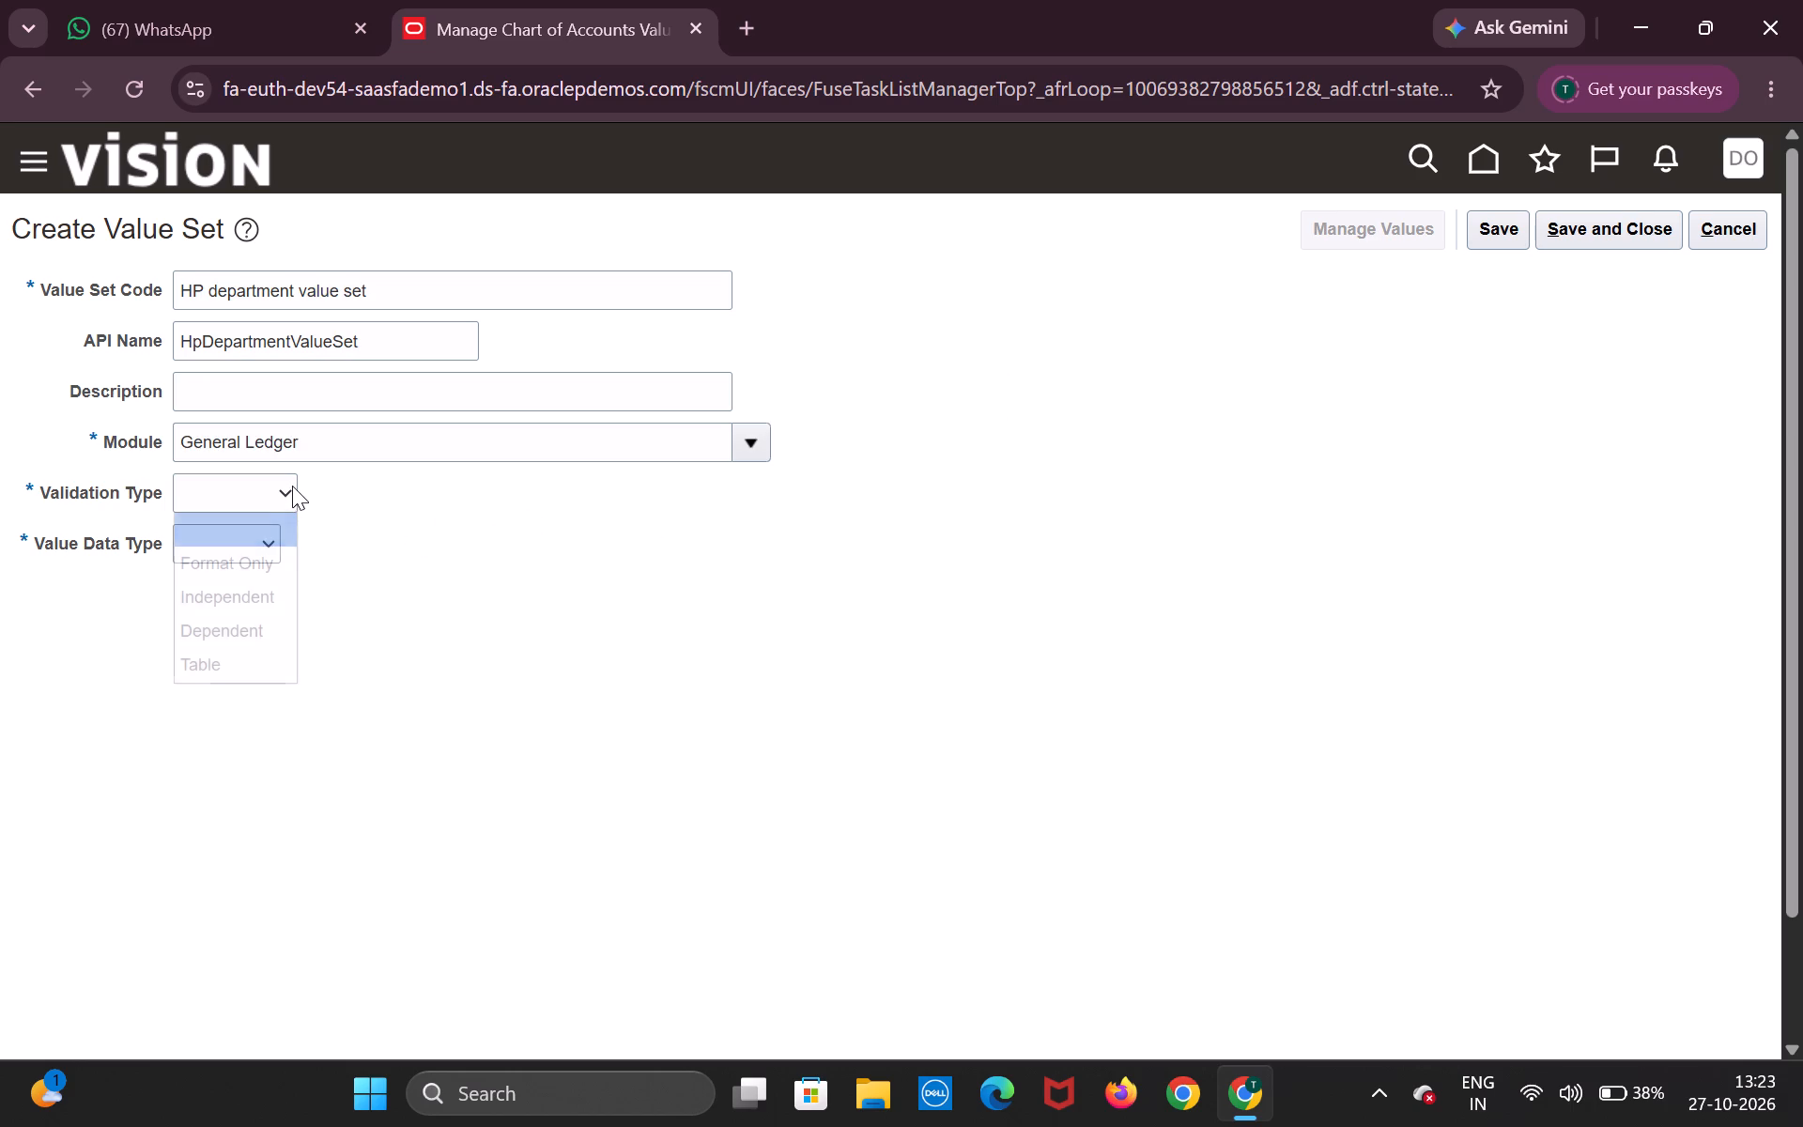
{"action": "left_click", "coordinate": [267, 587]}
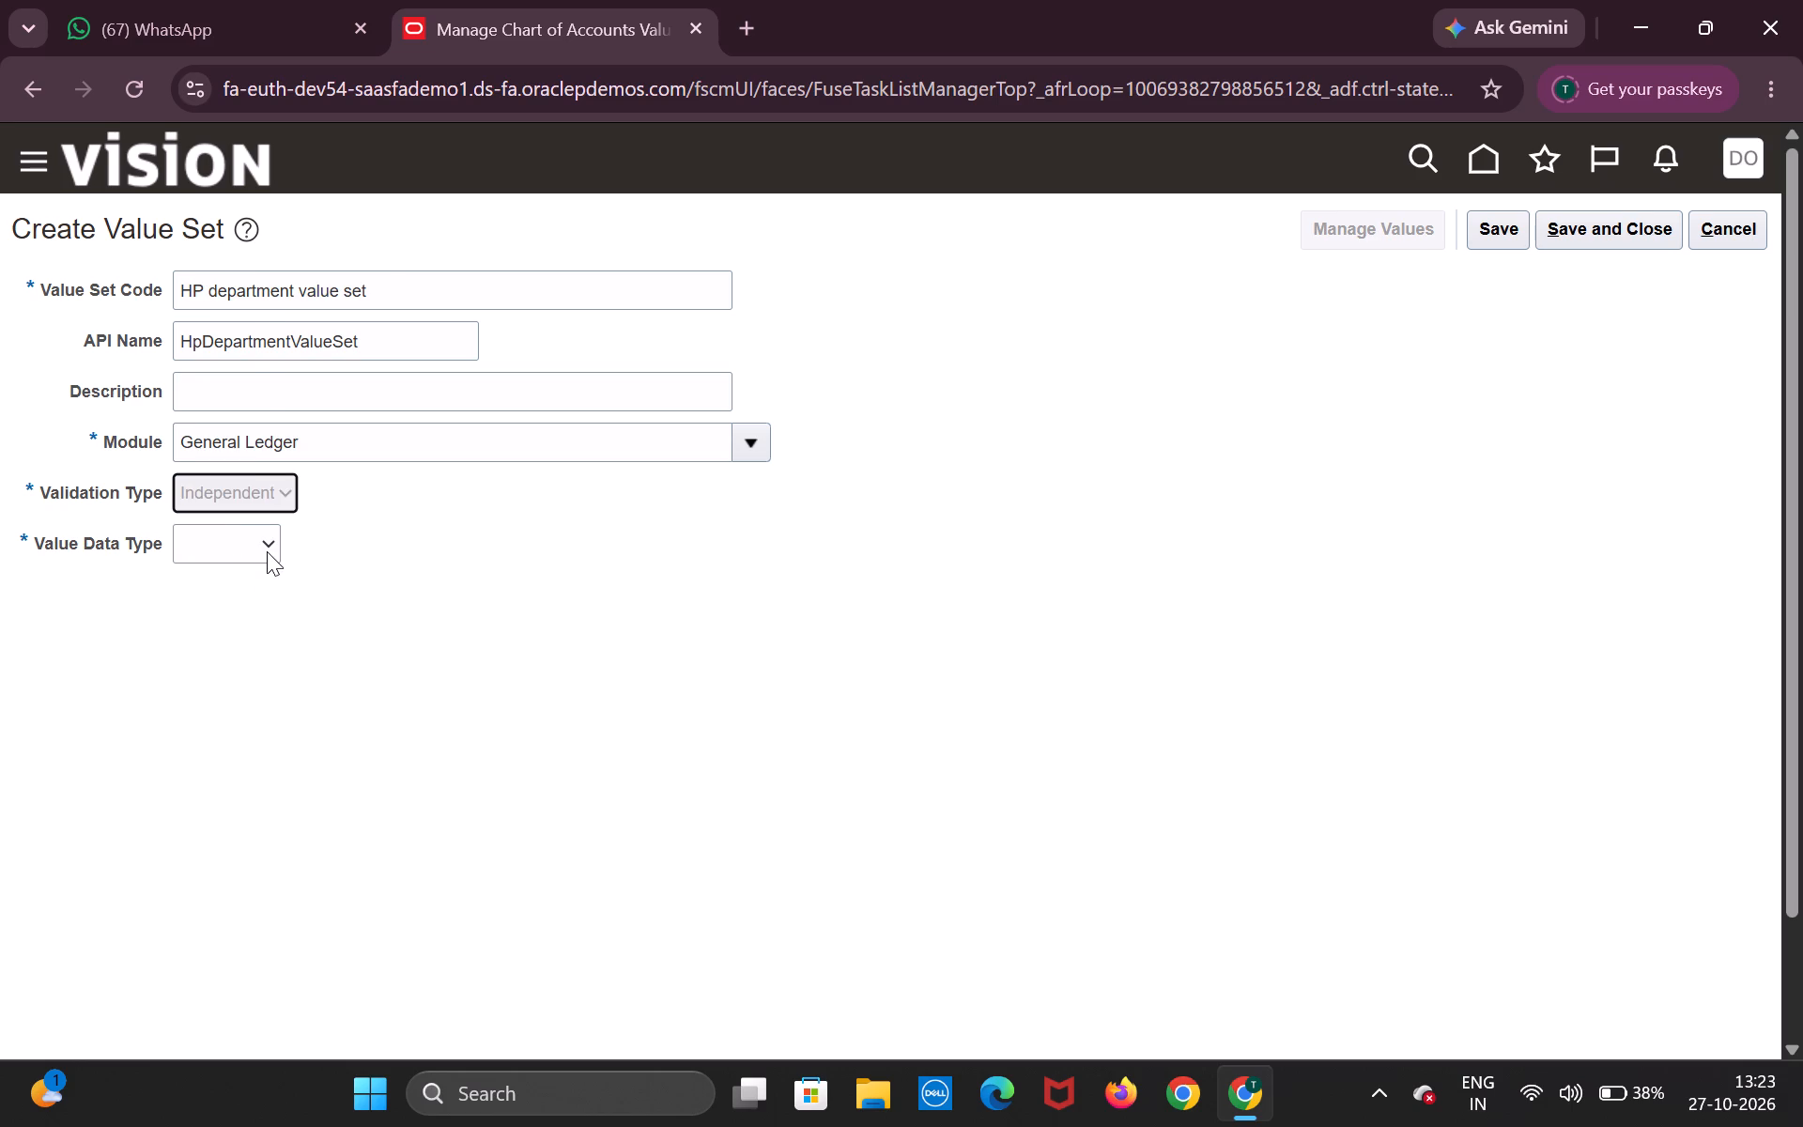
{"action": "left_click", "coordinate": [300, 548]}
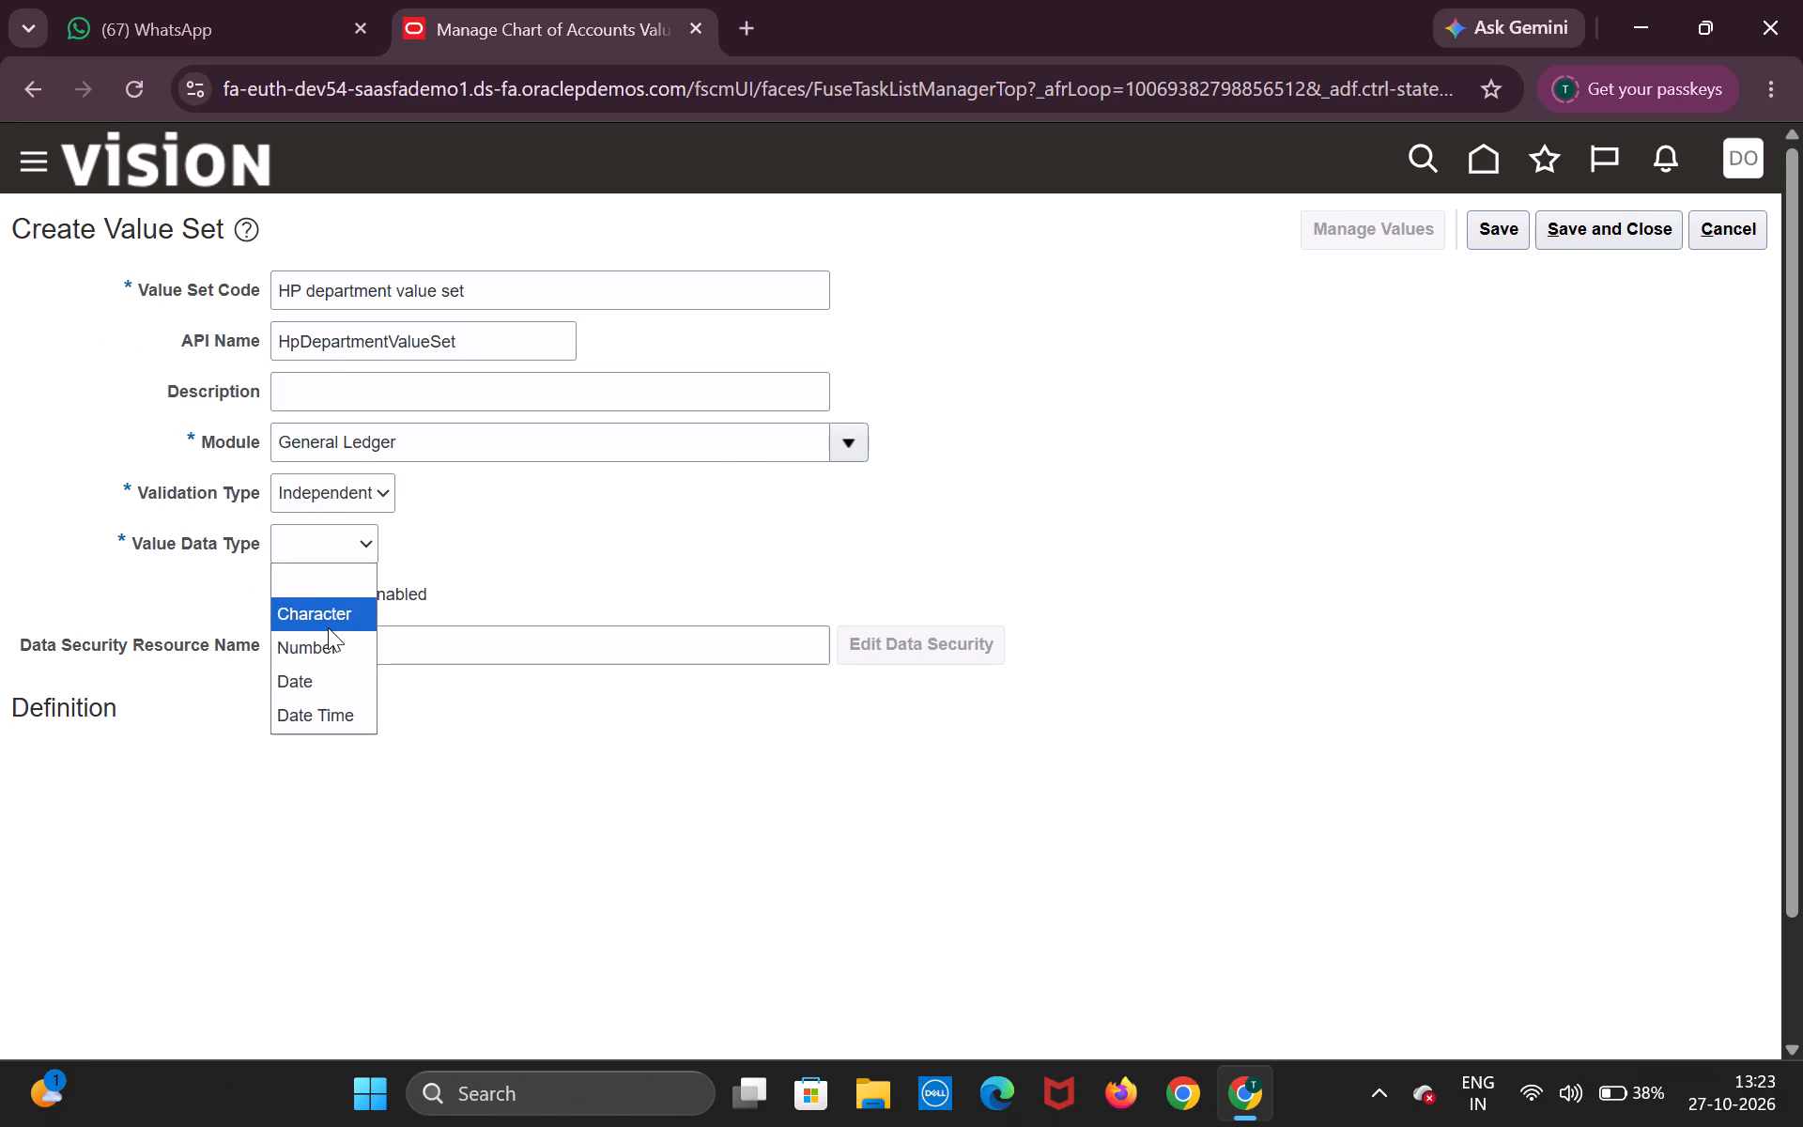
{"action": "left_click", "coordinate": [328, 627]}
{"action": "left_click", "coordinate": [314, 765]}
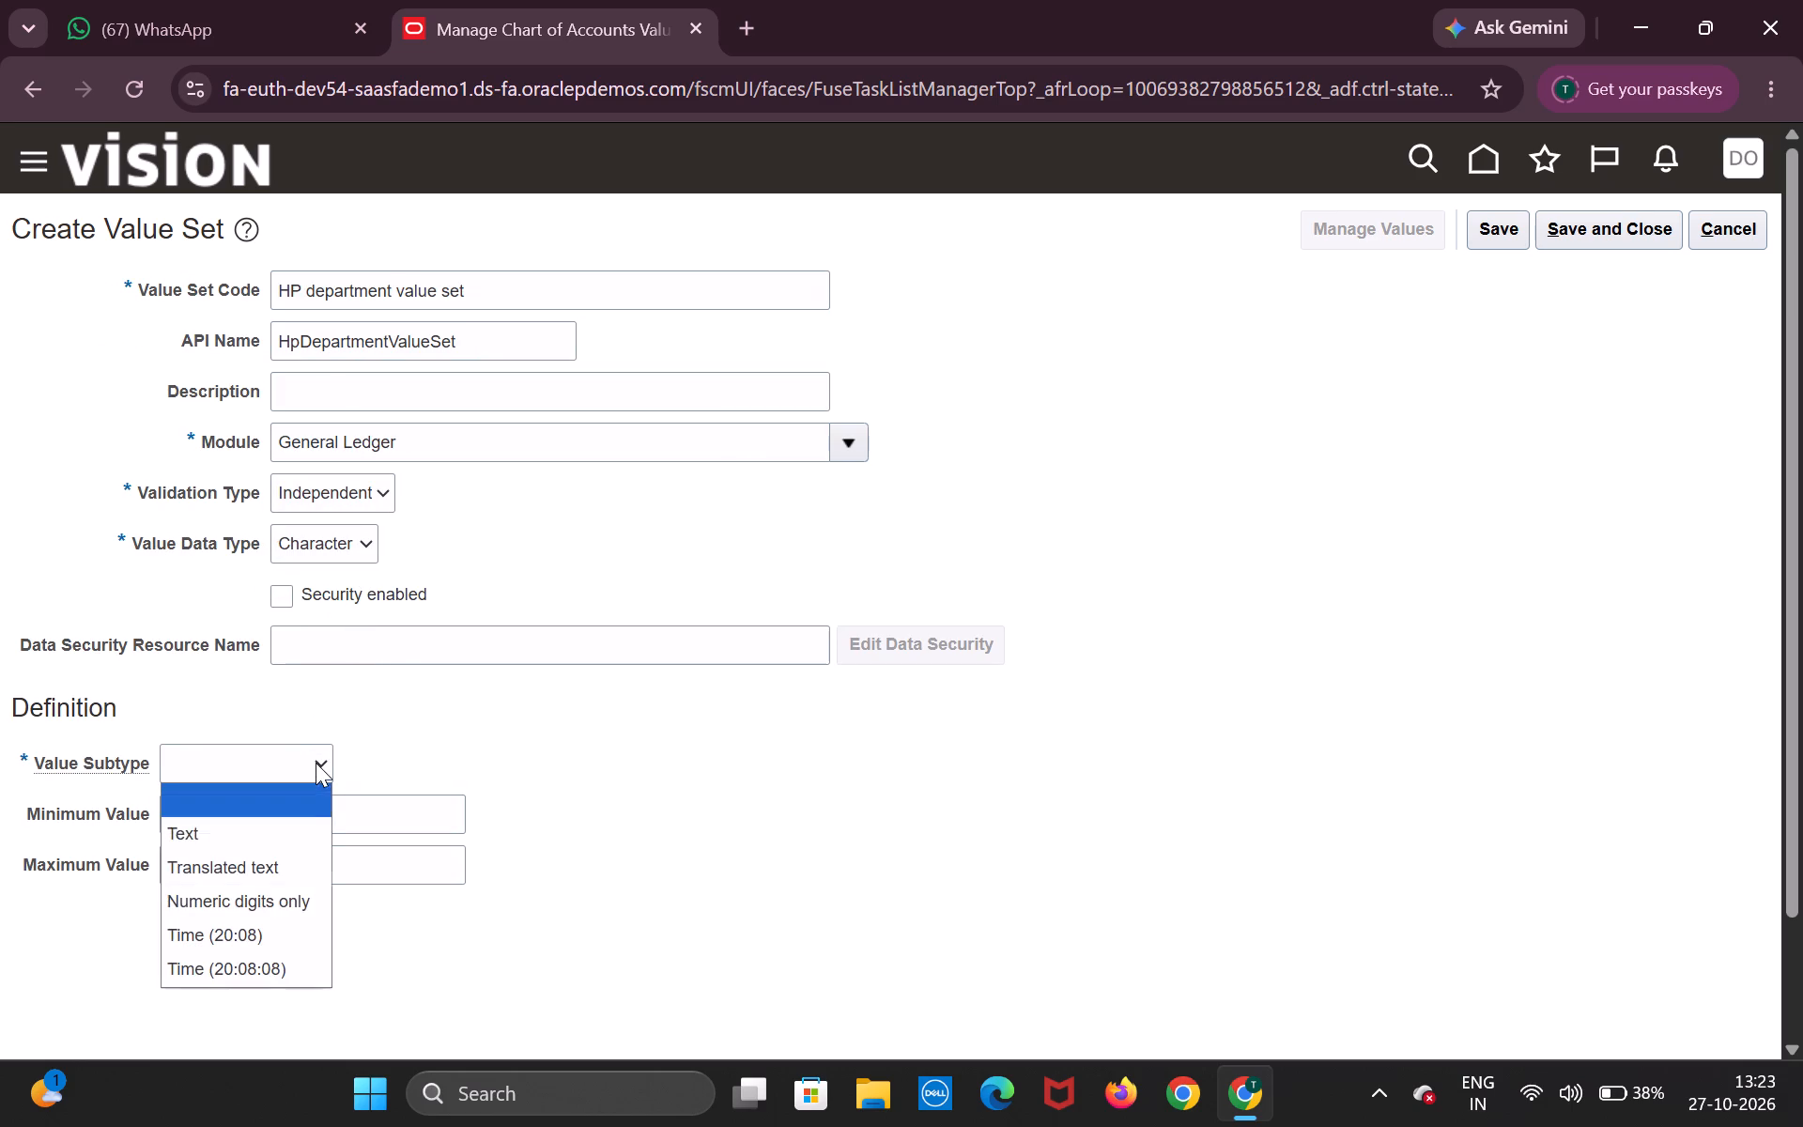
{"action": "left_click", "coordinate": [315, 836]}
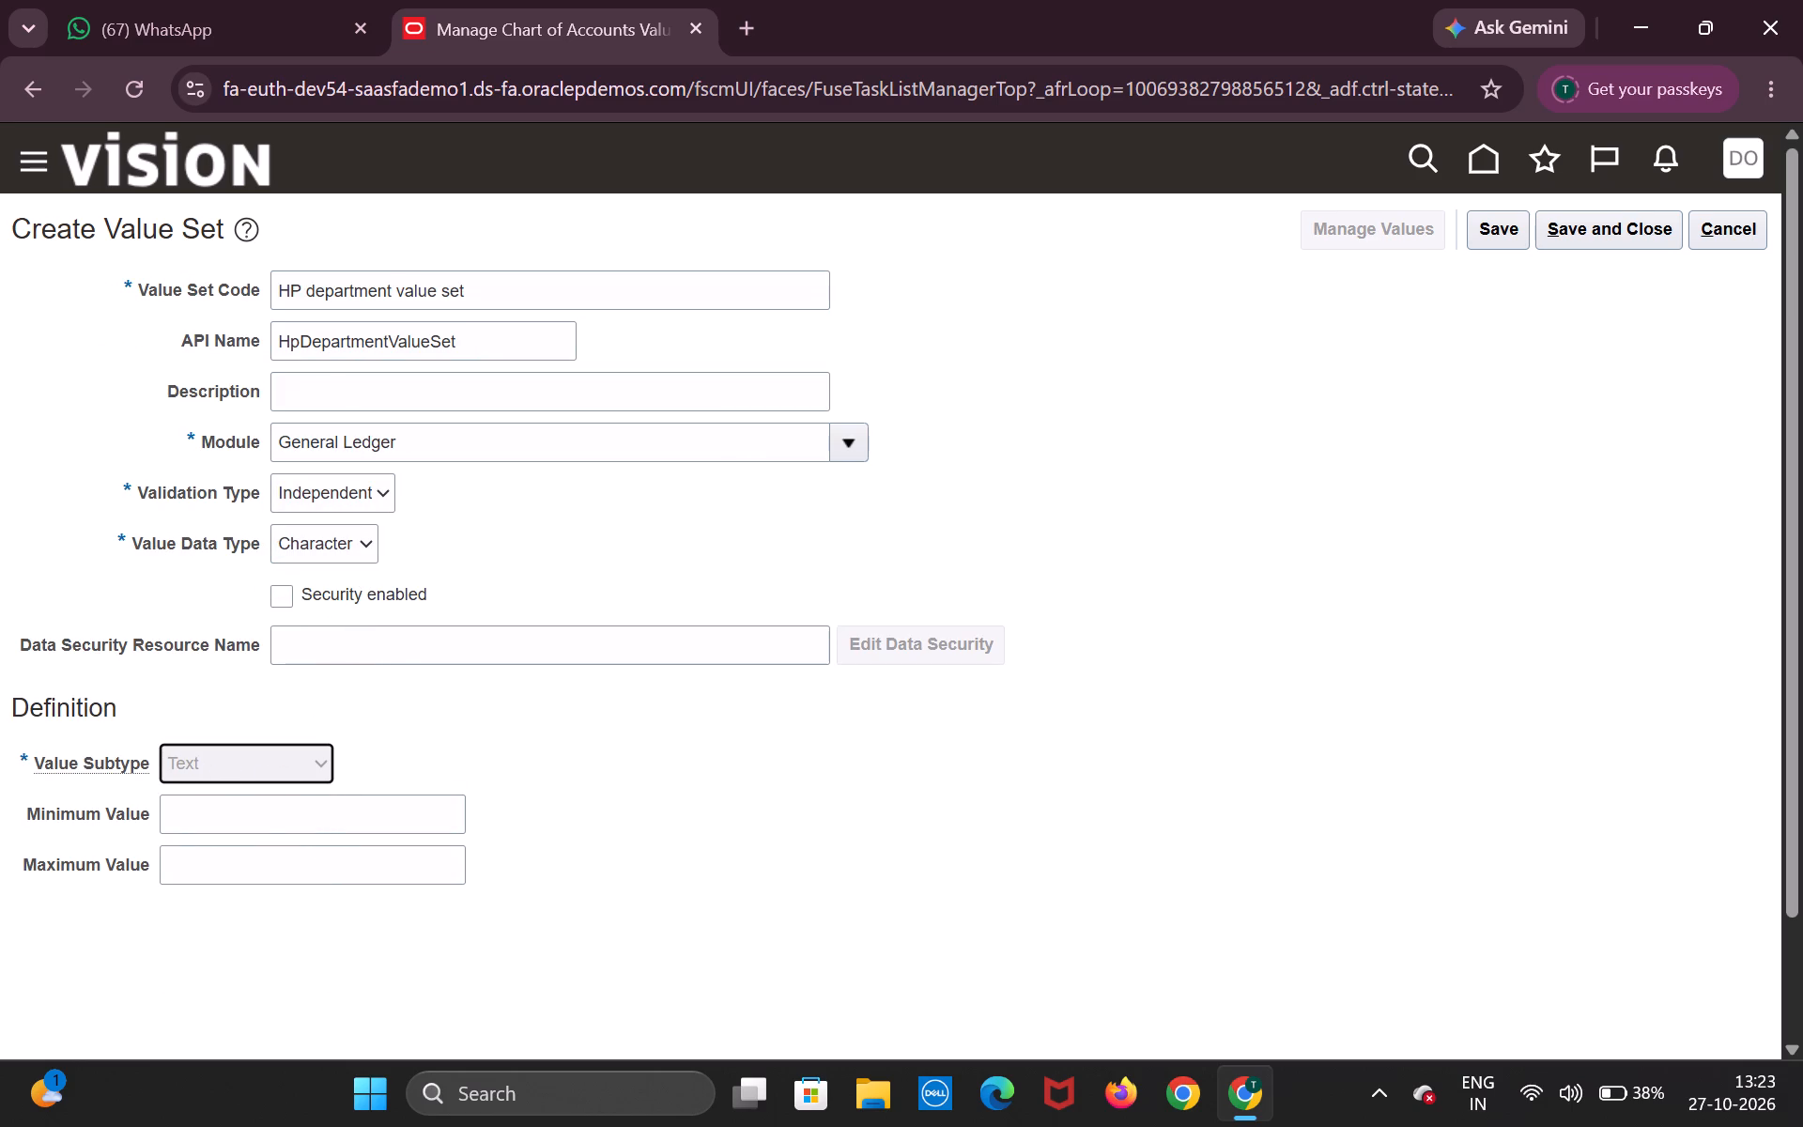
{"action": "left_click", "coordinate": [222, 811]}
{"action": "key", "text": "4"}
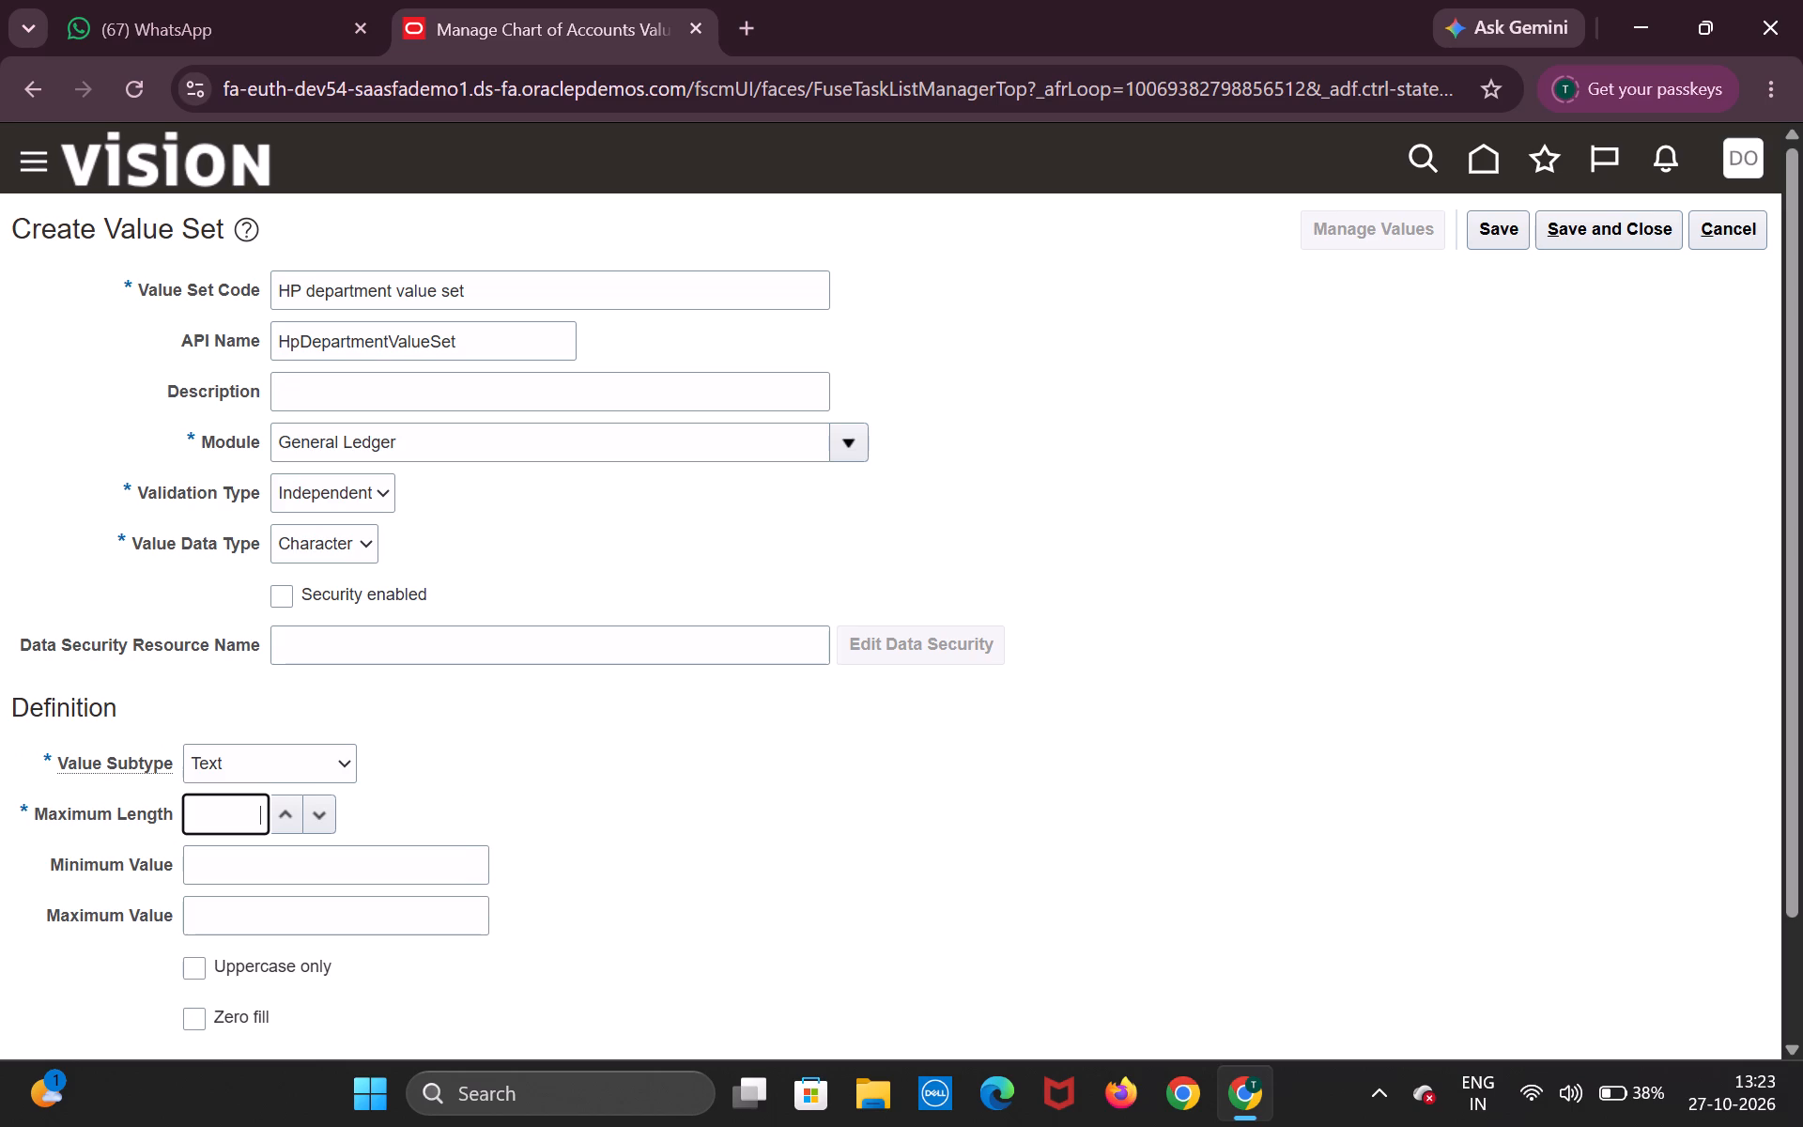
{"action": "left_click_drag", "start_coordinate": [1574, 228], "coordinate": [1582, 229]}
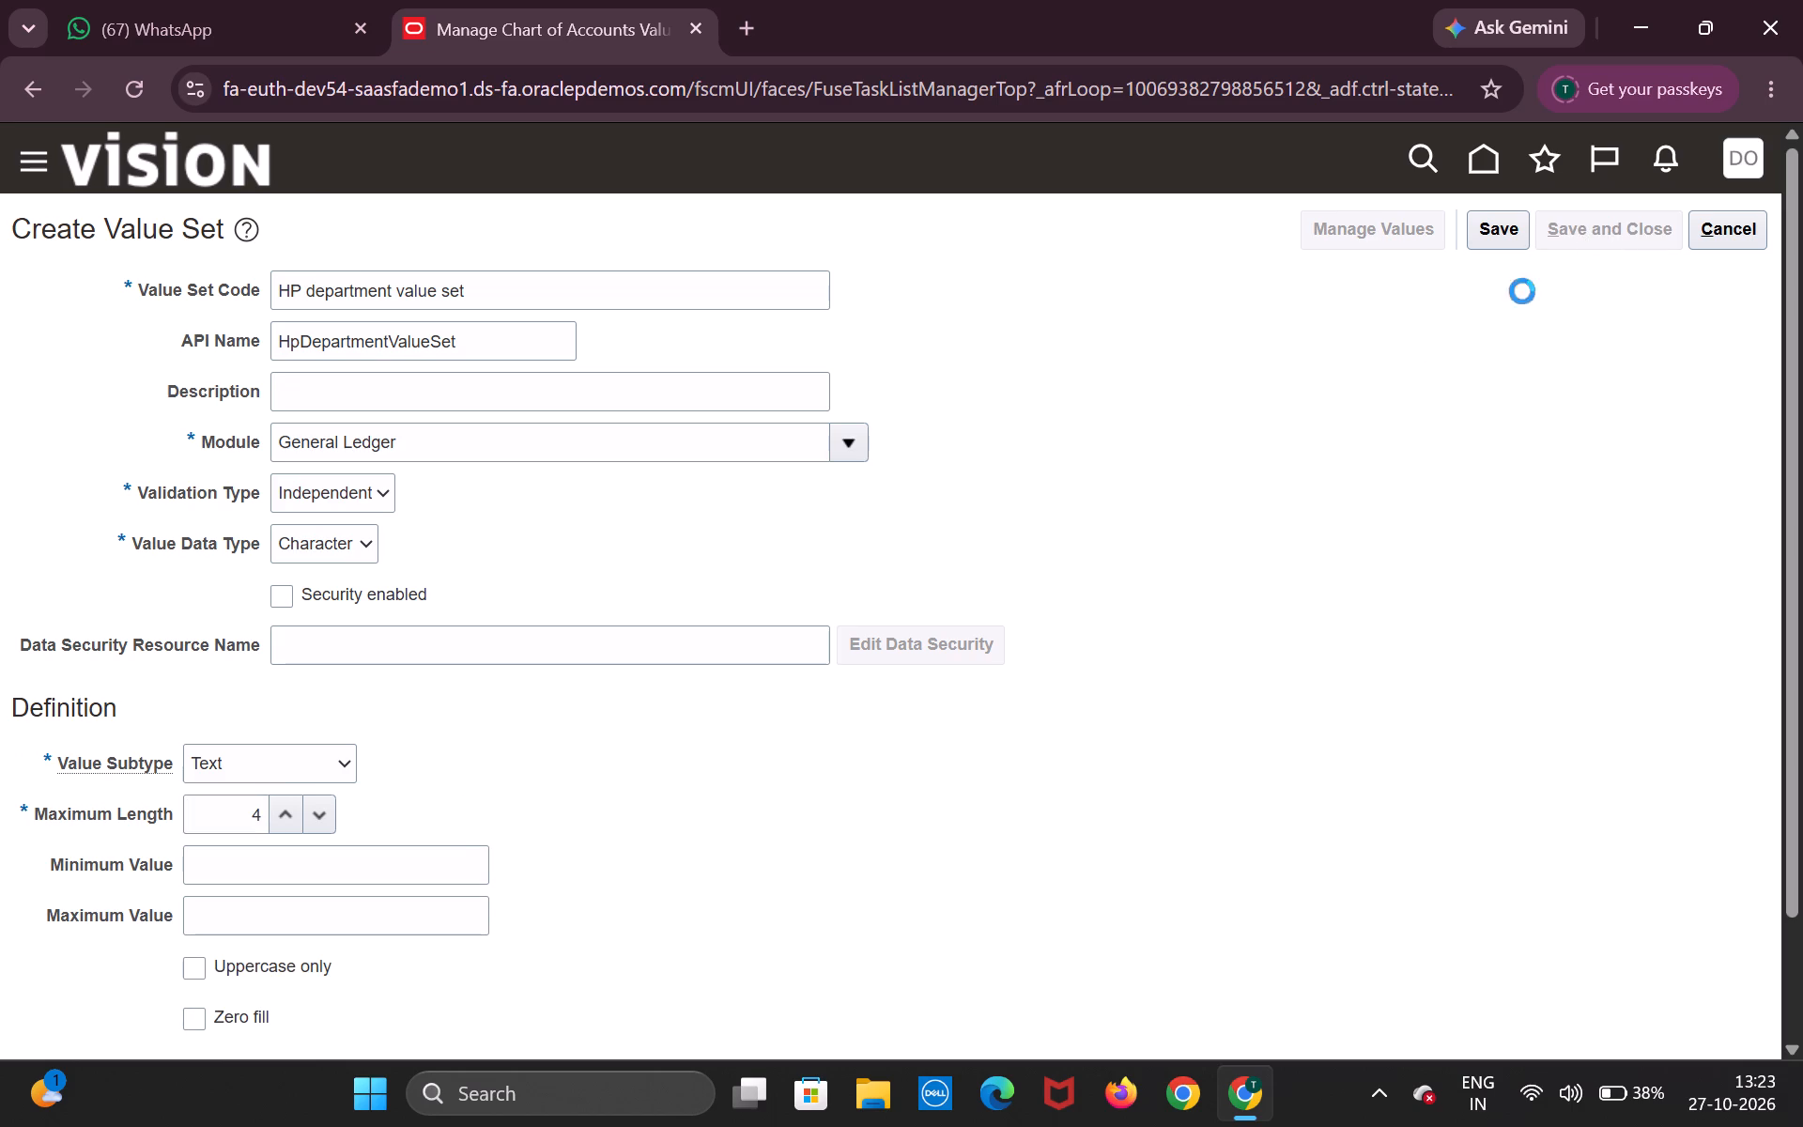
Start another chart of accounts value set with the code HP account value set.
{"action": "left_click", "coordinate": [331, 778]}
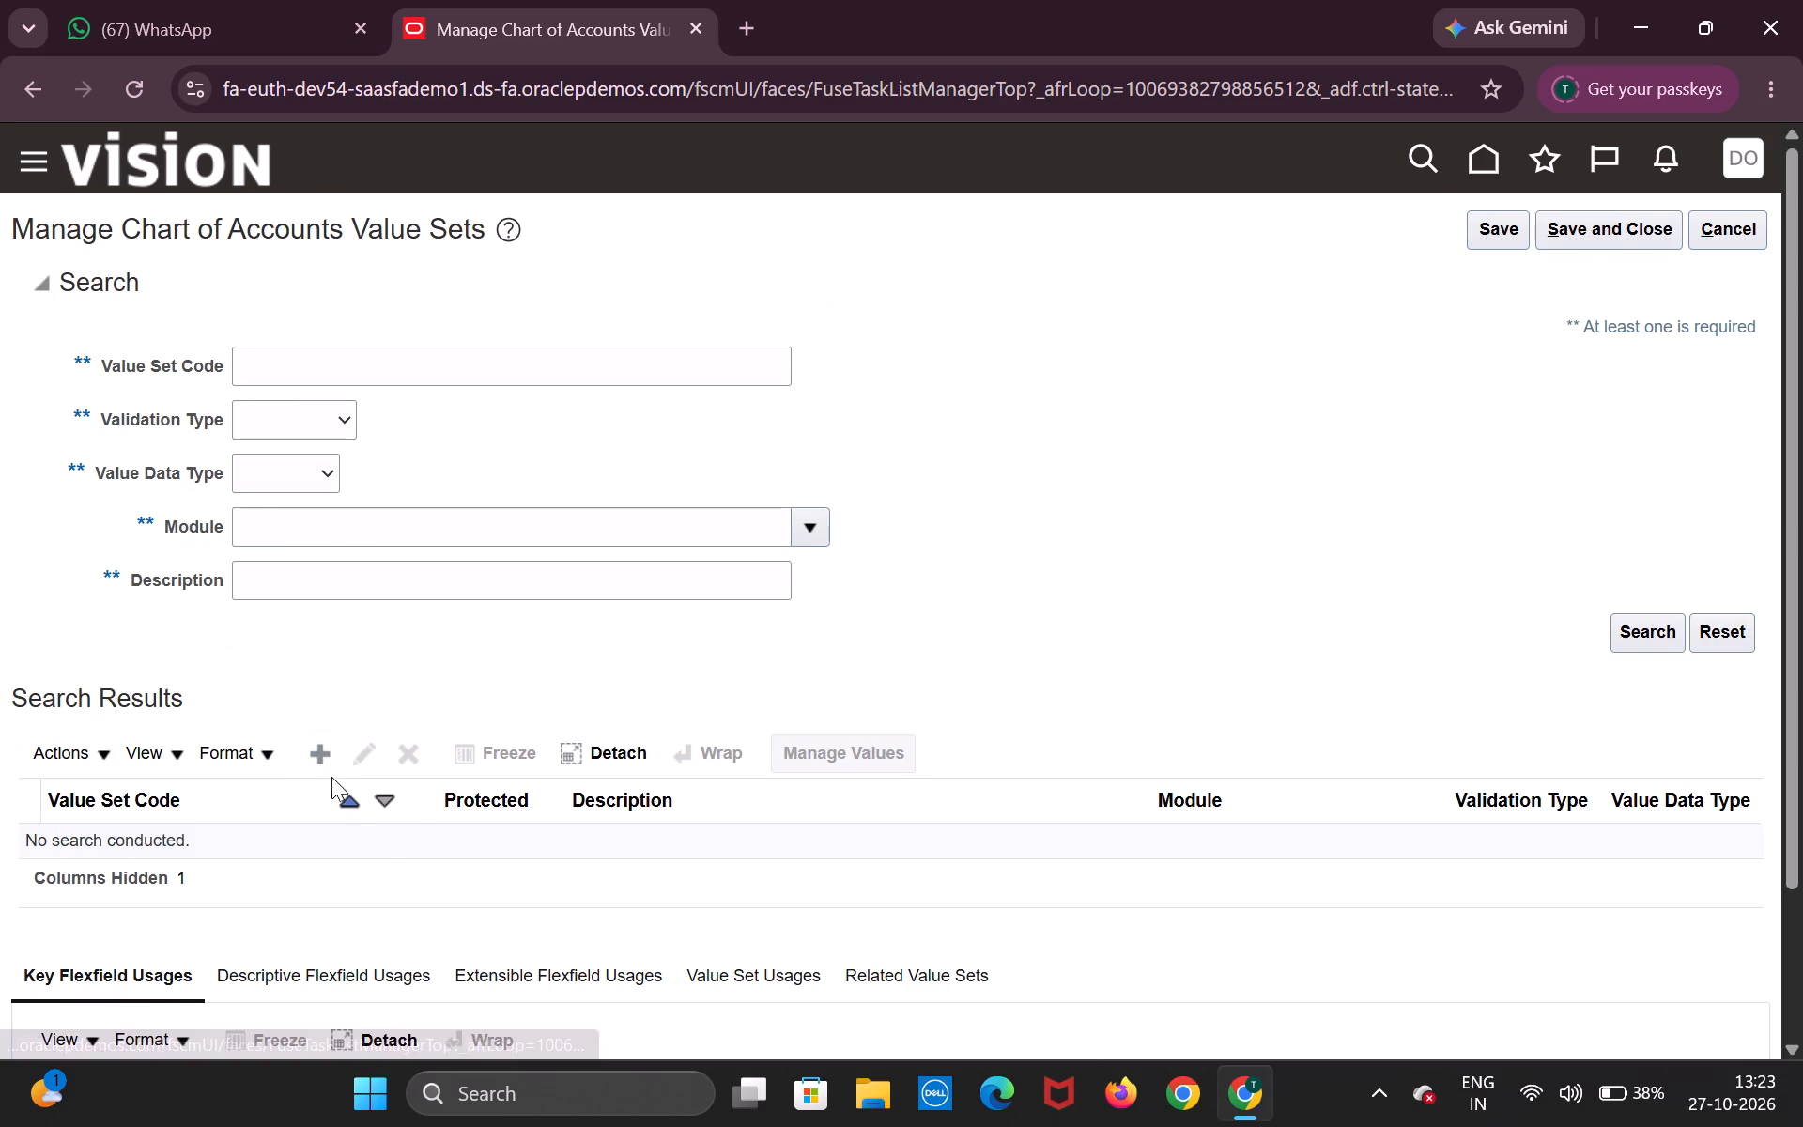
{"action": "left_click", "coordinate": [328, 763]}
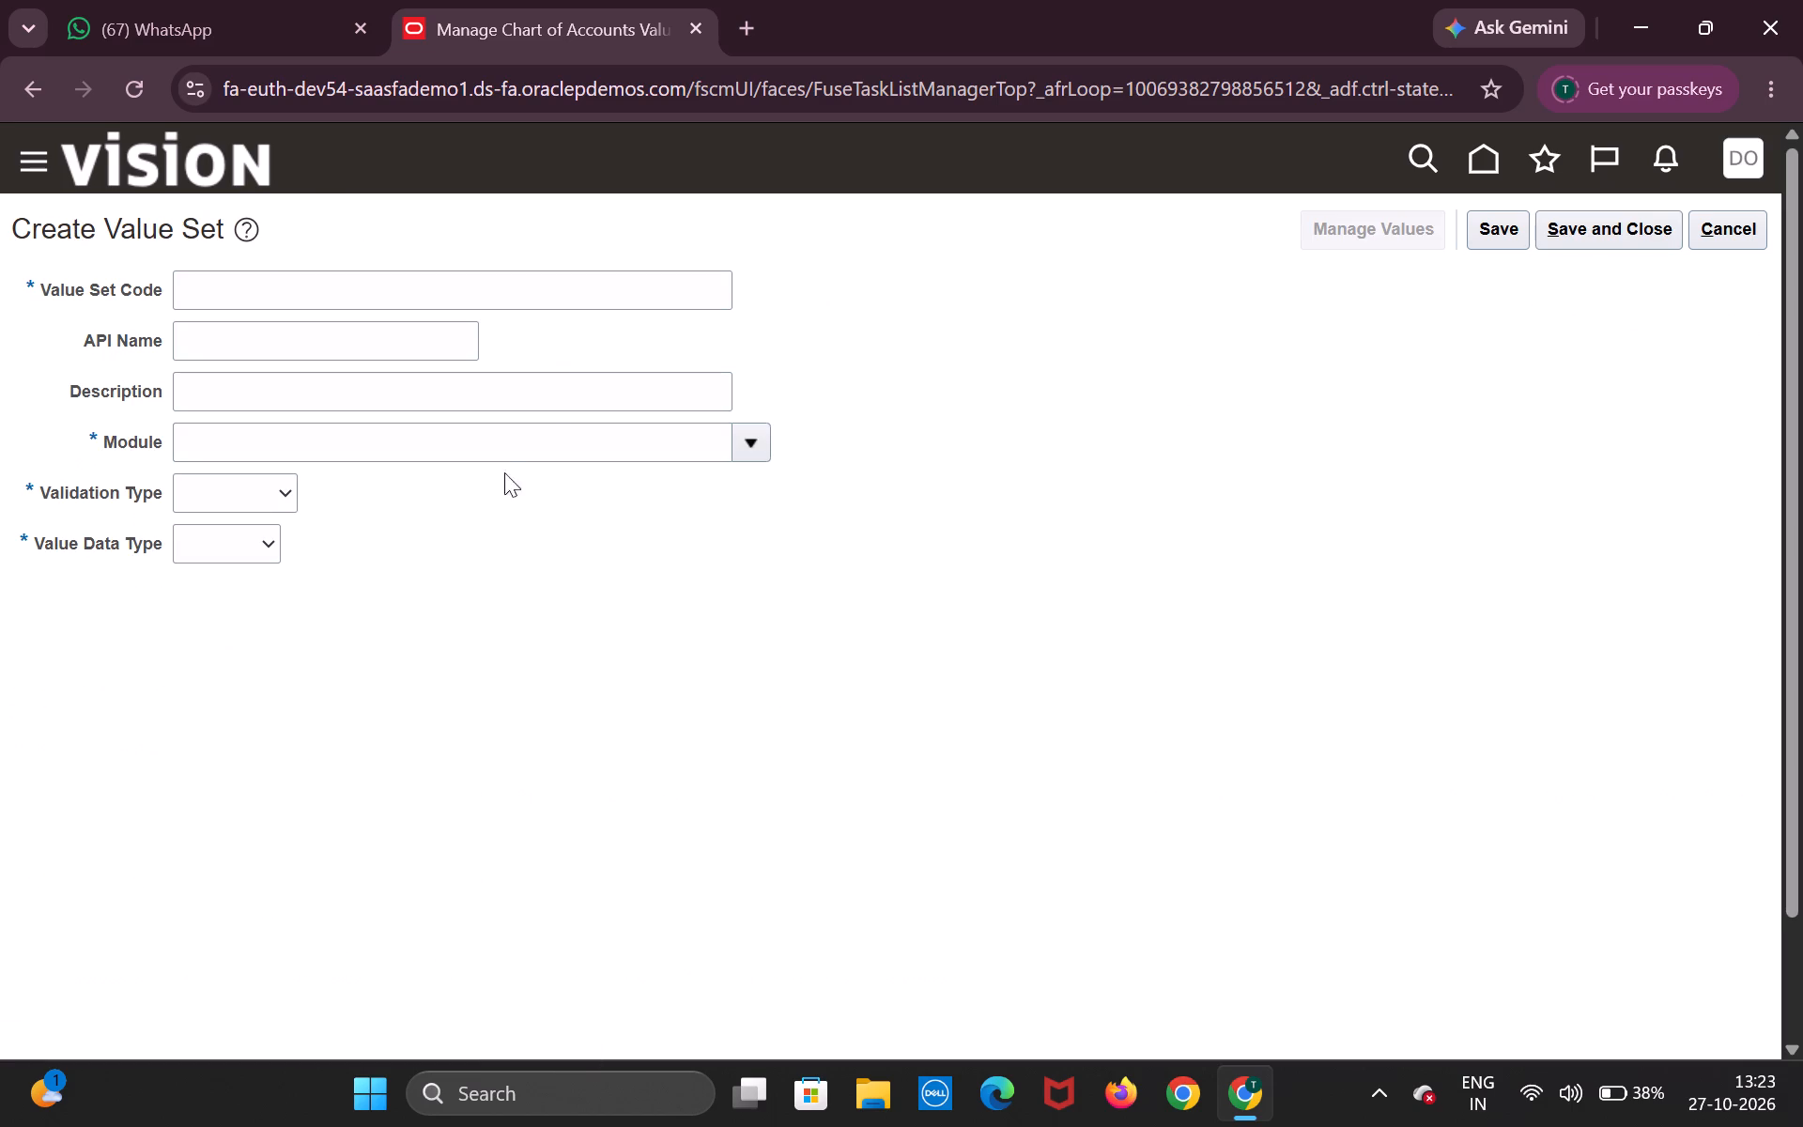
{"action": "left_click", "coordinate": [572, 298]}
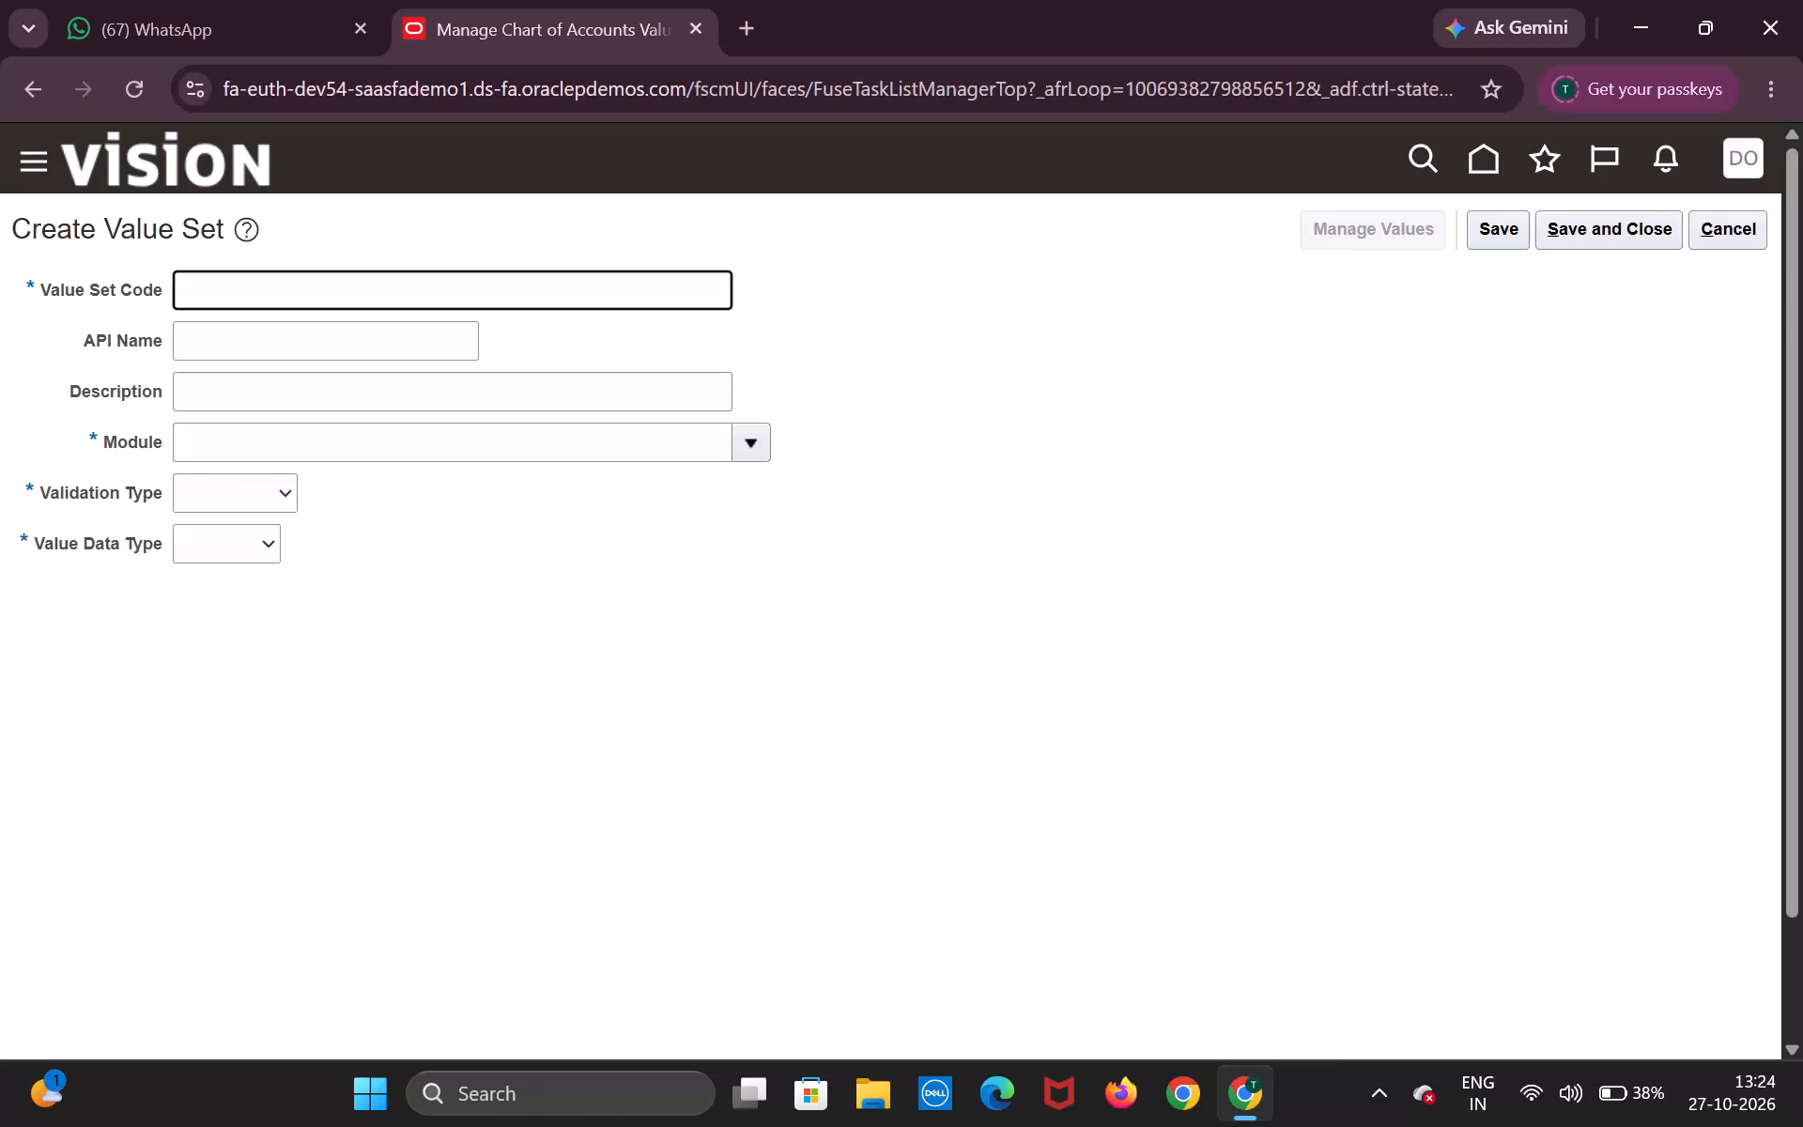
{"action": "type", "text": "HP"}
{"action": "key", "text": "space"}
{"action": "type", "text": "account"}
{"action": "key", "text": "space"}
{"action": "type", "text": "va"}
{"action": "type", "text": "lue set"}
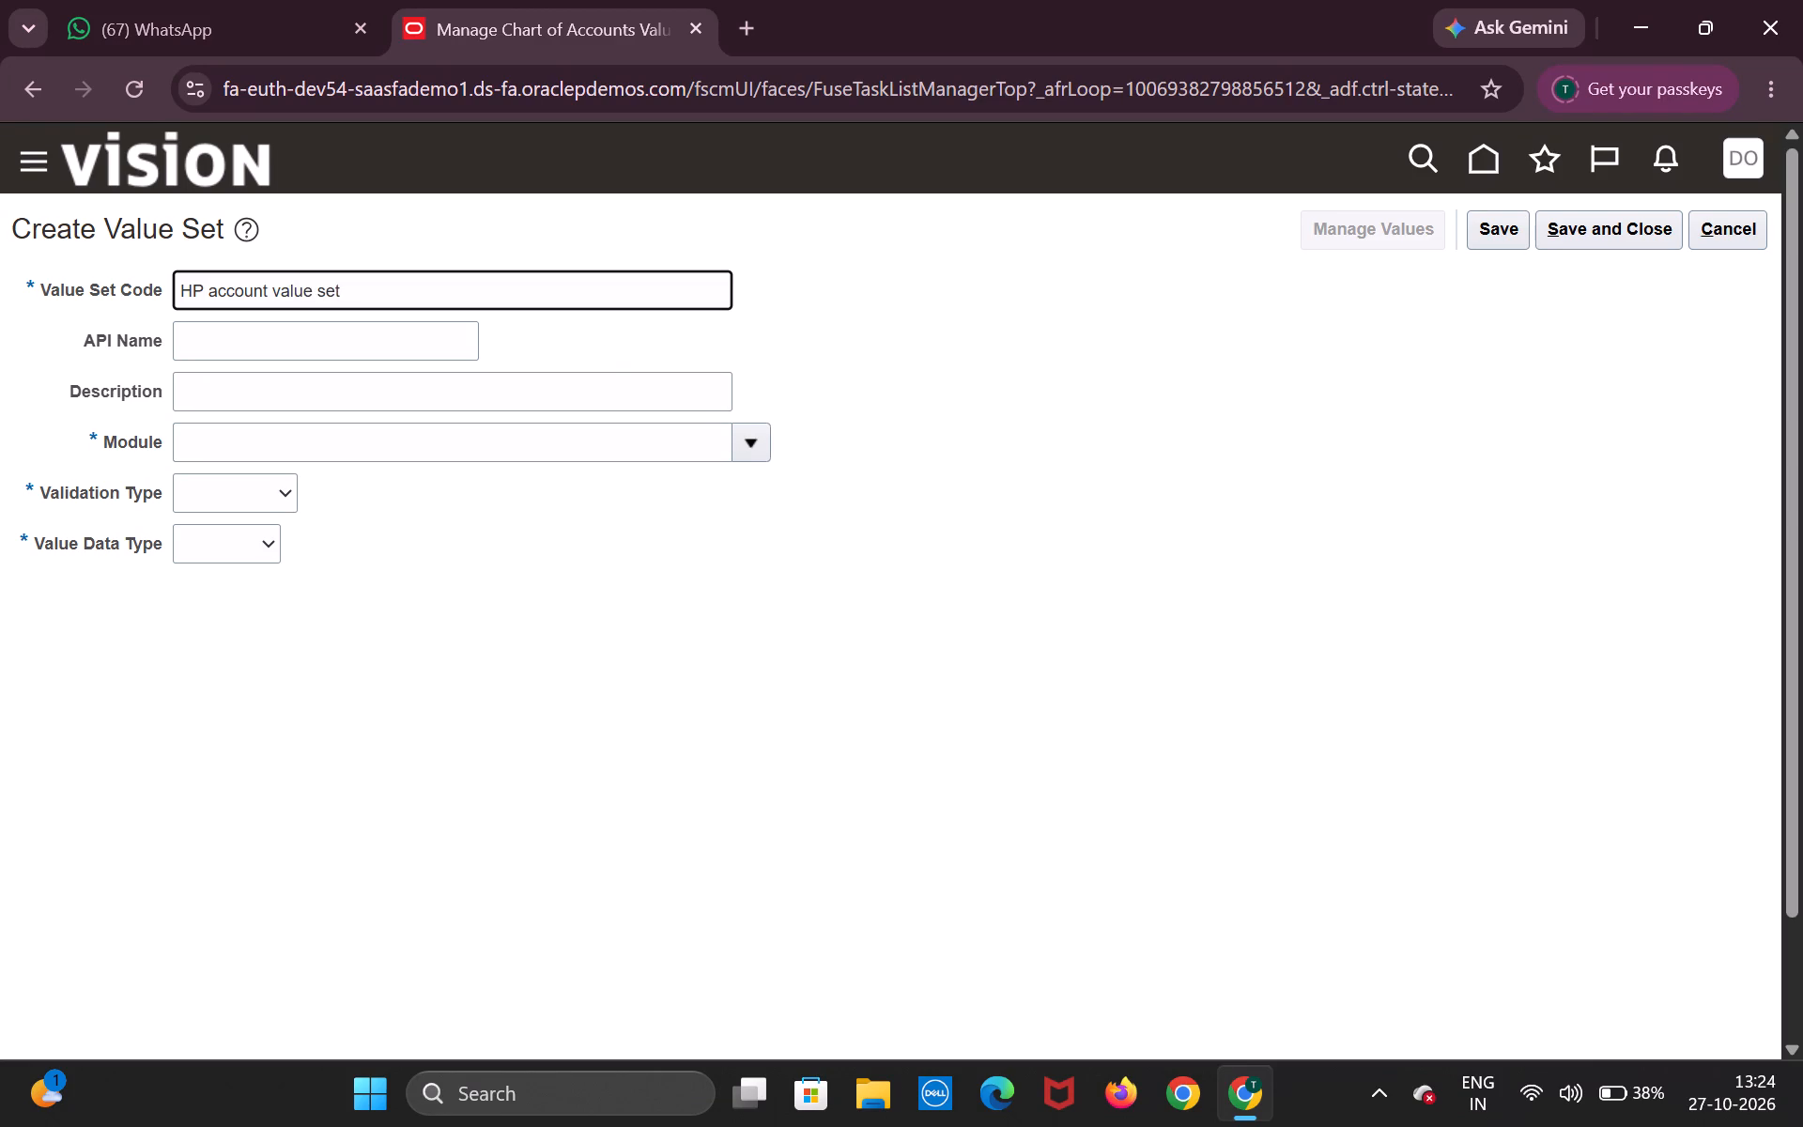
Set module General Ledger, validation Independent, data type Character, subtype Text and maximum length 5; save and close the account value set and the value sets task.
{"action": "left_click", "coordinate": [751, 456]}
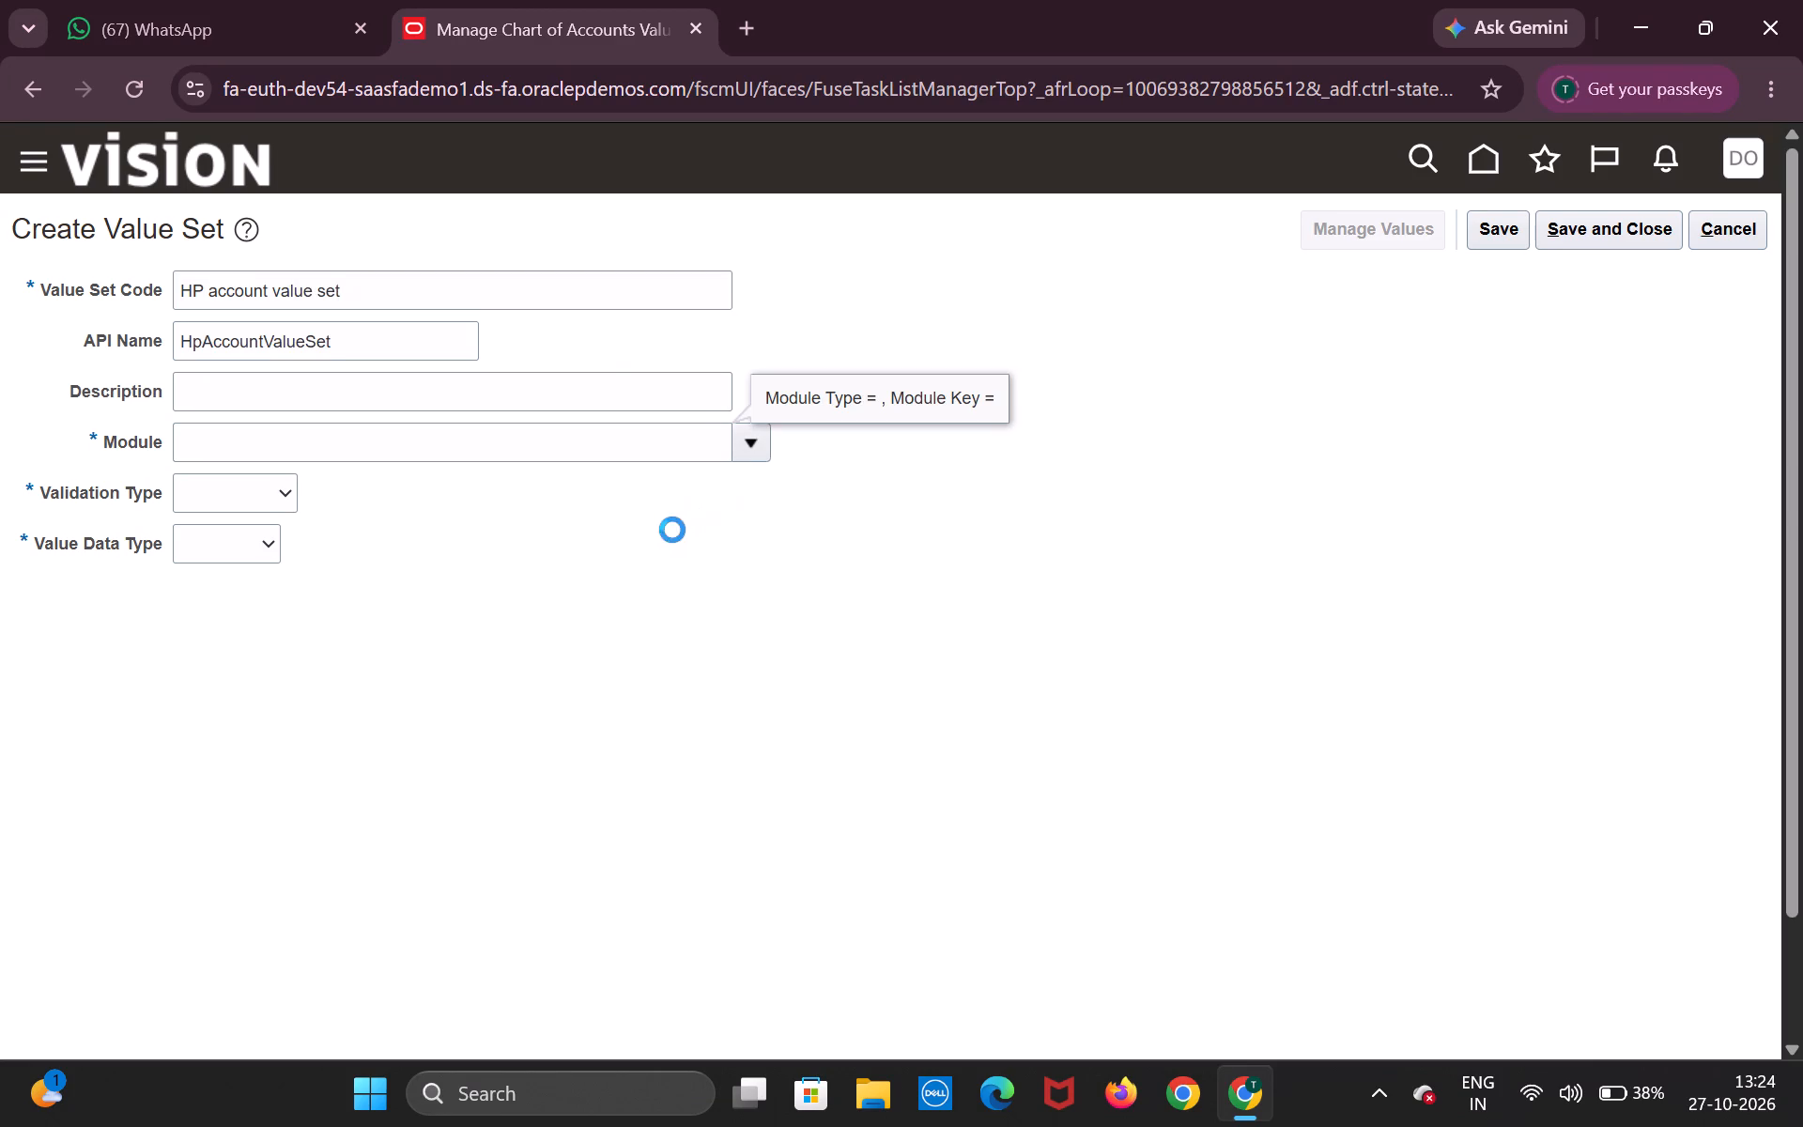
{"action": "left_click", "coordinate": [463, 532]}
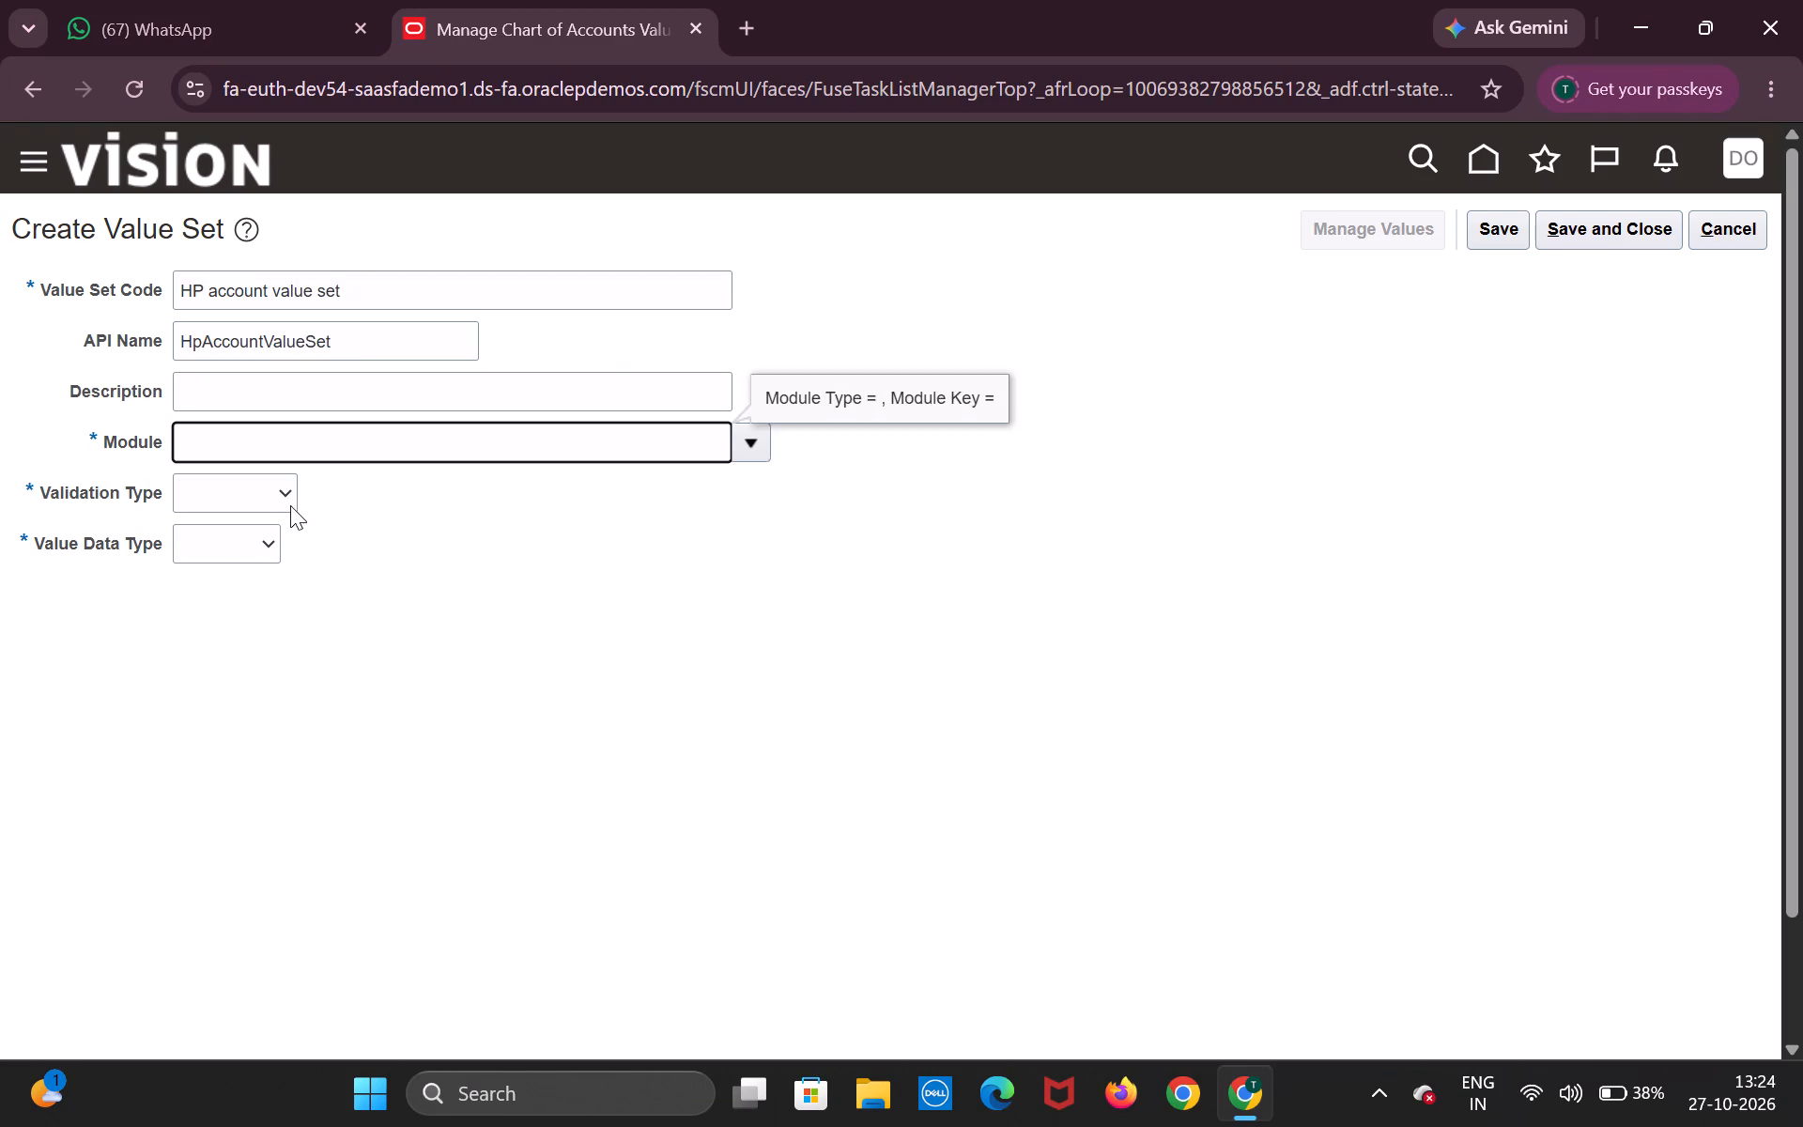
{"action": "left_click", "coordinate": [279, 503]}
{"action": "left_click", "coordinate": [245, 584]}
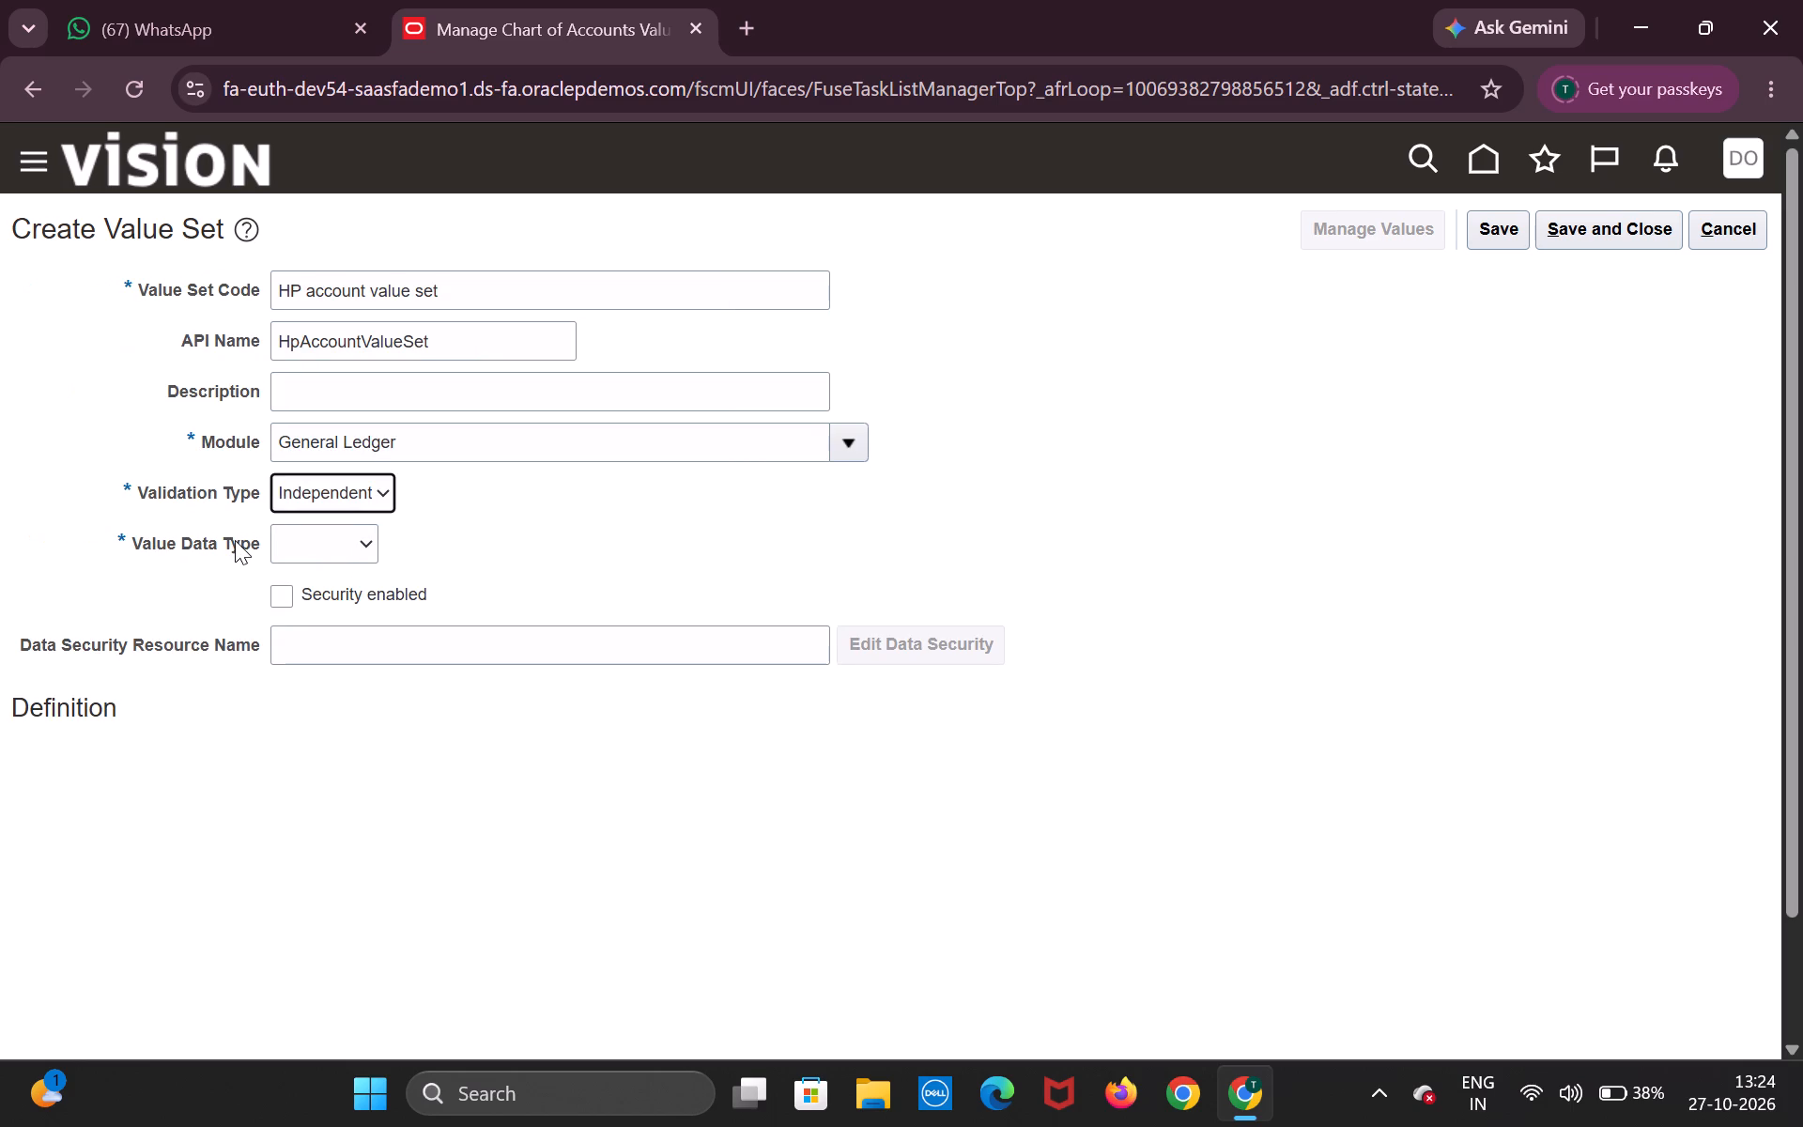
{"action": "left_click", "coordinate": [306, 551]}
{"action": "left_click", "coordinate": [330, 611]}
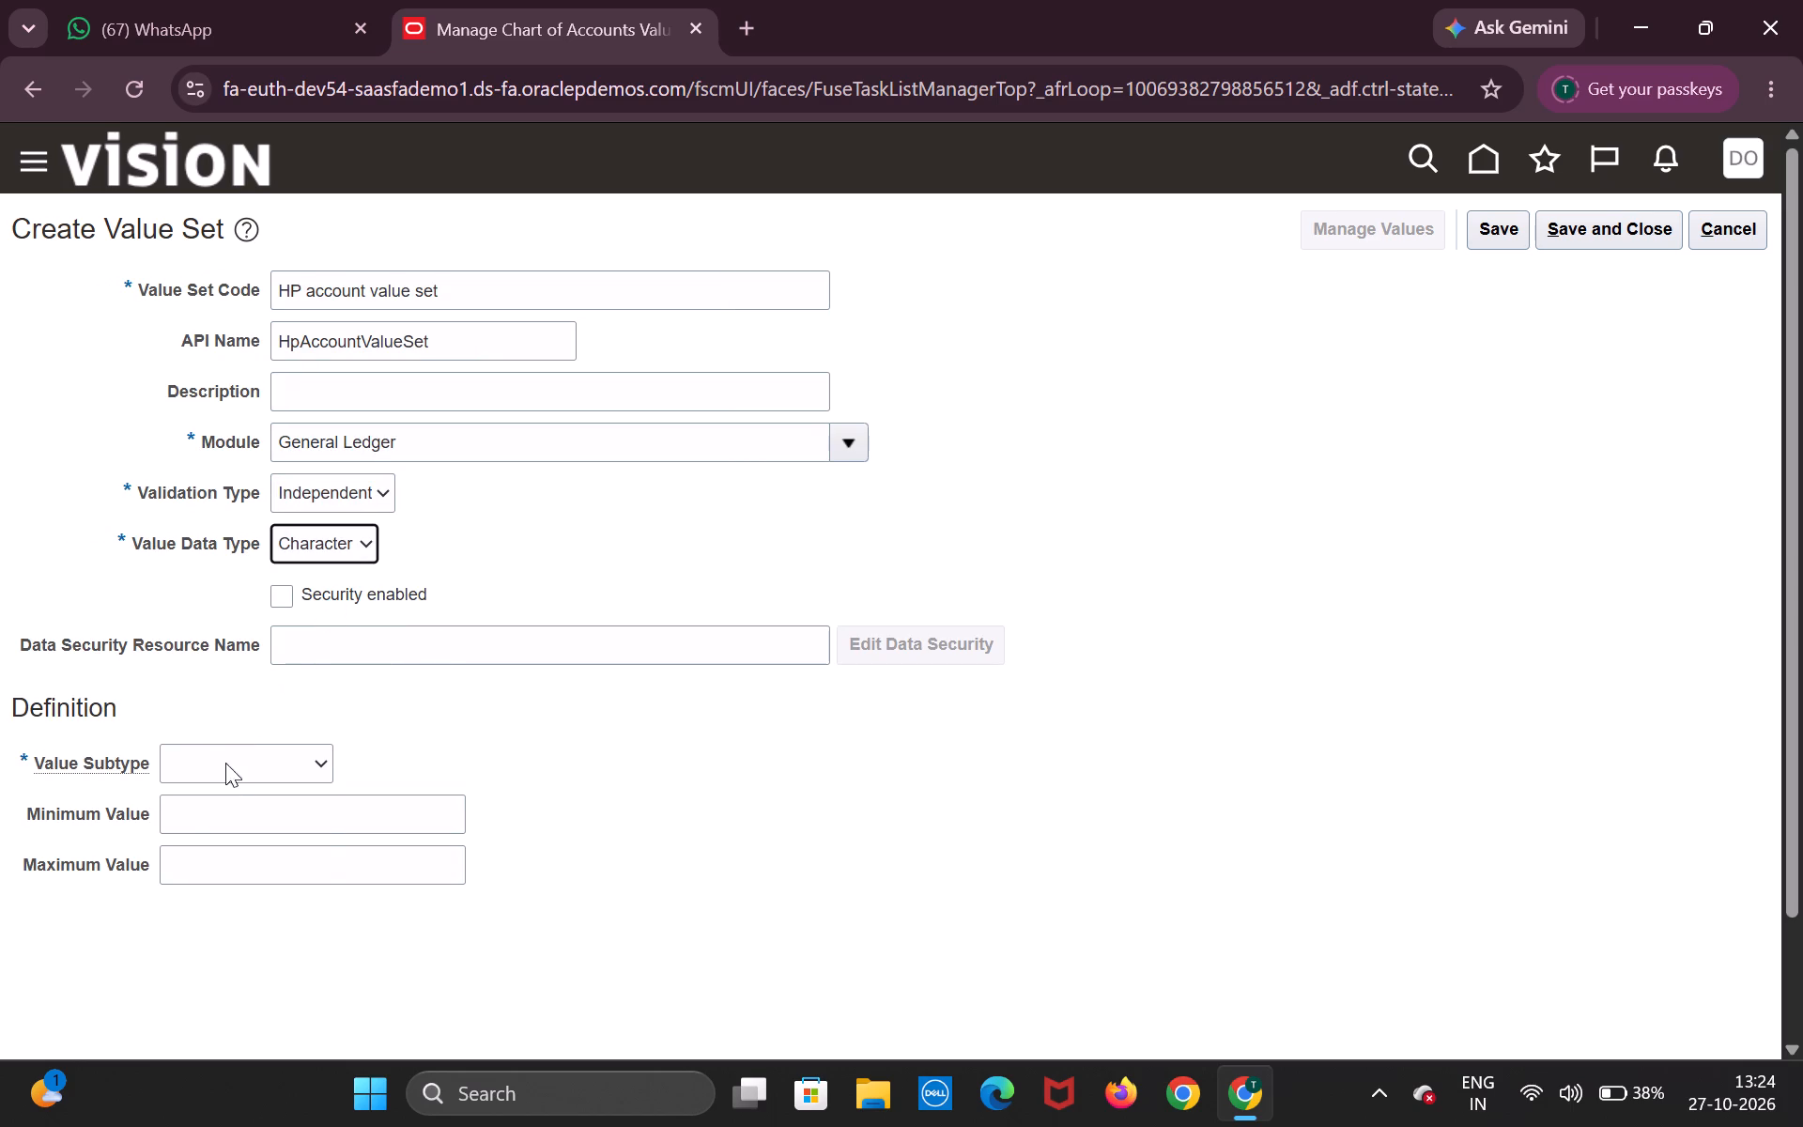
{"action": "left_click", "coordinate": [235, 753]}
{"action": "left_click", "coordinate": [242, 833]}
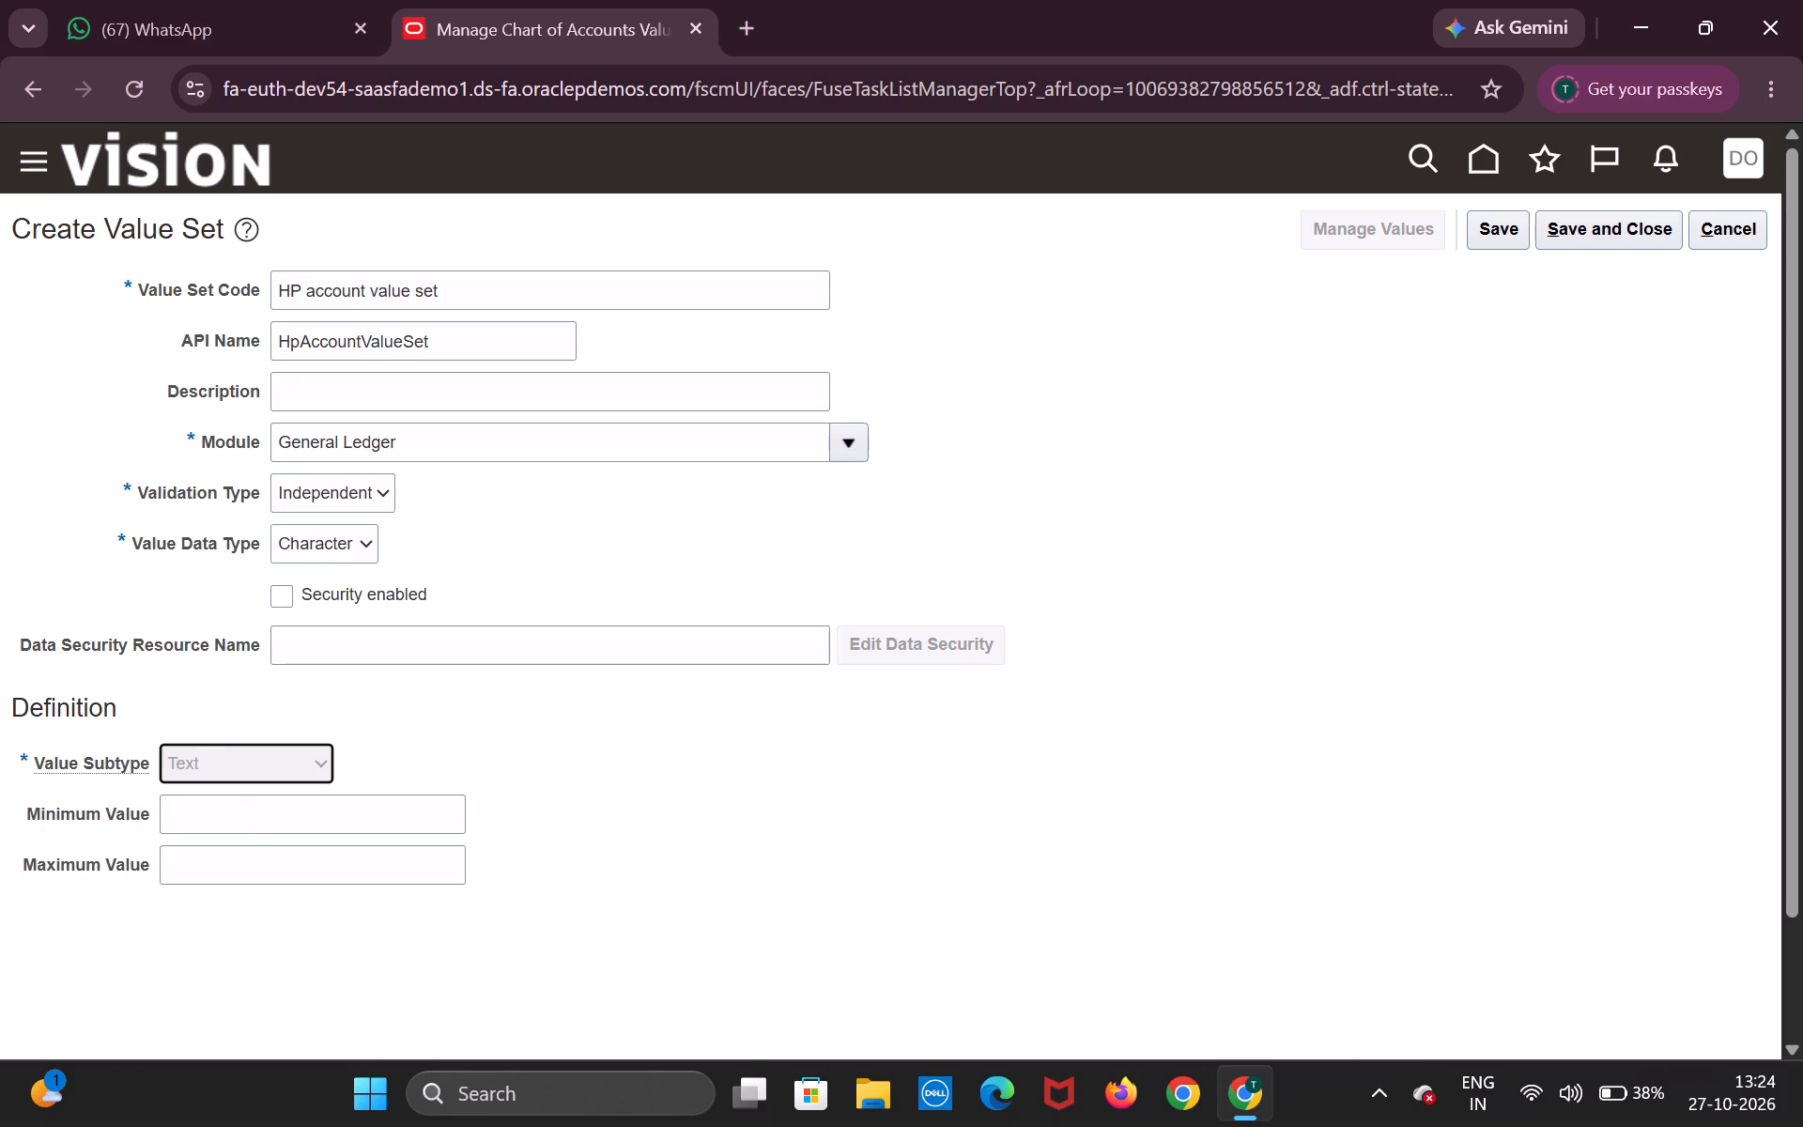
{"action": "left_click", "coordinate": [259, 813]}
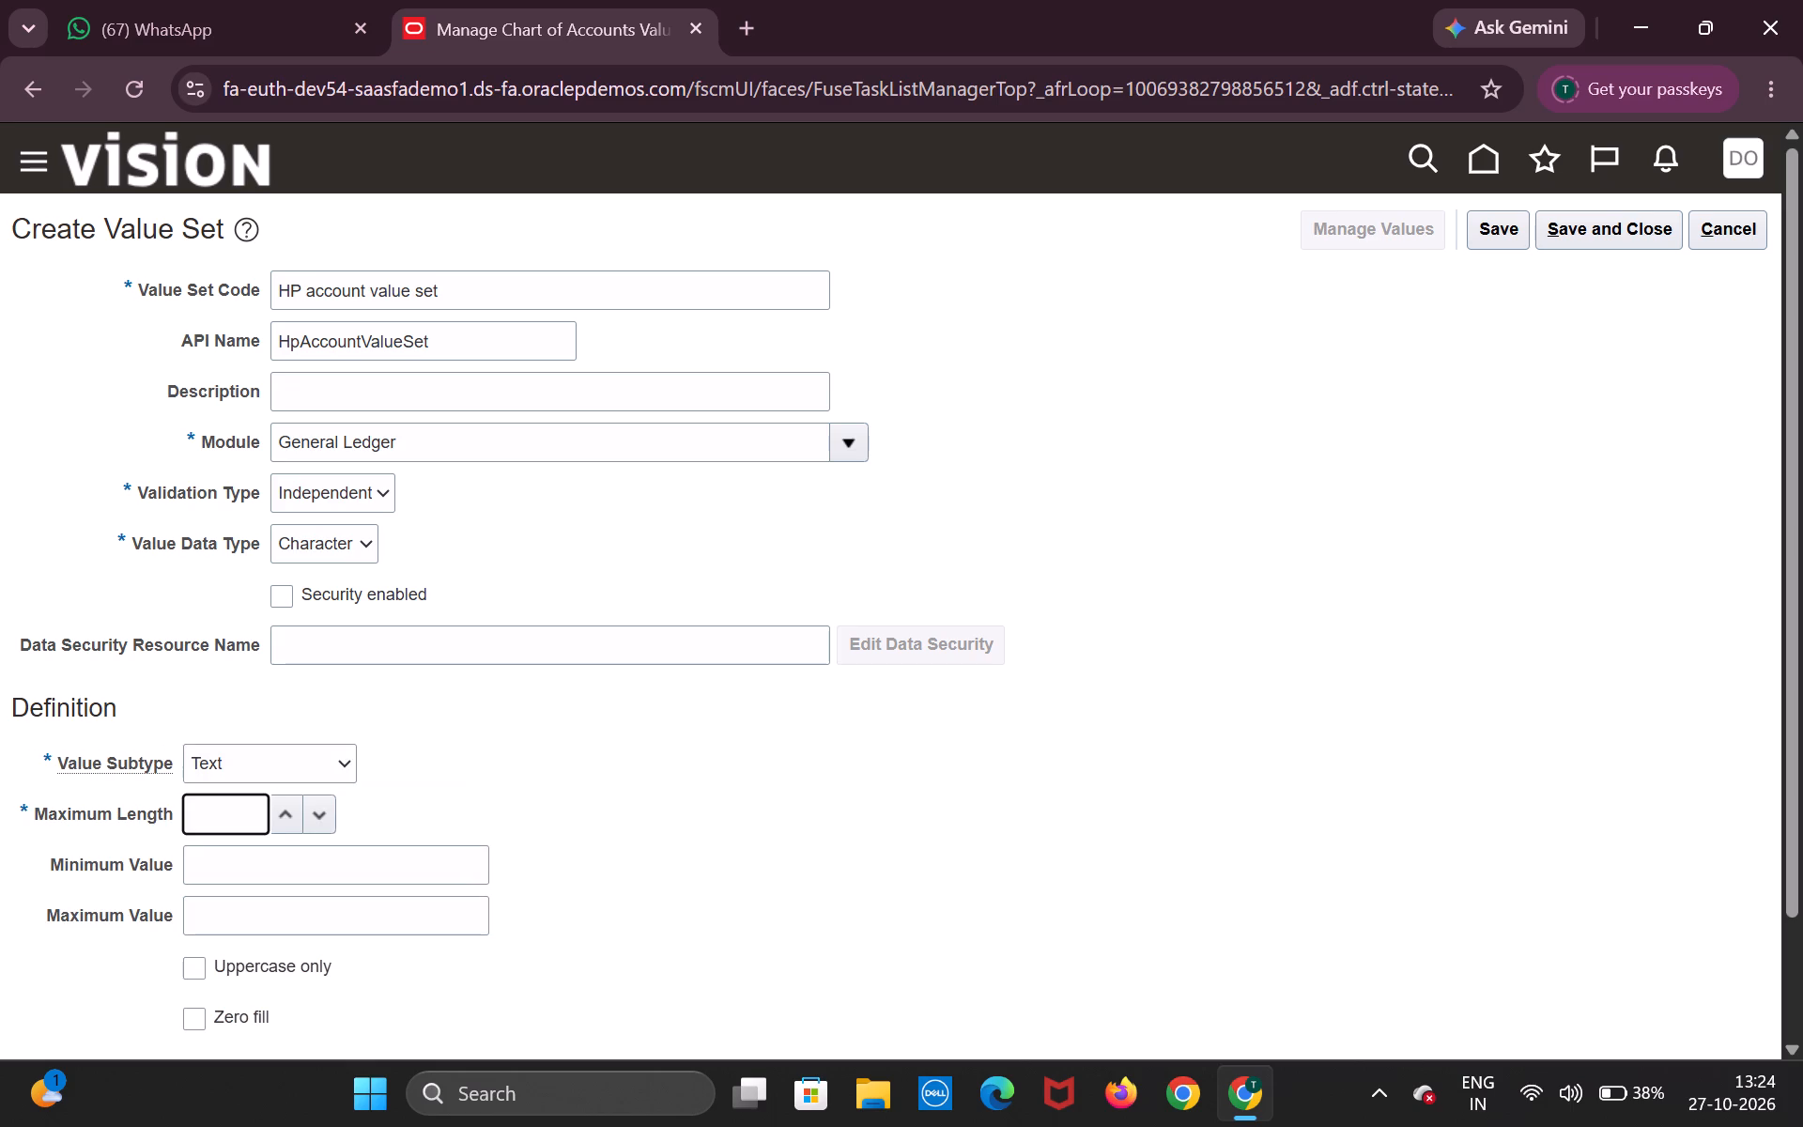
{"action": "key", "text": "5"}
{"action": "left_click_drag", "start_coordinate": [1579, 221], "coordinate": [1587, 226]}
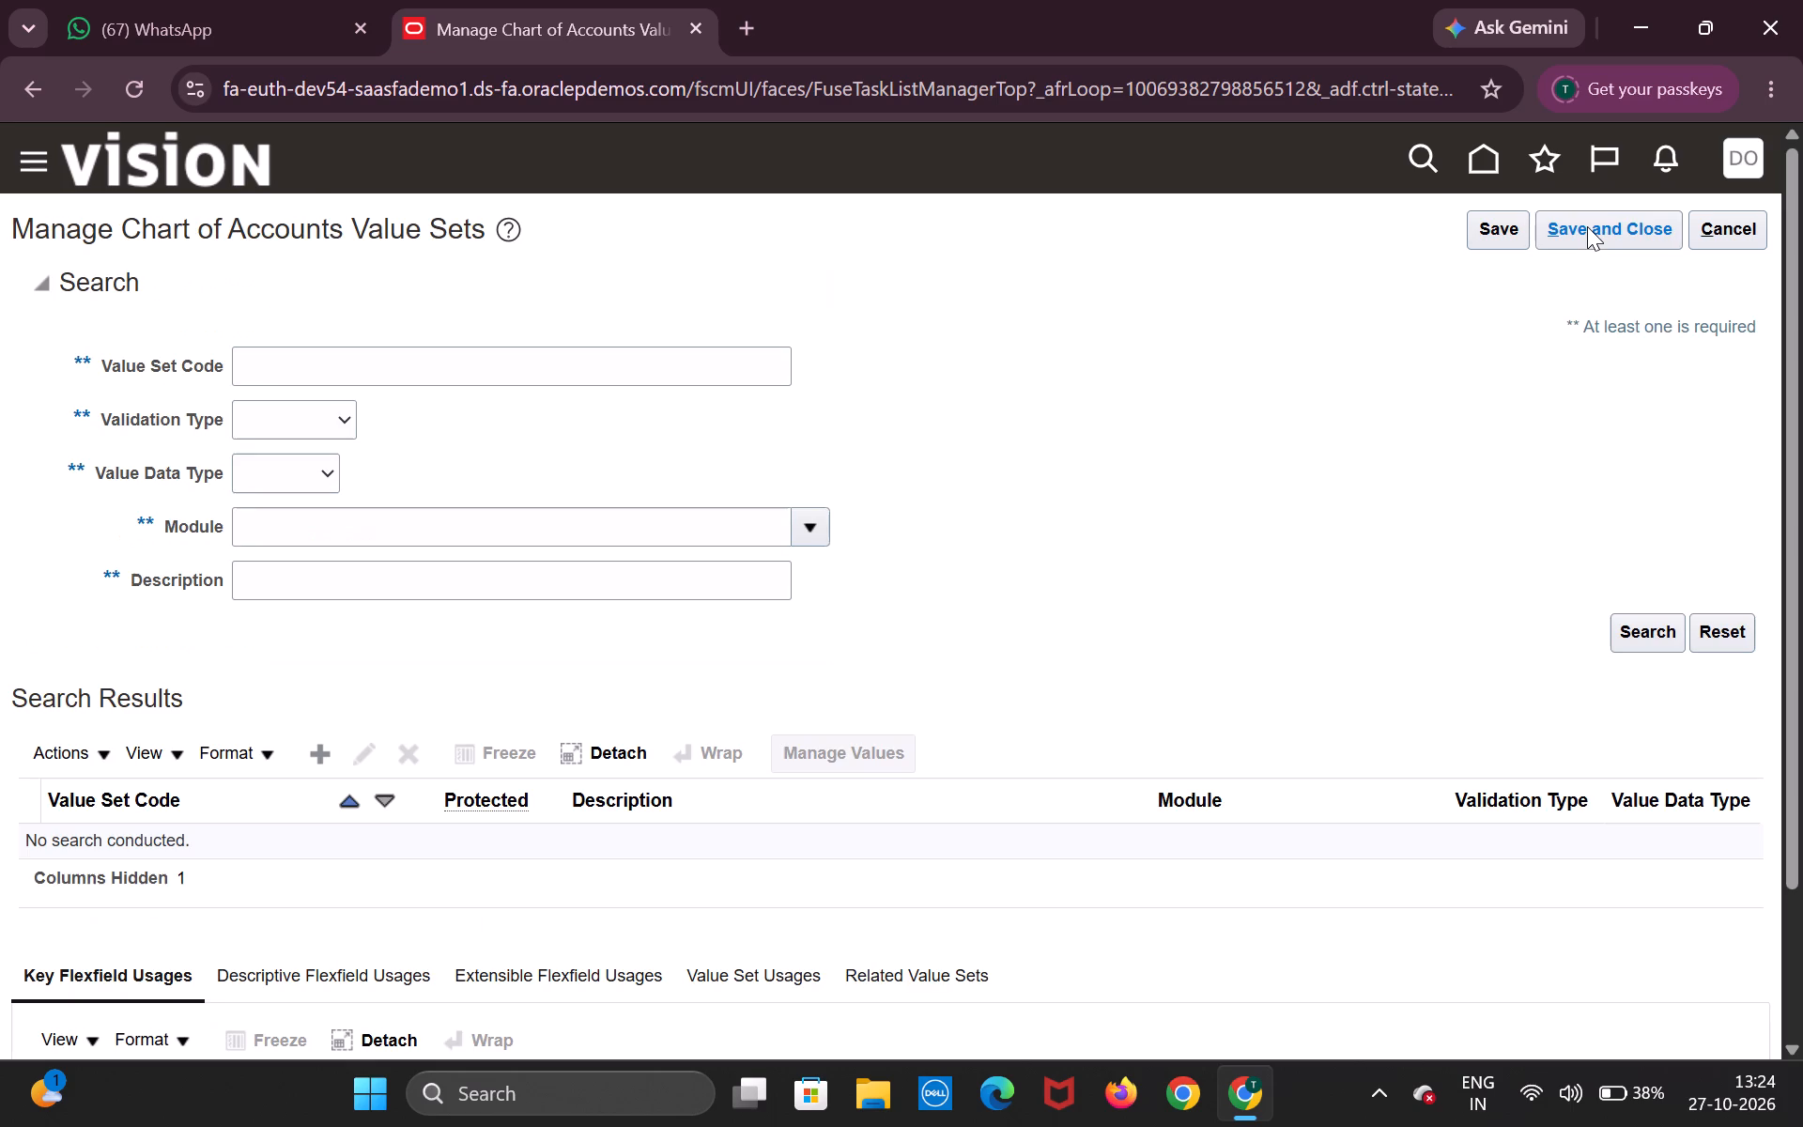
{"action": "left_click", "coordinate": [1587, 226]}
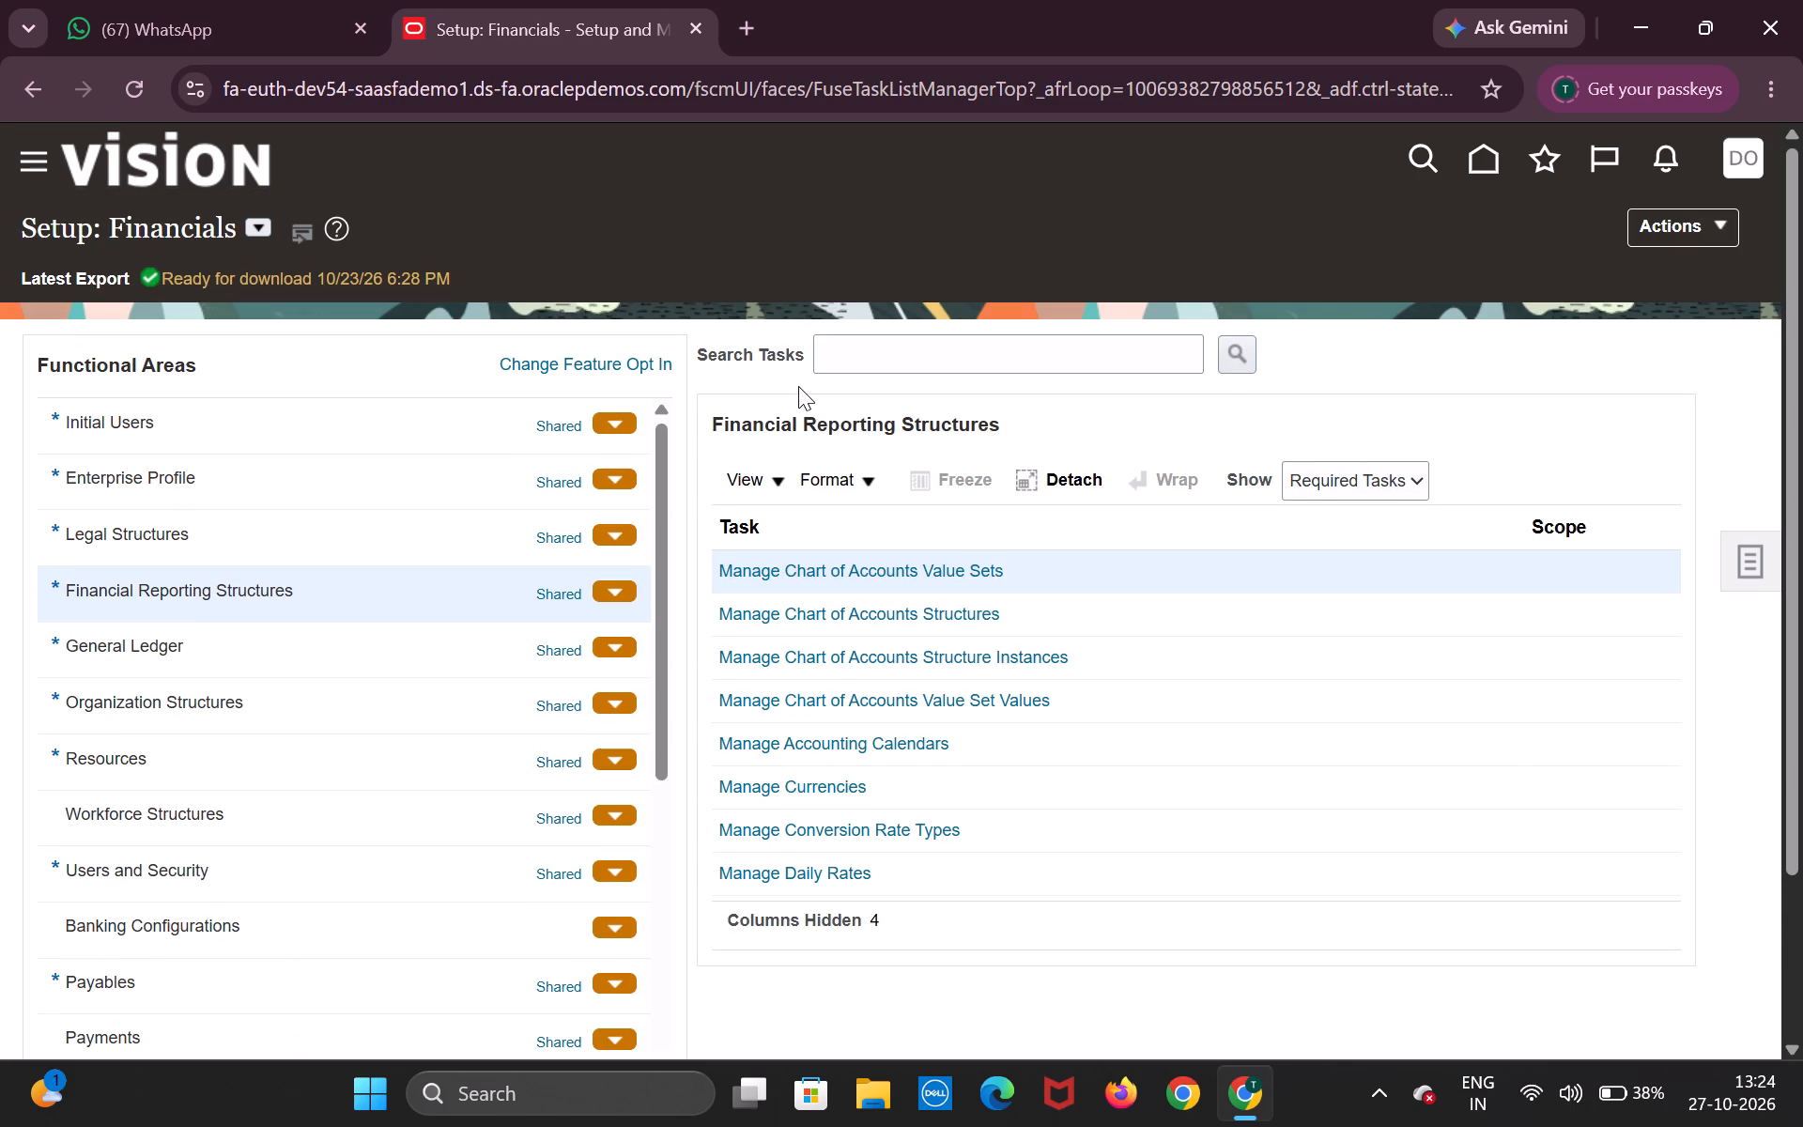
In Manage Chart of Accounts Structures, search the key flexfields, open the structures of GL# and start a new key flexfield structure.
{"action": "left_click", "coordinate": [920, 619]}
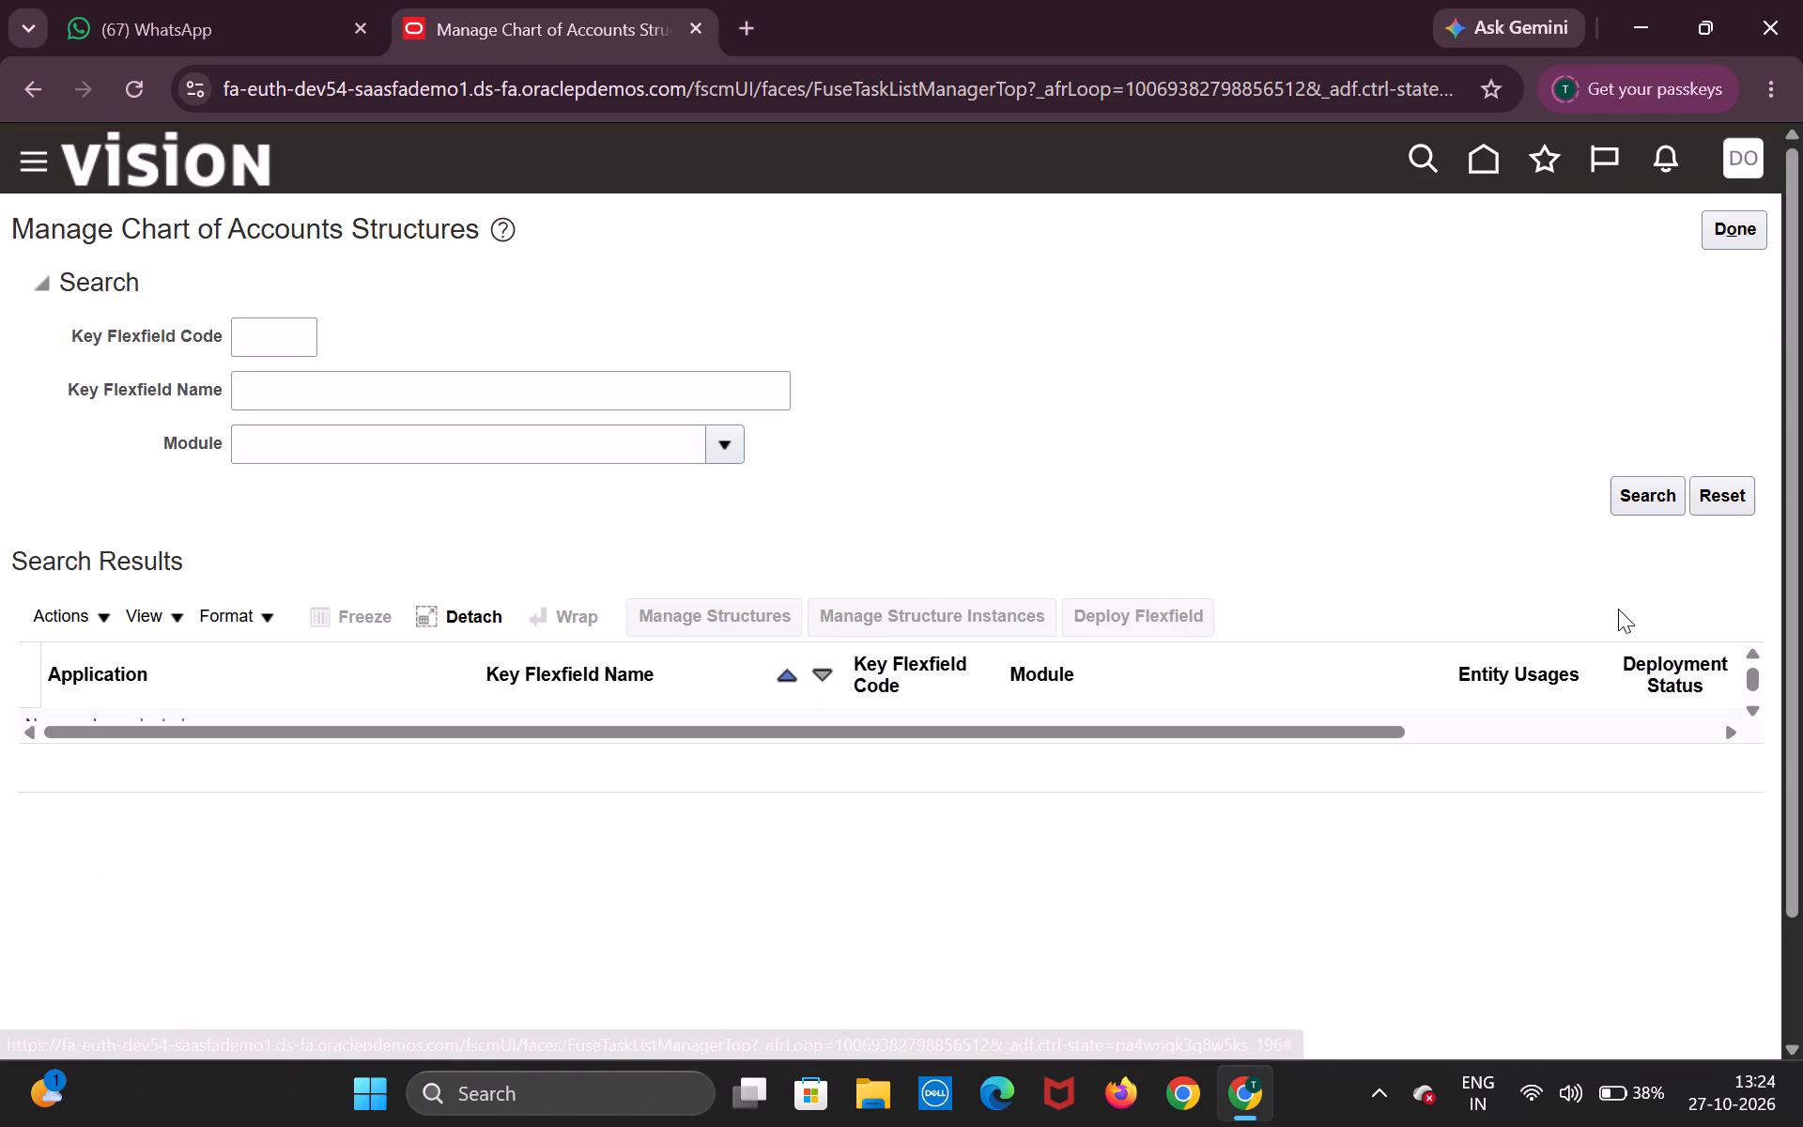
{"action": "left_click", "coordinate": [1631, 495]}
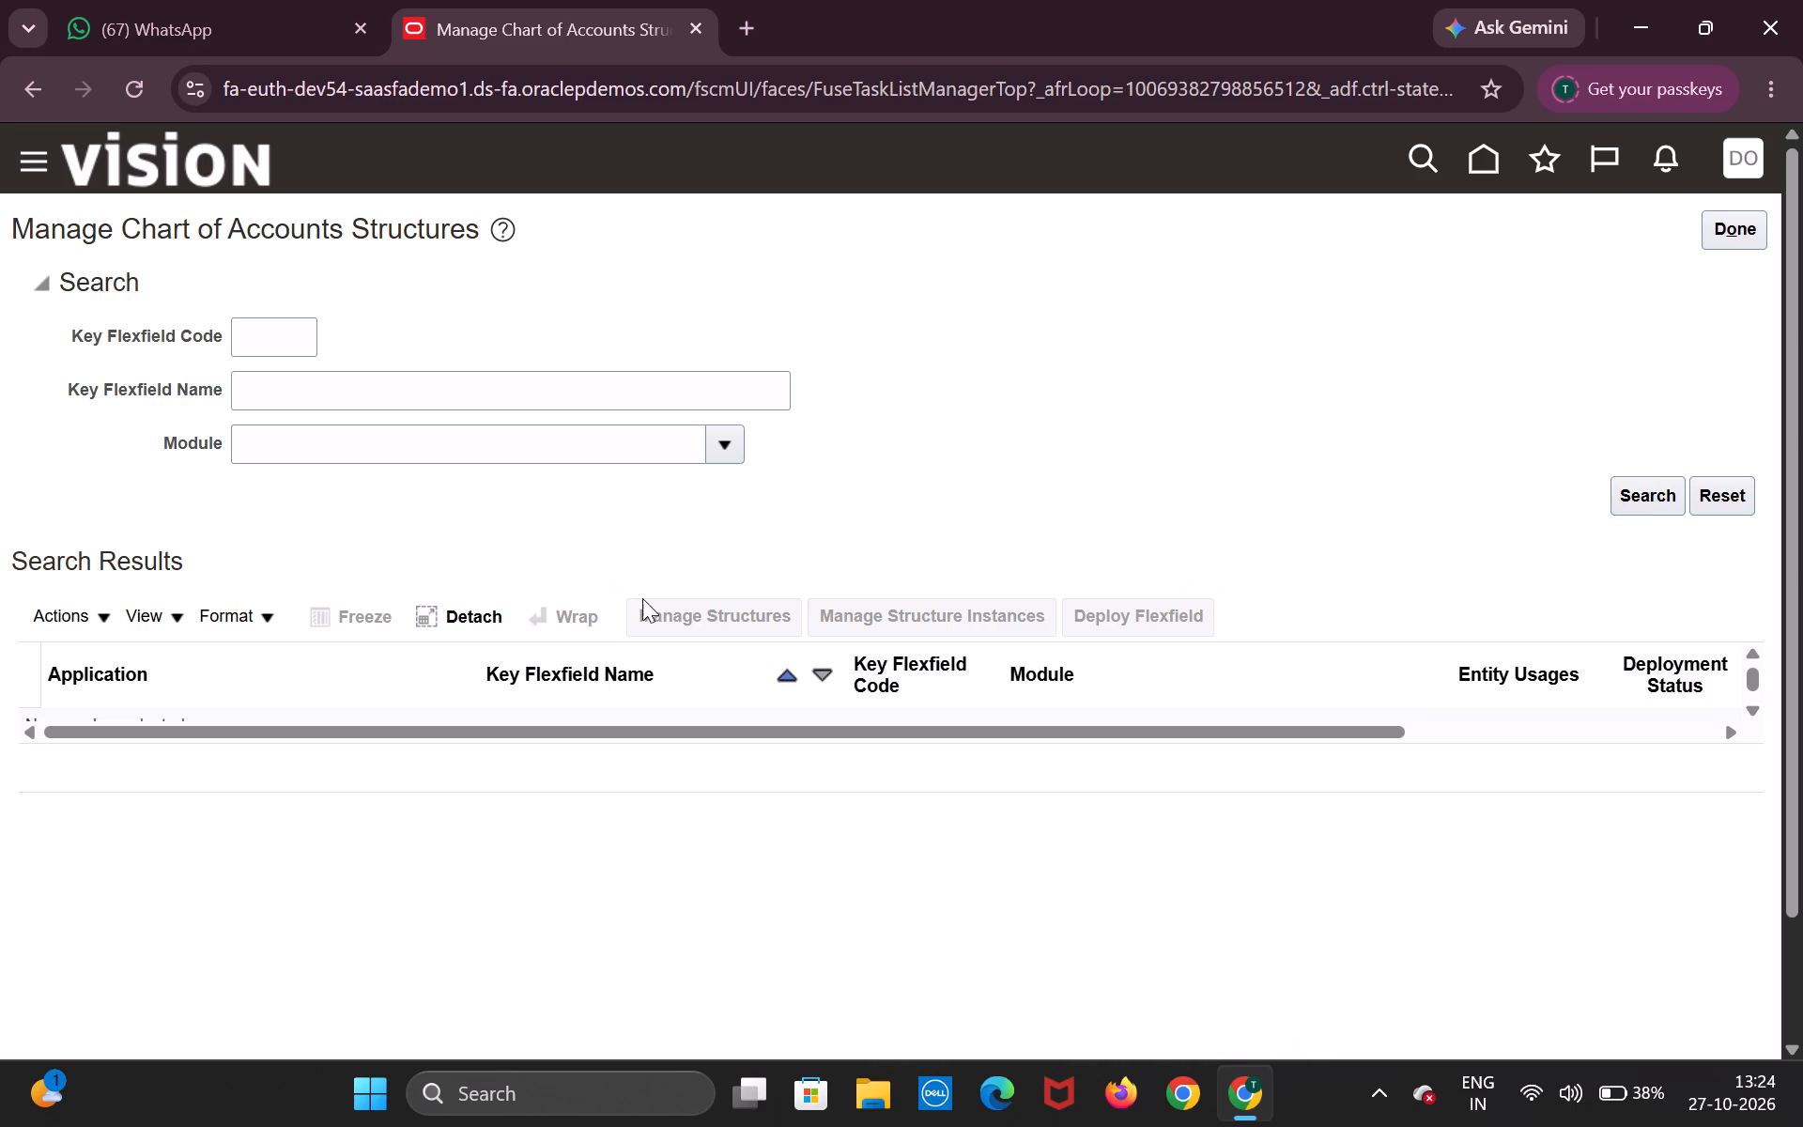
{"action": "left_click", "coordinate": [670, 614]}
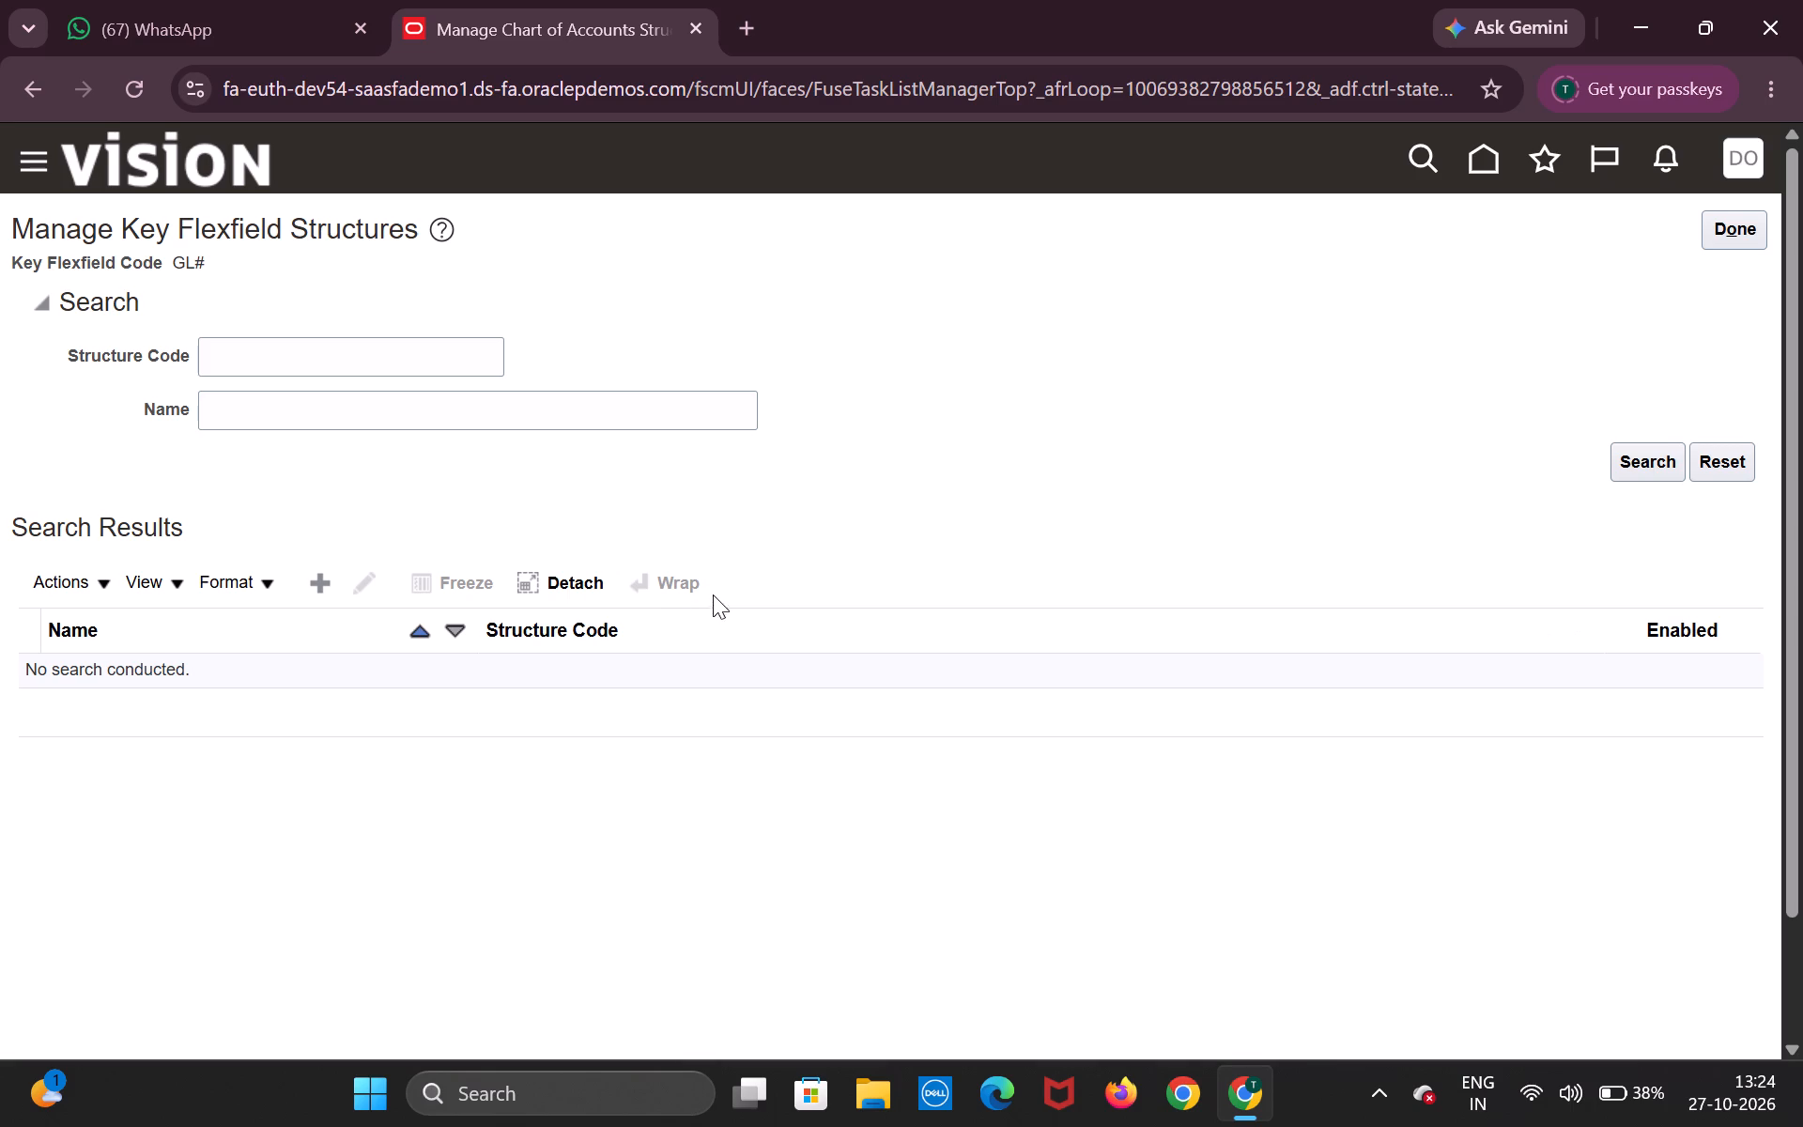
{"action": "left_click", "coordinate": [303, 579]}
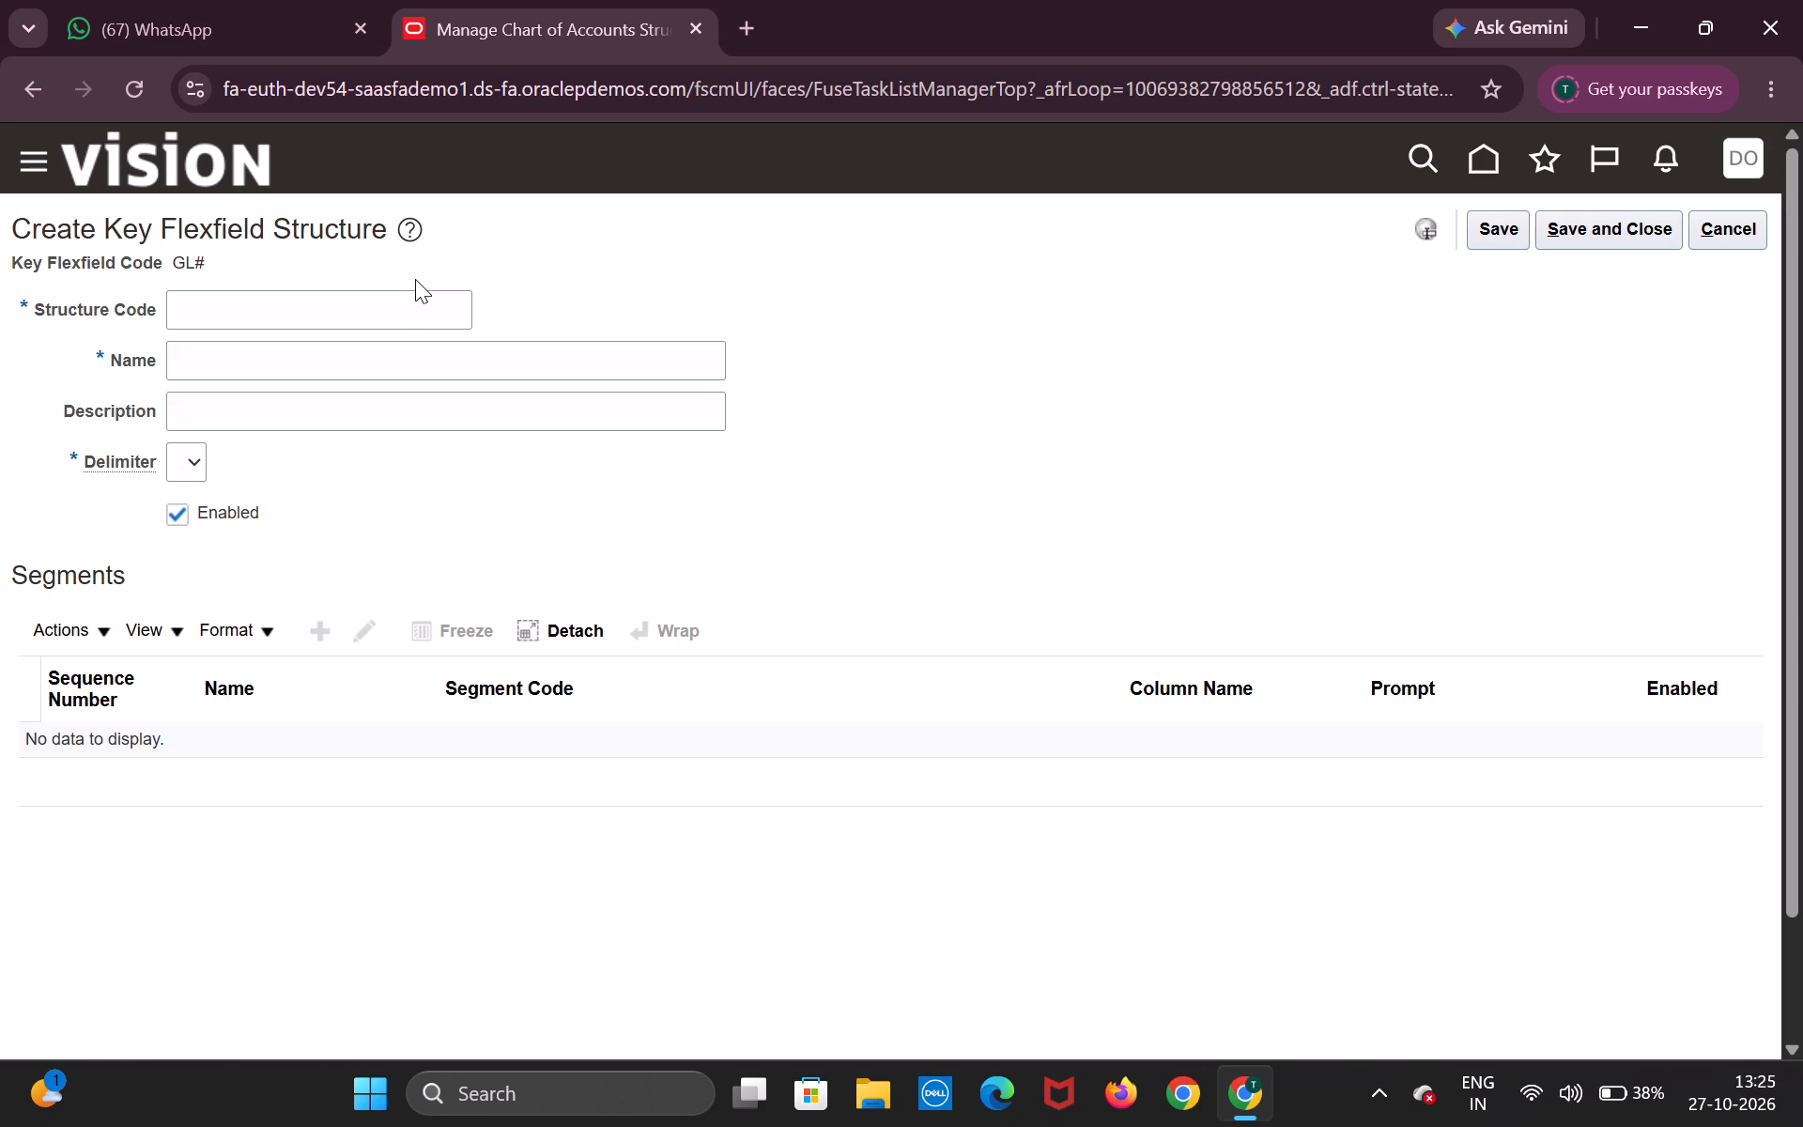
{"action": "left_click", "coordinate": [427, 297]}
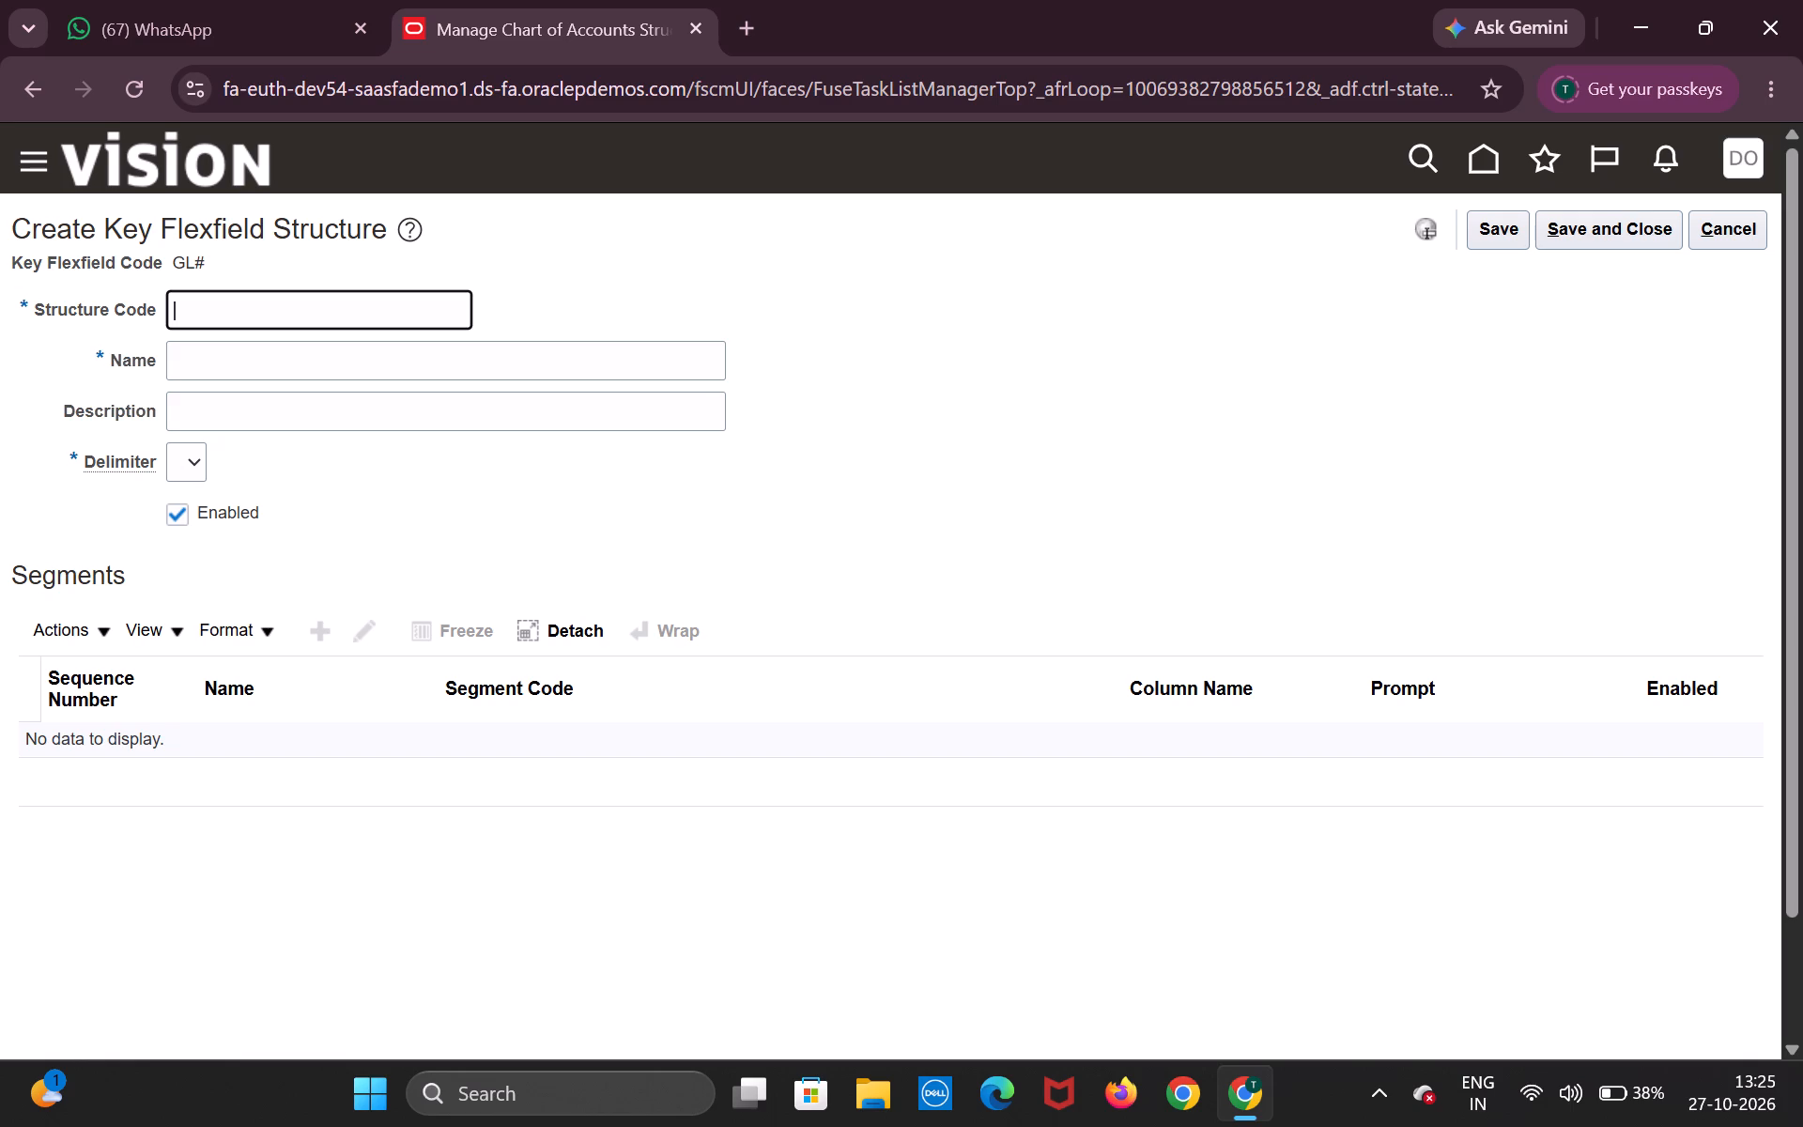
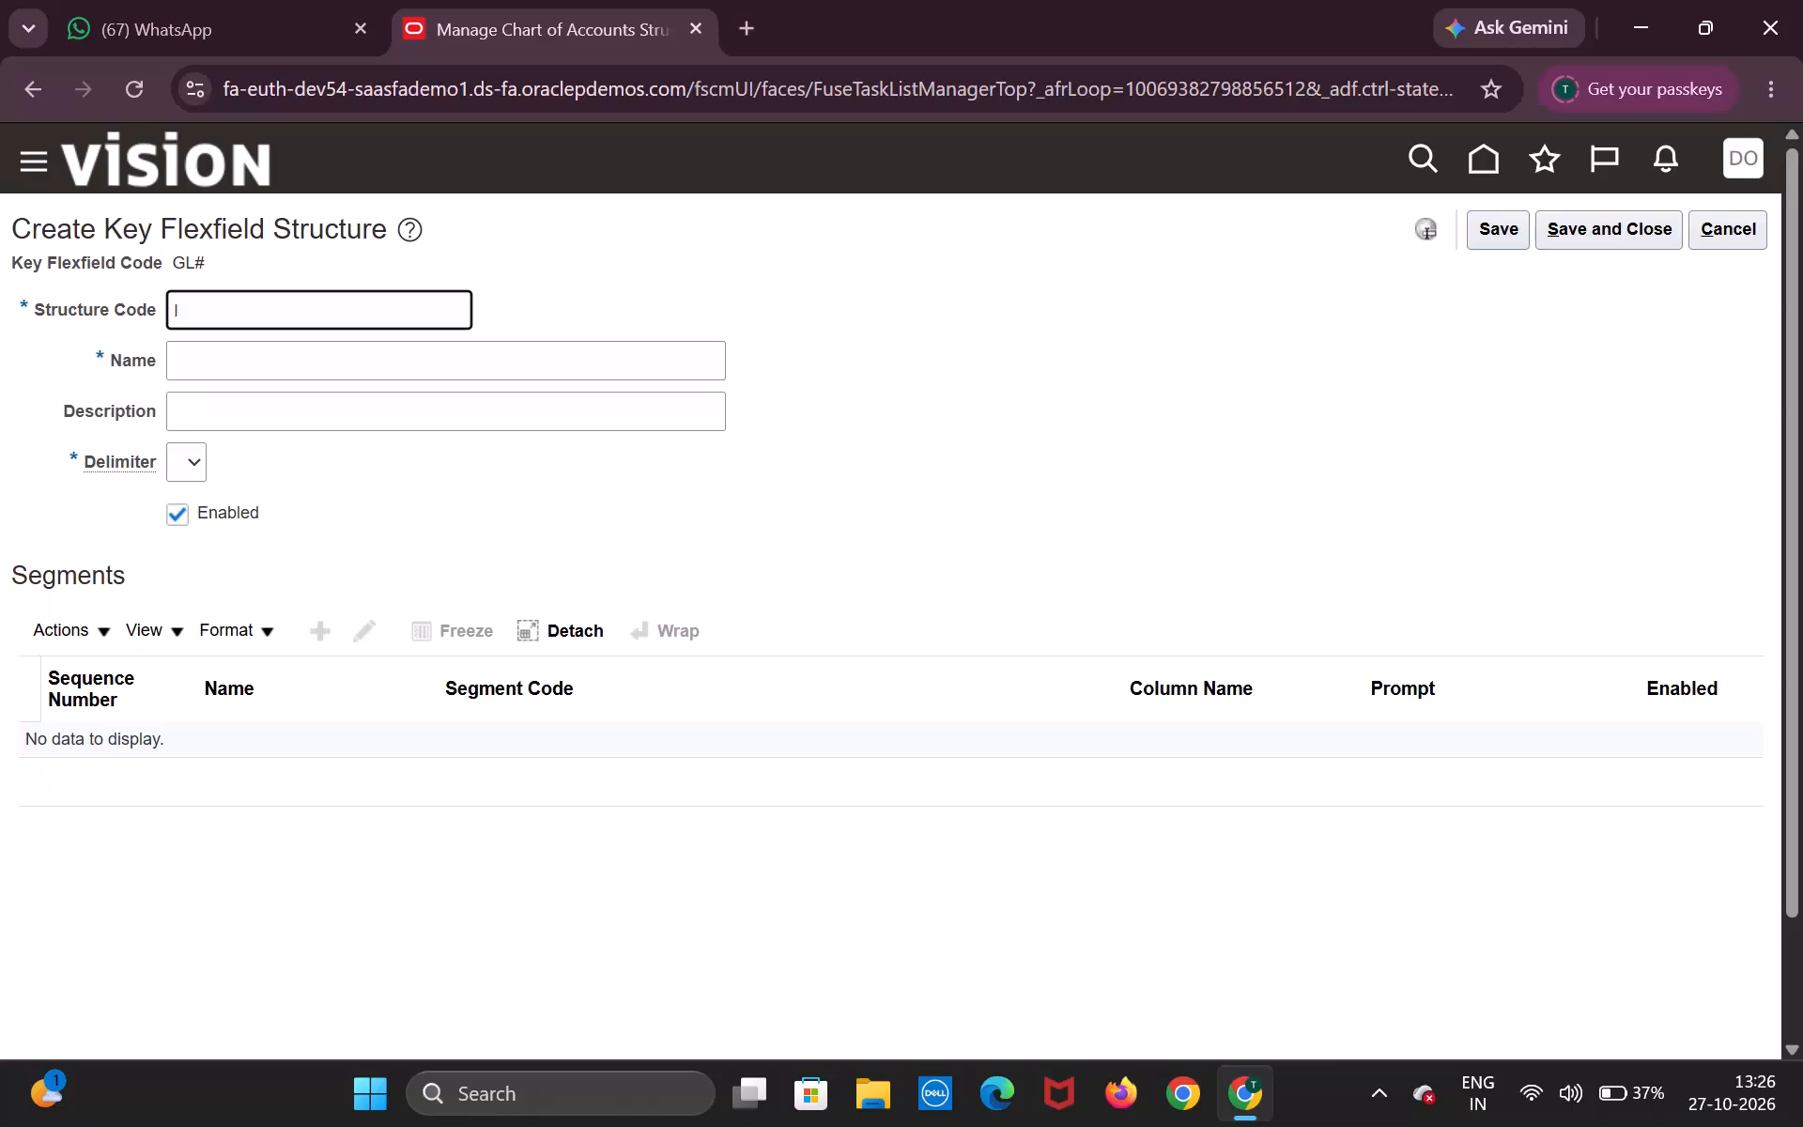
Enter HP_KFF as both the structure code and the name of the new key flexfield structure.
{"action": "key", "text": "BackSpace"}
{"action": "type", "text": "HP"}
{"action": "key", "text": "shift+underscore"}
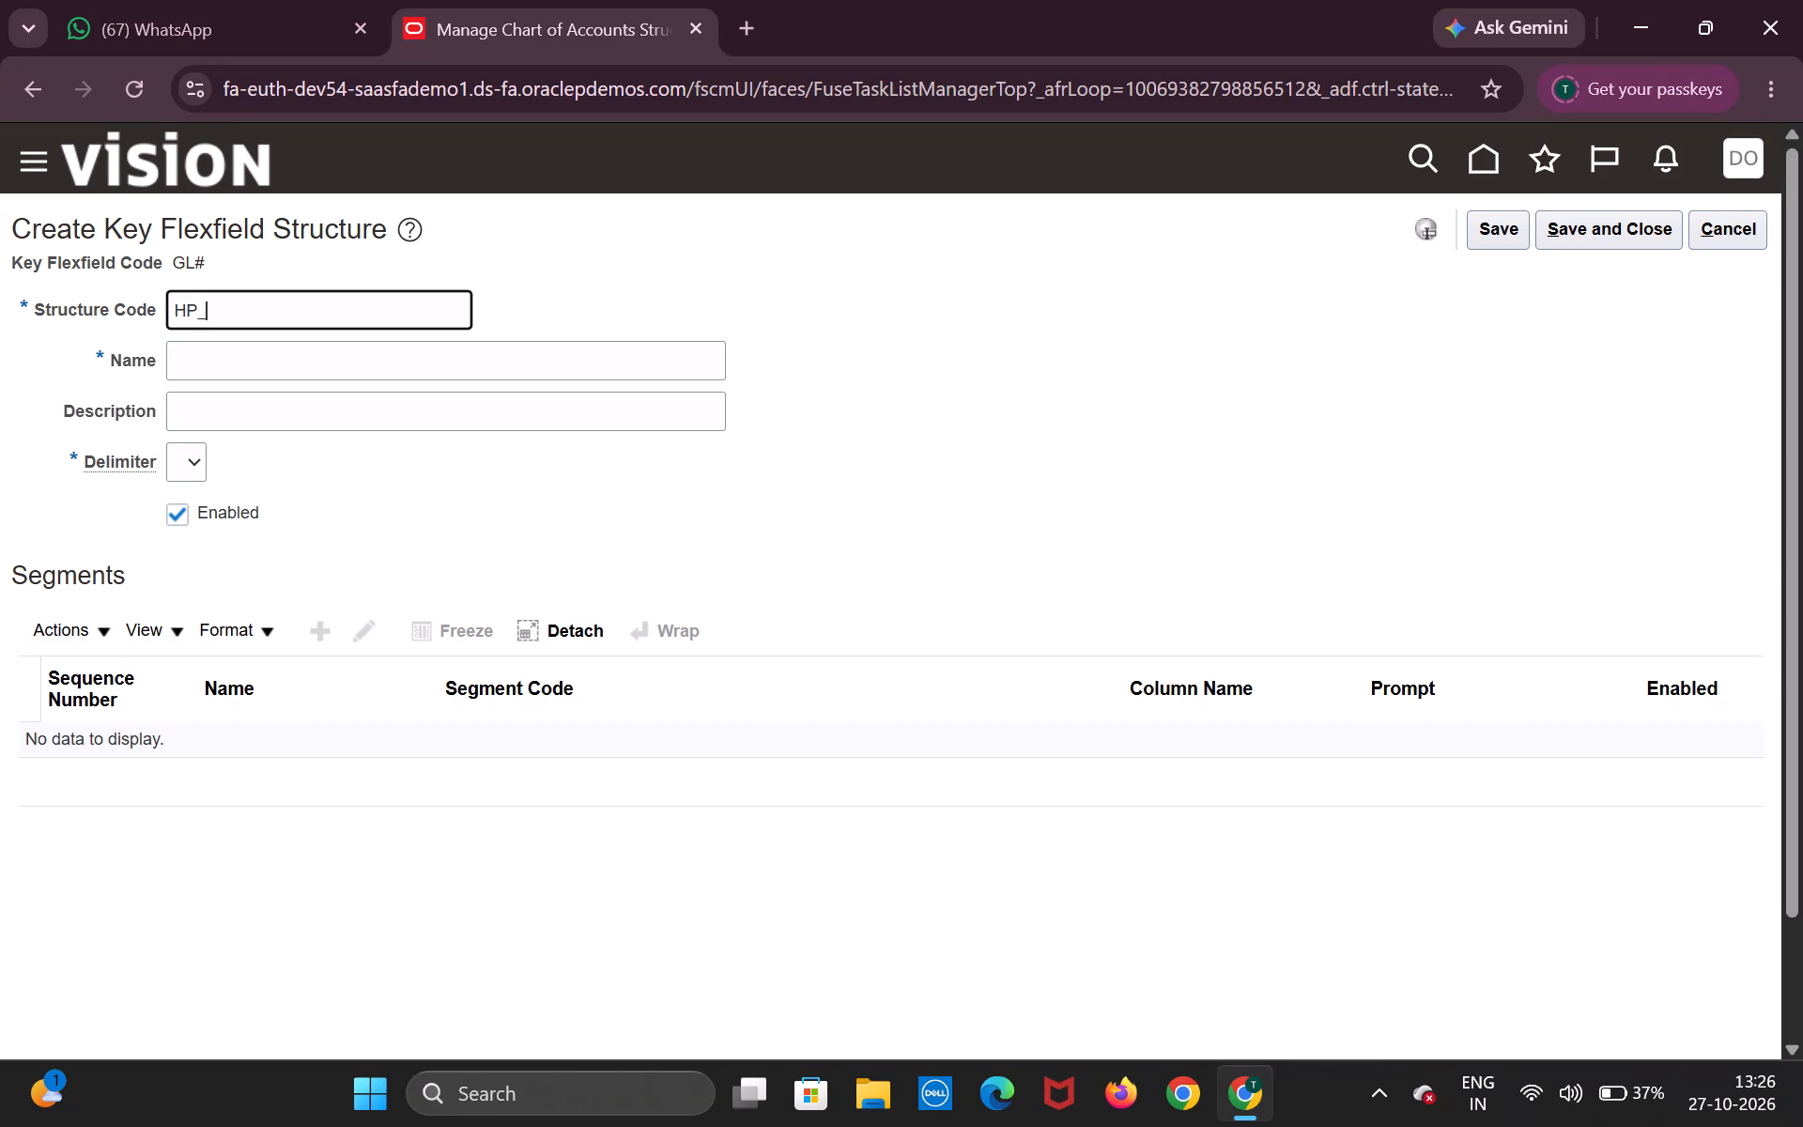
{"action": "key", "text": "BackSpace"}
{"action": "key", "text": "shift+underscore"}
{"action": "key", "text": "BackSpace"}
{"action": "key", "text": "minus"}
{"action": "key", "text": "BackSpace"}
{"action": "key", "text": "shift+underscore"}
{"action": "type", "text": "KFf"}
{"action": "key", "text": "BackSpace"}
{"action": "key", "text": "shift+f"}
{"action": "key", "text": "ctrl+a"}
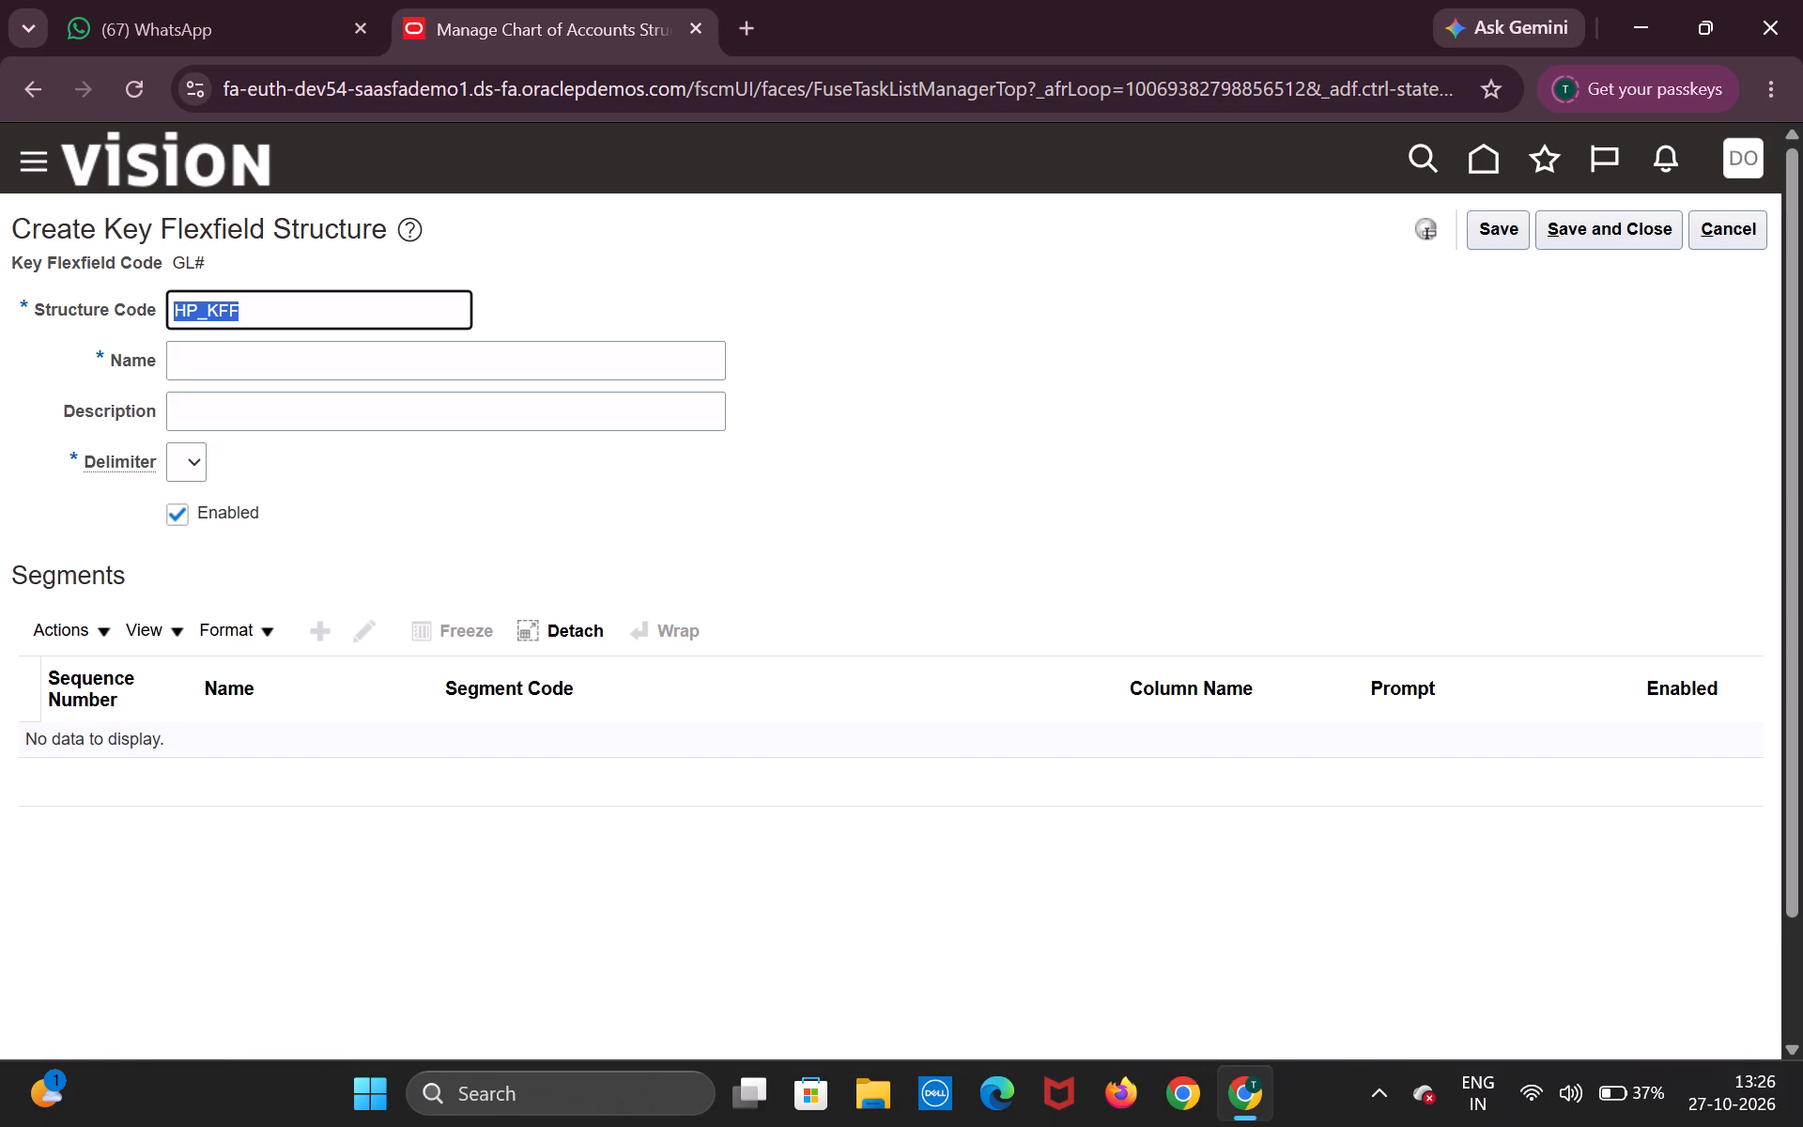
{"action": "key", "text": "ctrl+c"}
{"action": "key", "text": "Tab"}
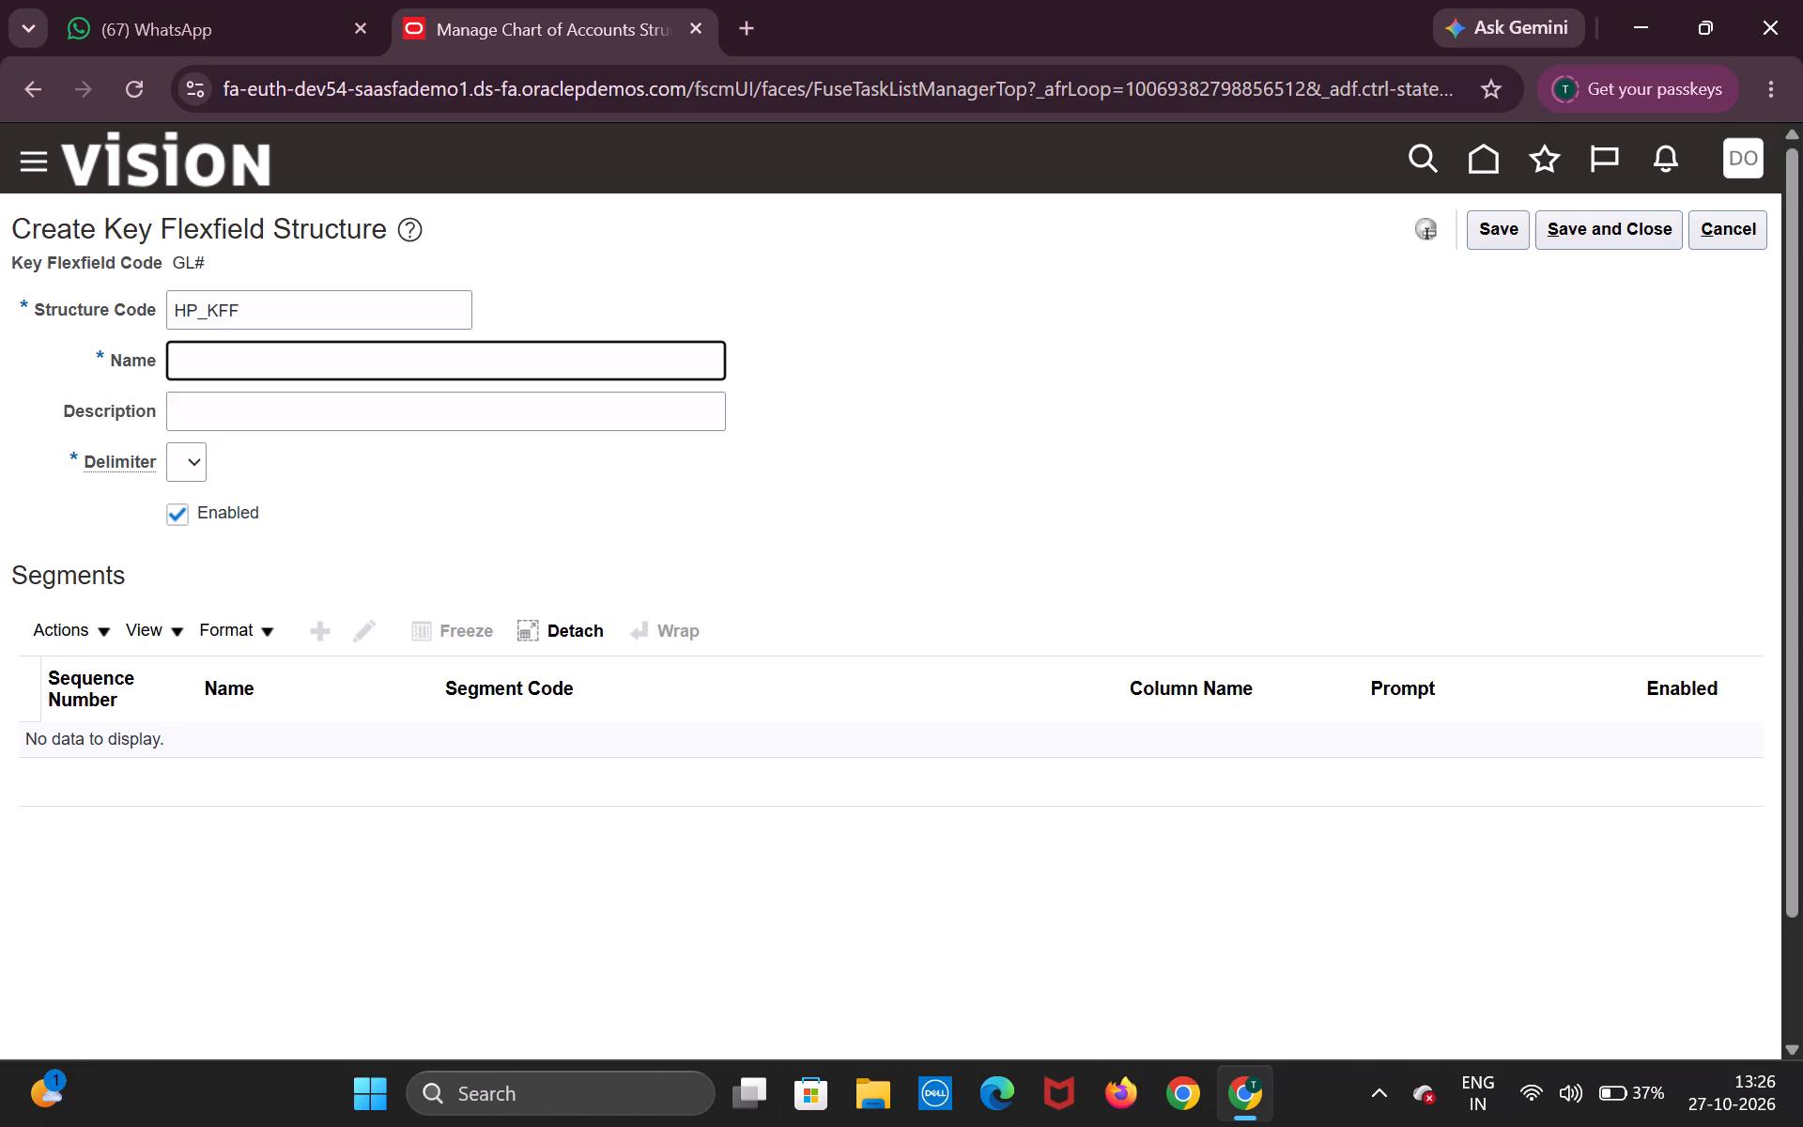
{"action": "key", "text": "ctrl+v"}
Set the structure's delimiter to a hyphen (-) and save the HP_KFF structure, retrying the save as needed.
{"action": "left_click", "coordinate": [196, 478]}
{"action": "left_click", "coordinate": [189, 636]}
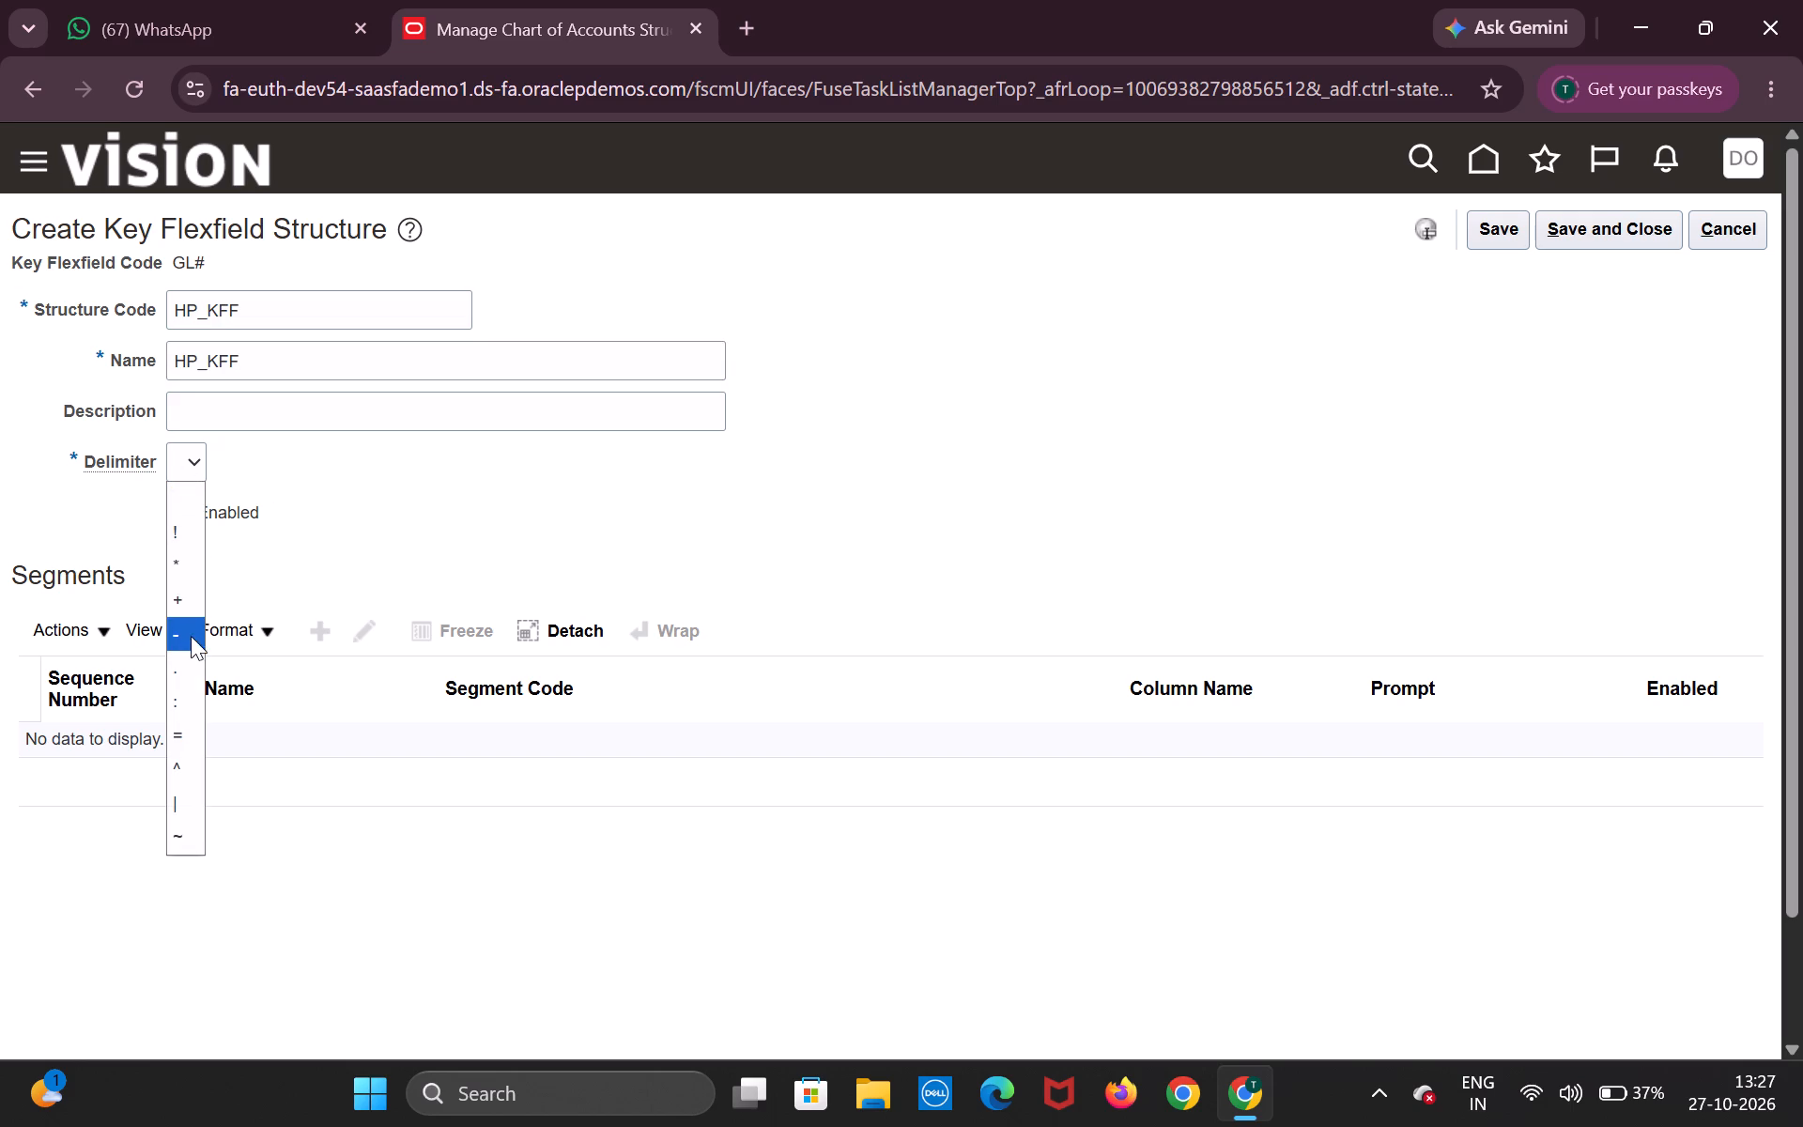
{"action": "left_click", "coordinate": [1487, 244]}
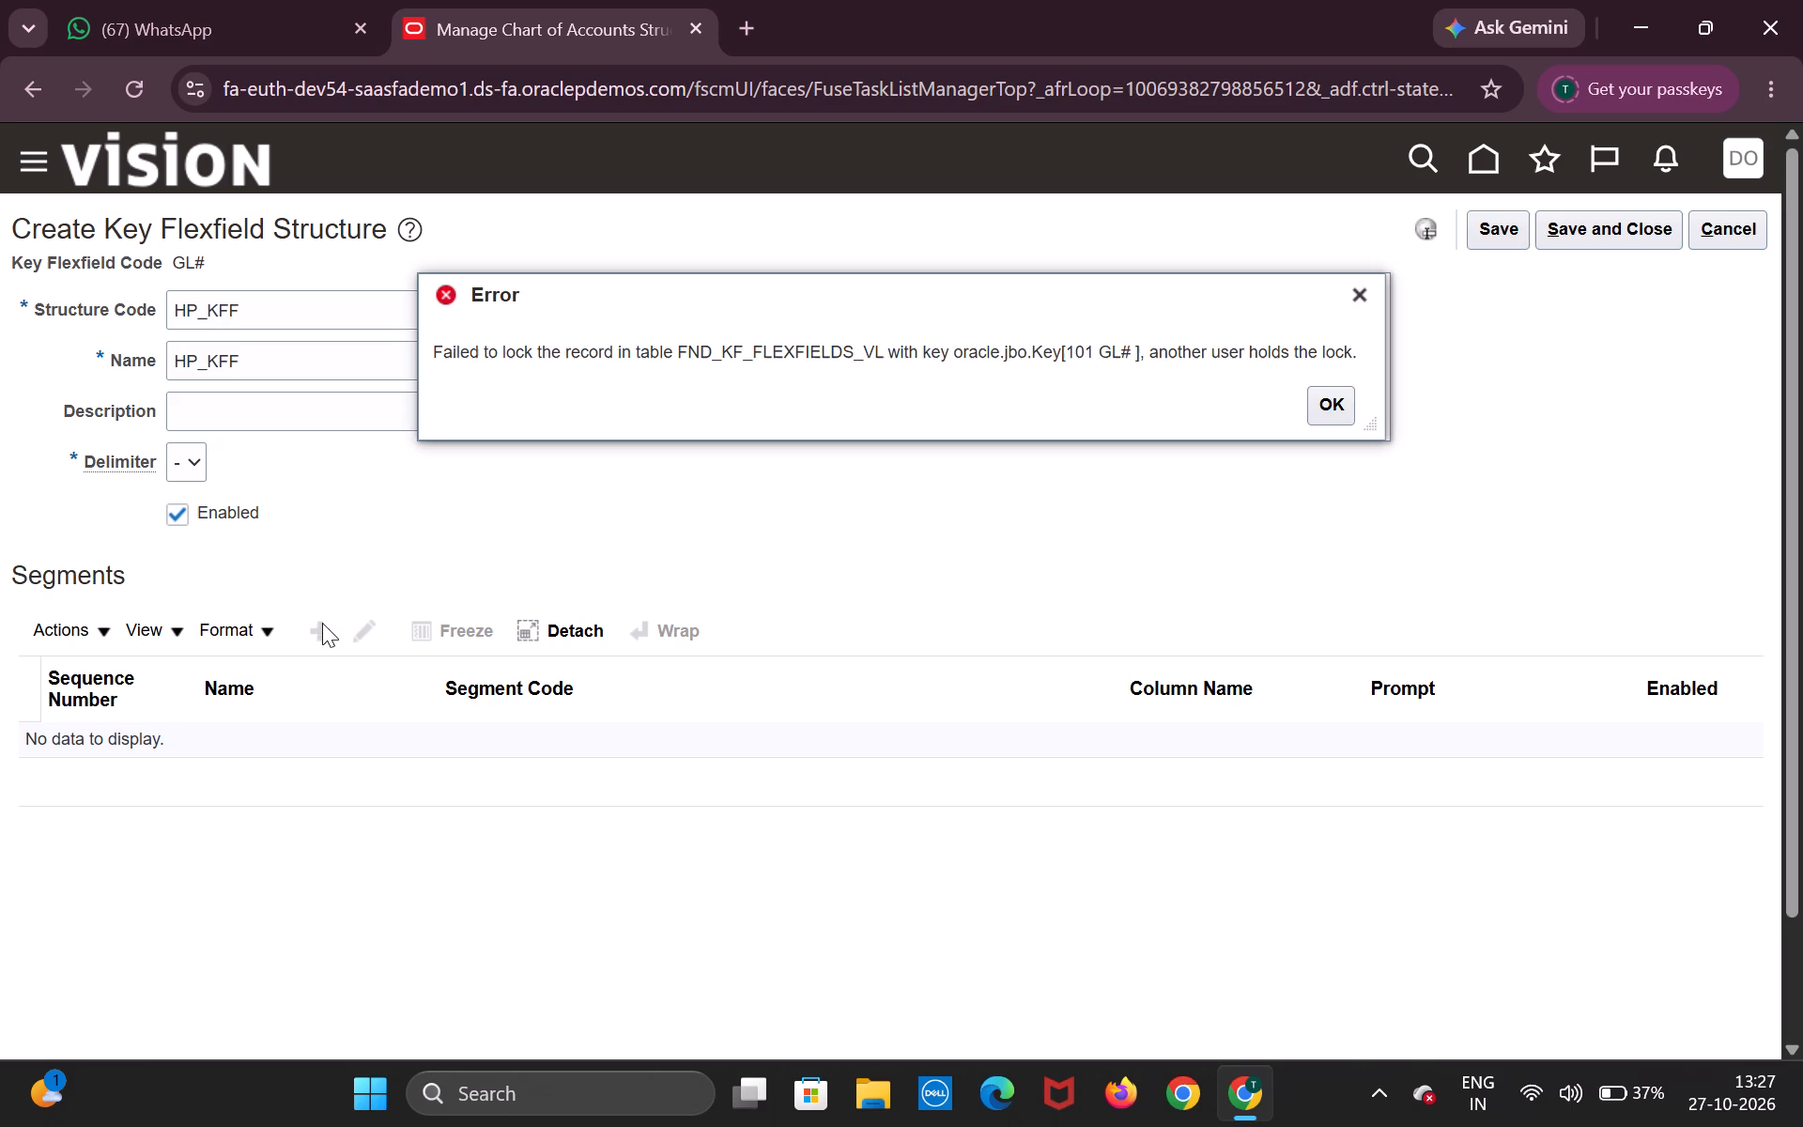
{"action": "left_click", "coordinate": [1343, 397]}
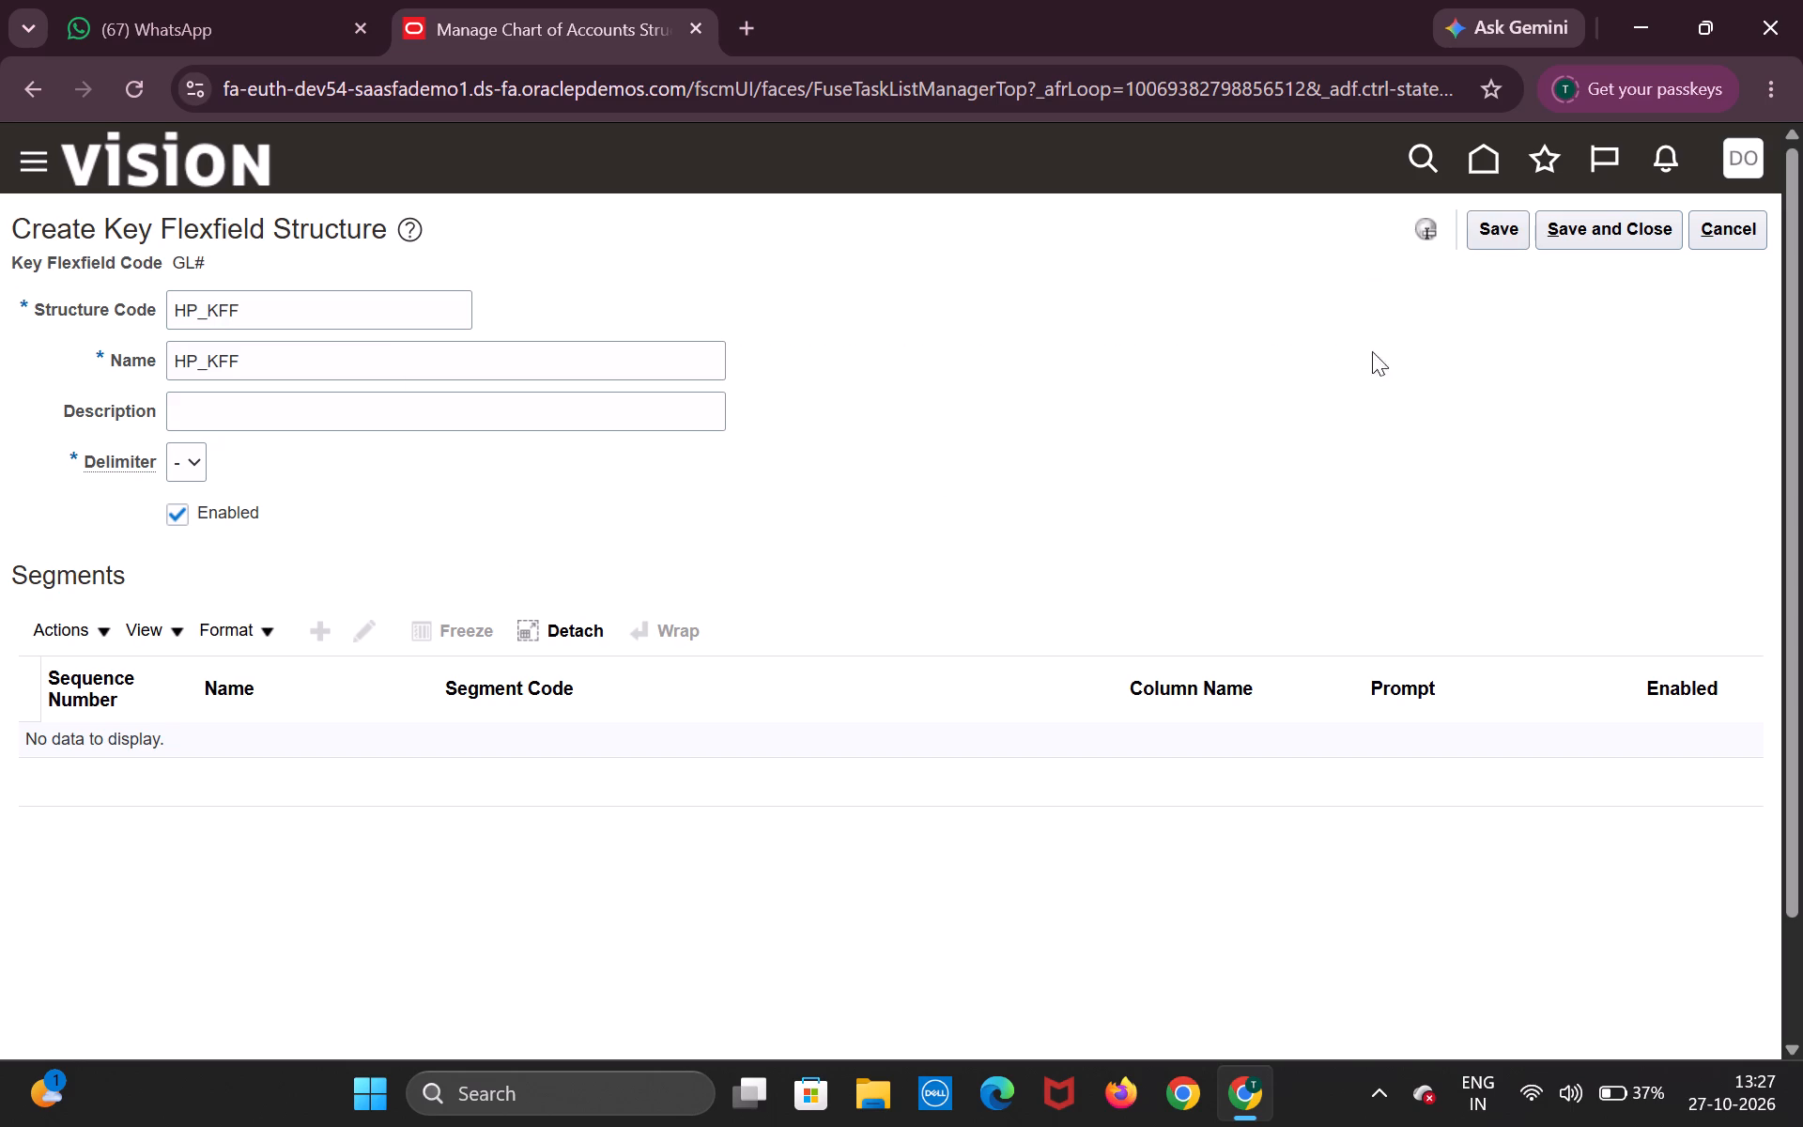
{"action": "left_click", "coordinate": [1486, 244]}
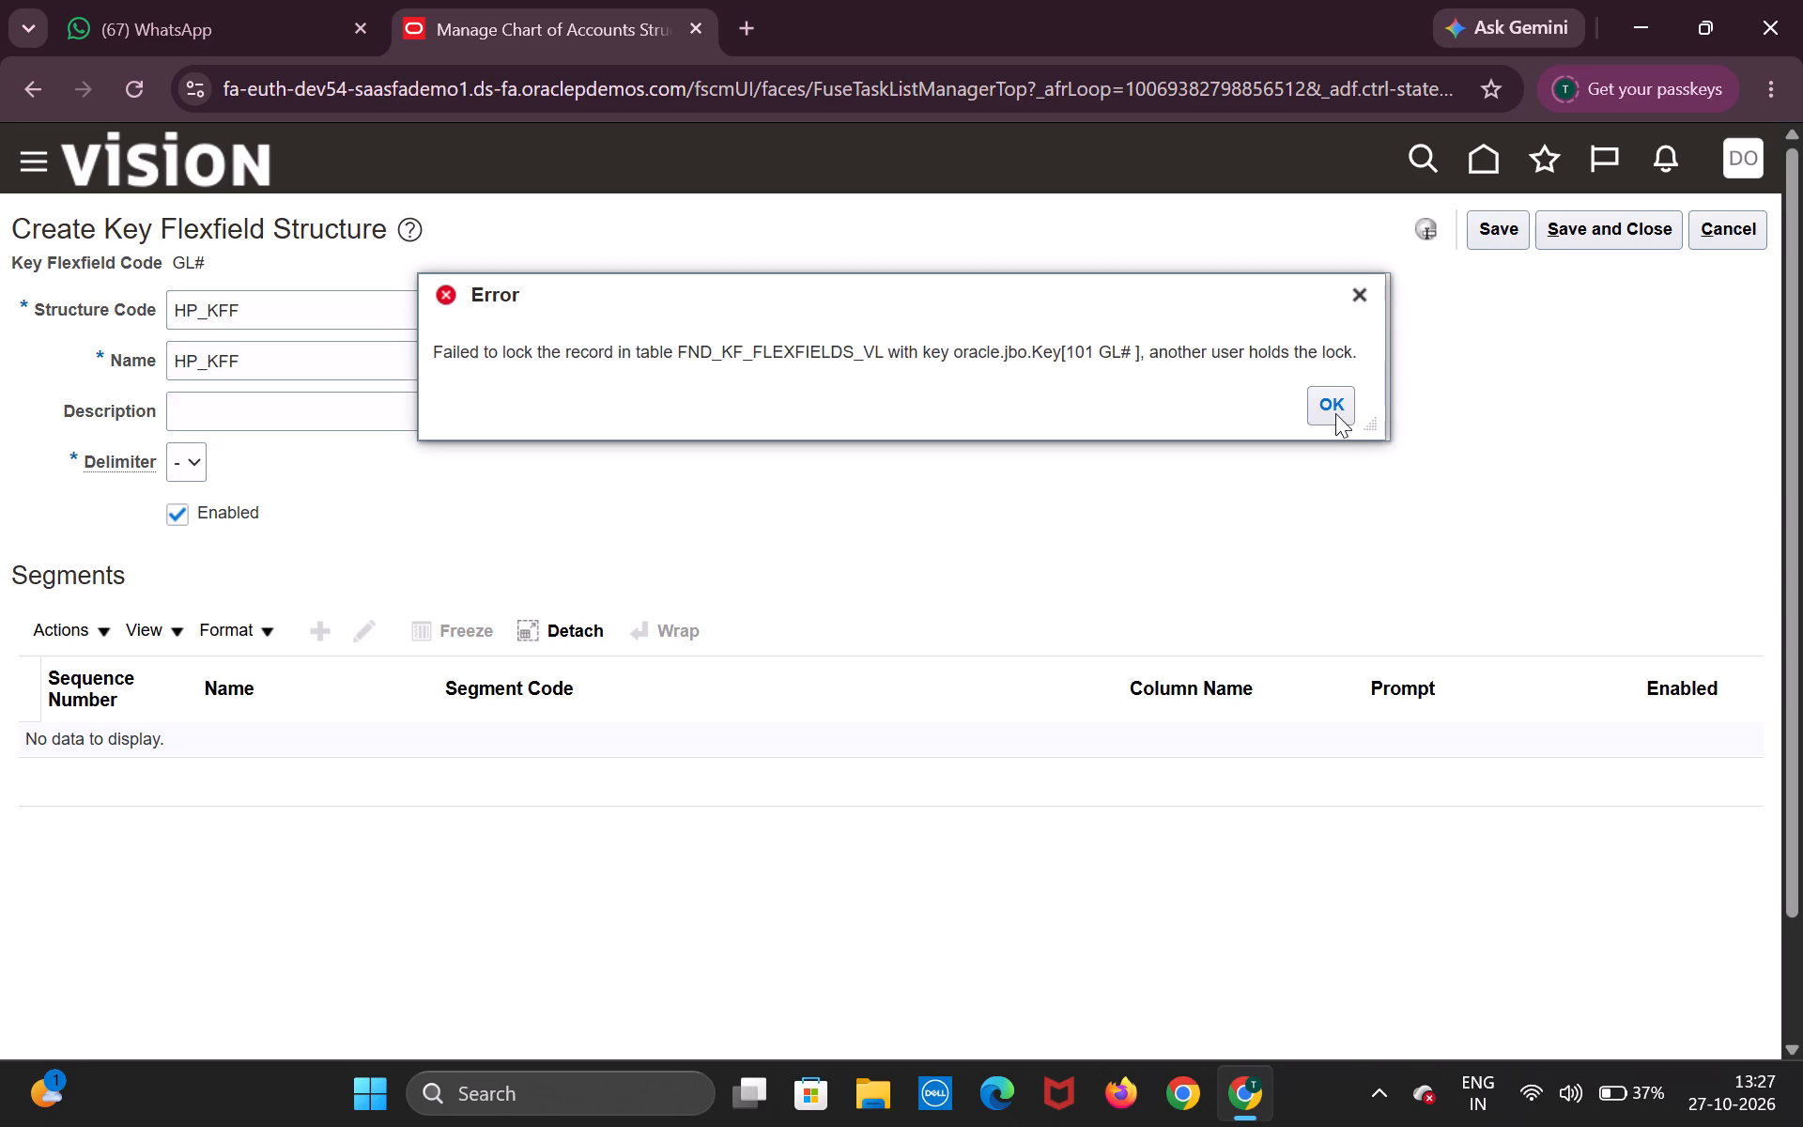
{"action": "left_click", "coordinate": [1335, 413]}
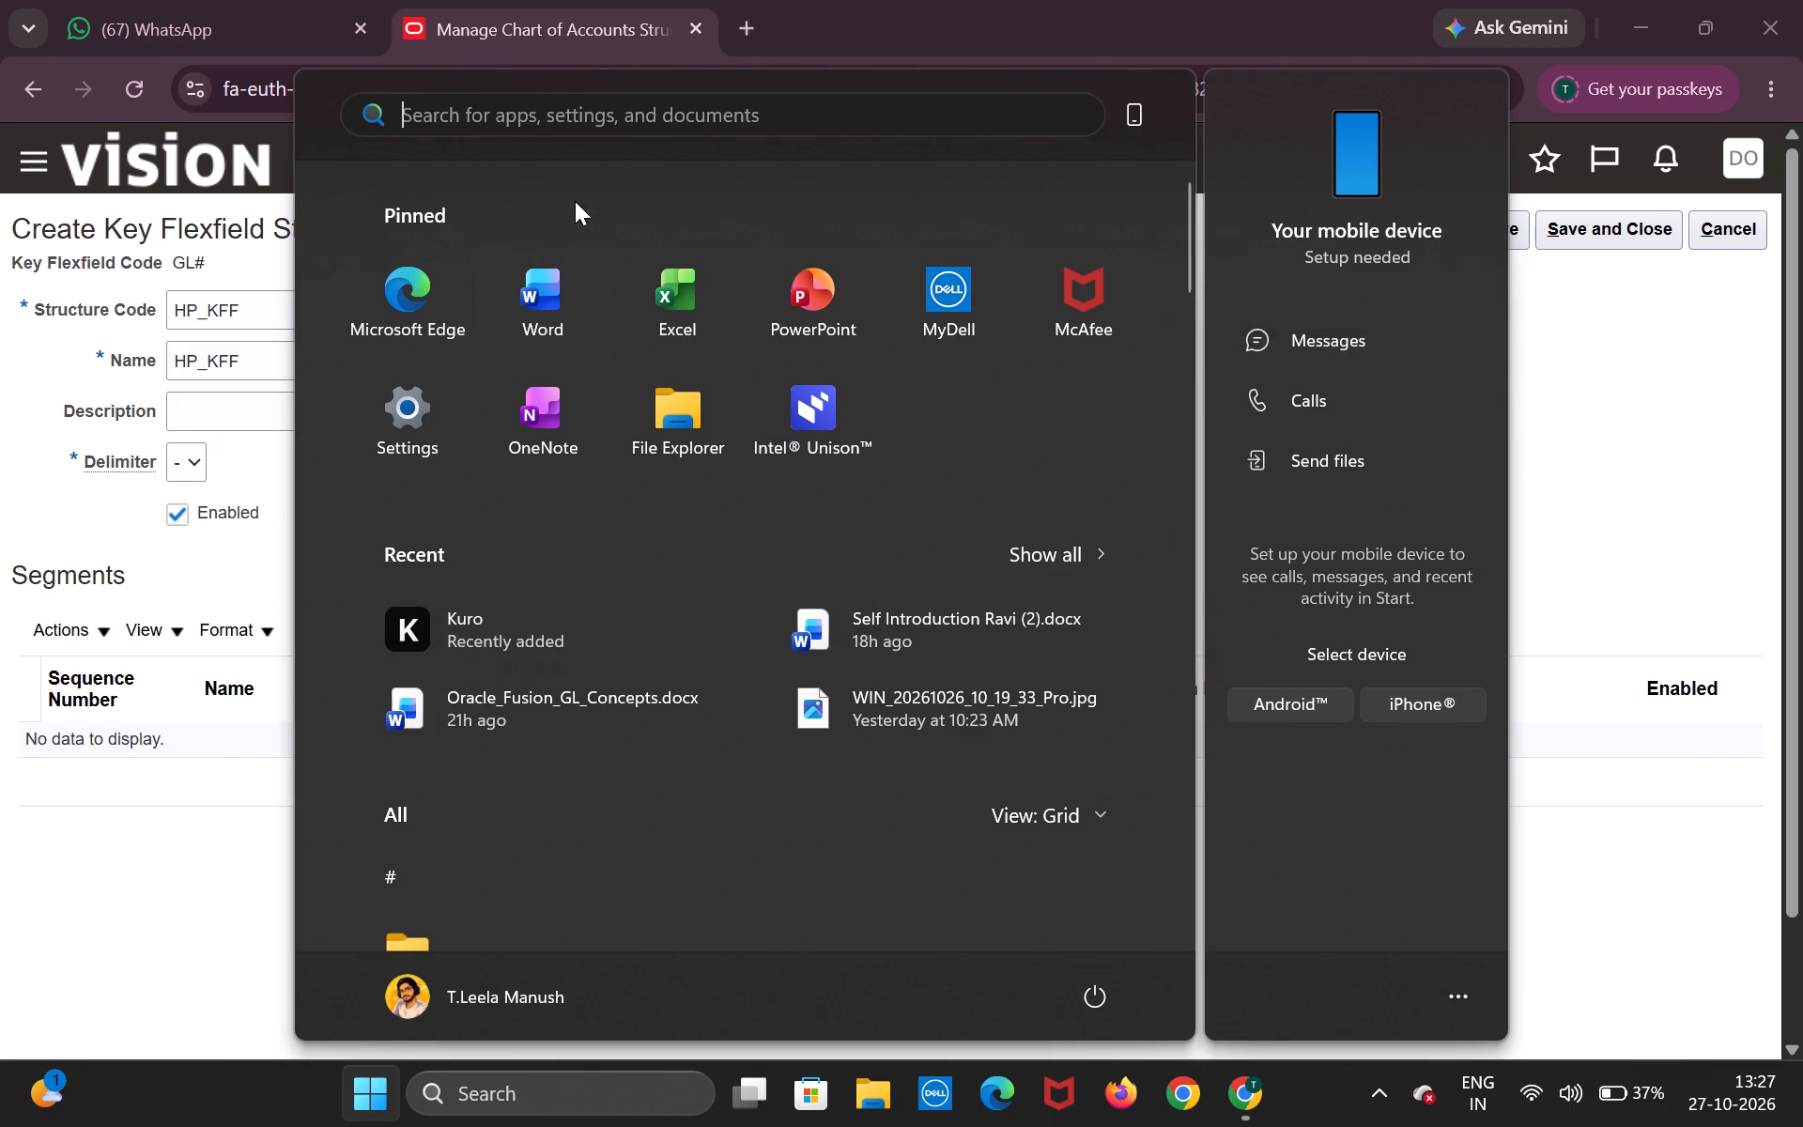
{"action": "left_click", "coordinate": [139, 872]}
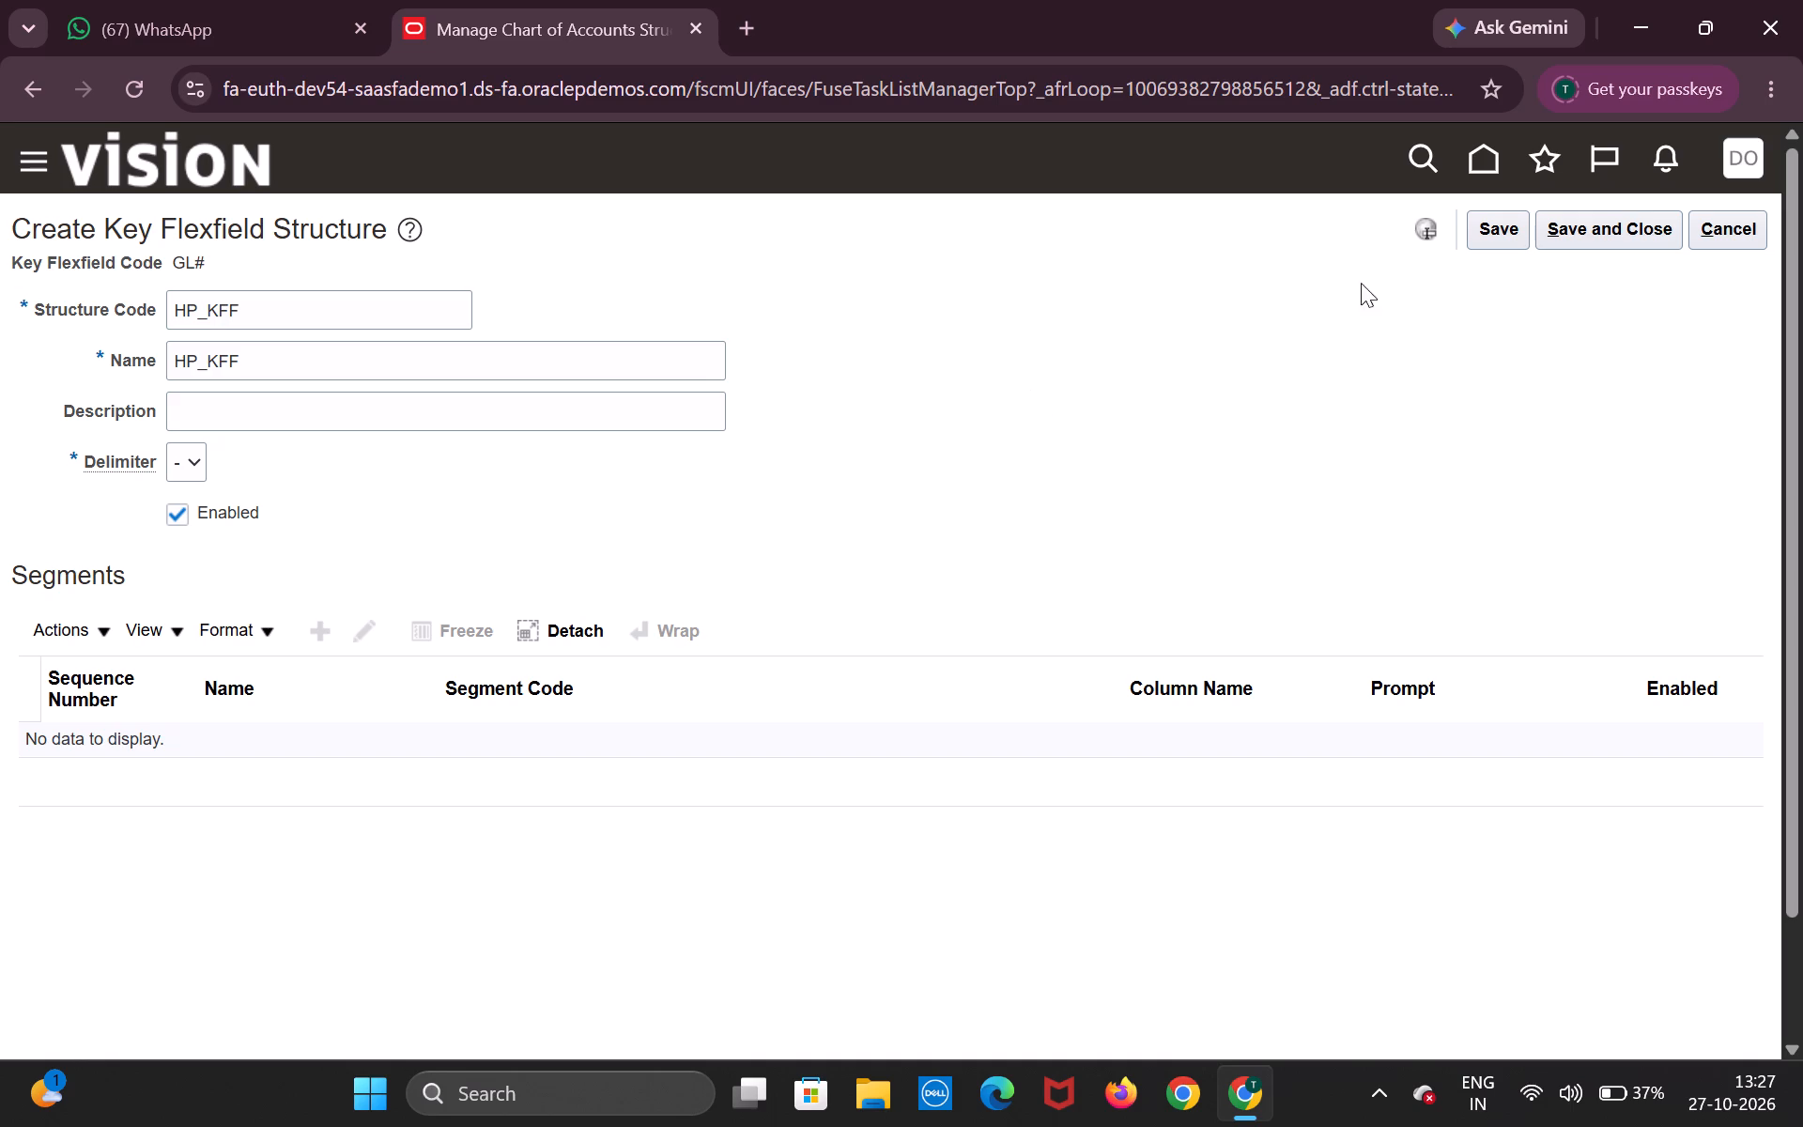
{"action": "left_click", "coordinate": [1502, 232]}
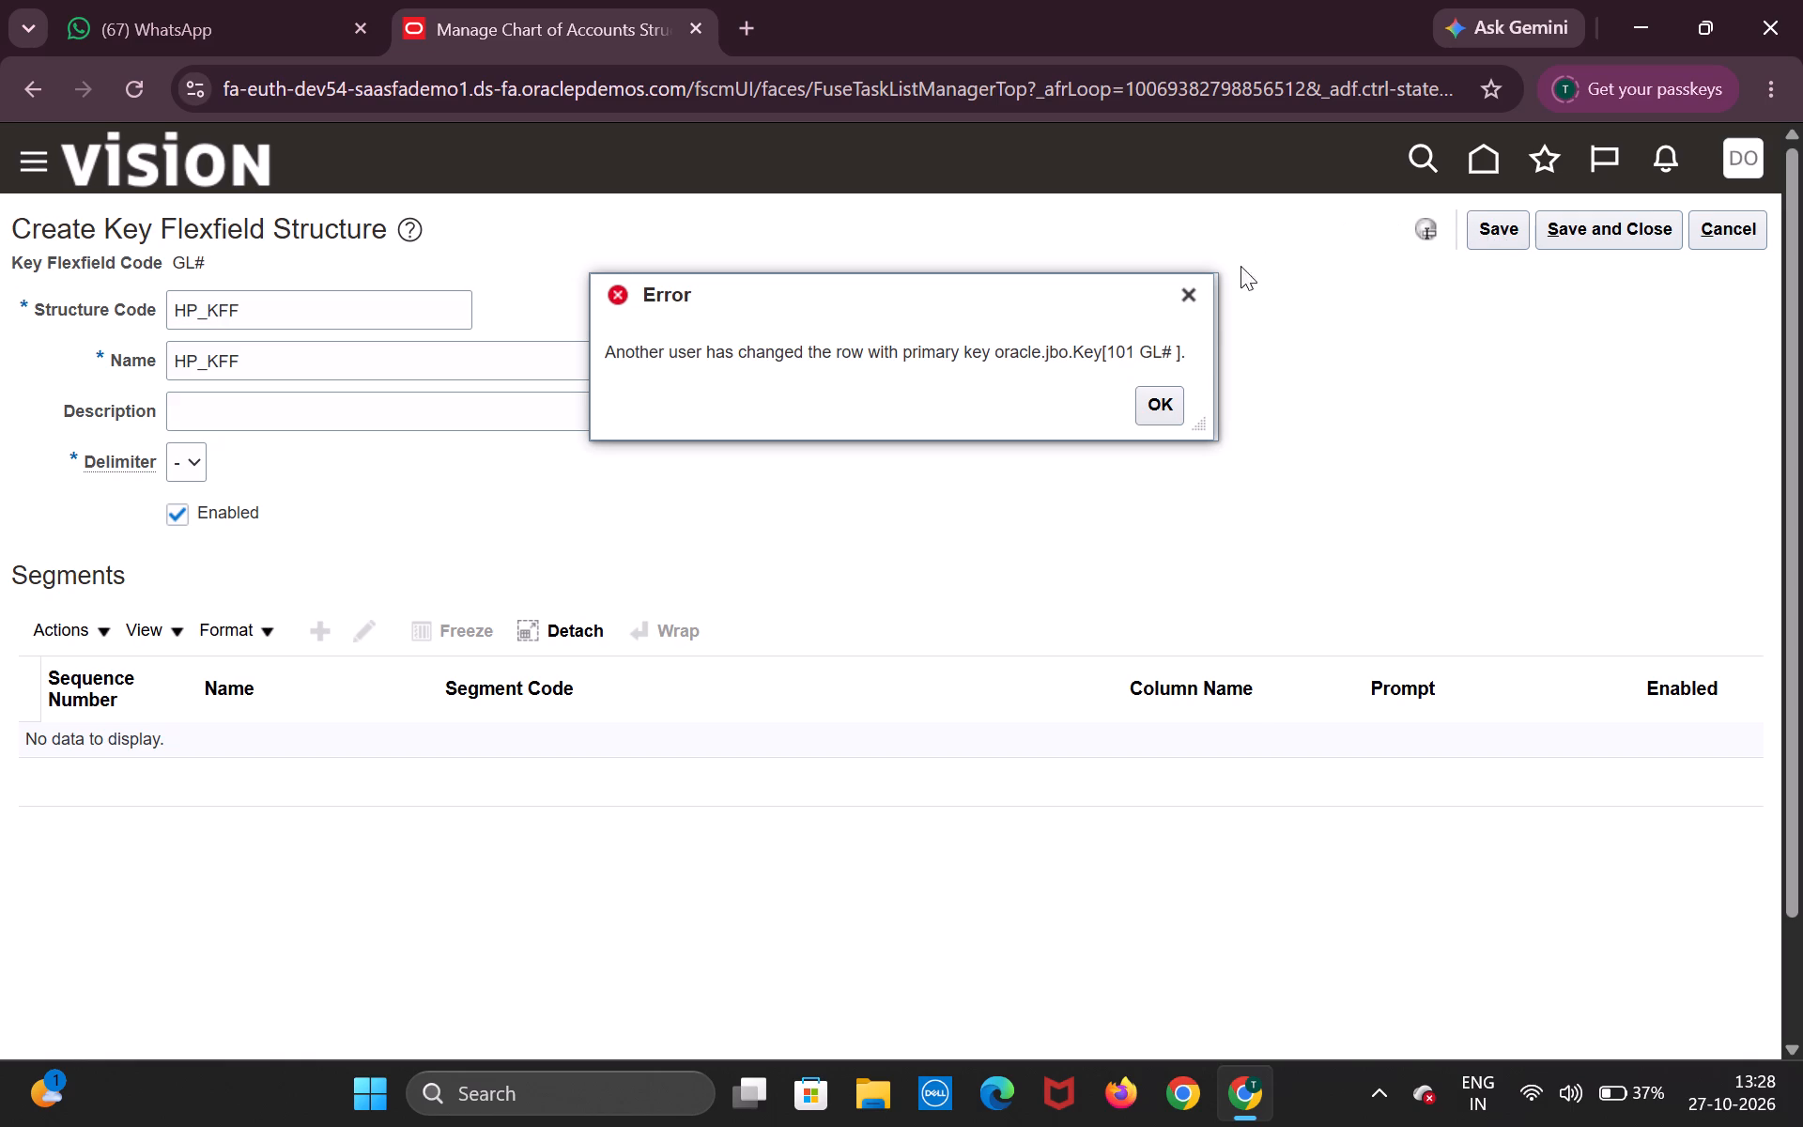
{"action": "left_click", "coordinate": [1173, 400]}
{"action": "left_click", "coordinate": [1488, 240]}
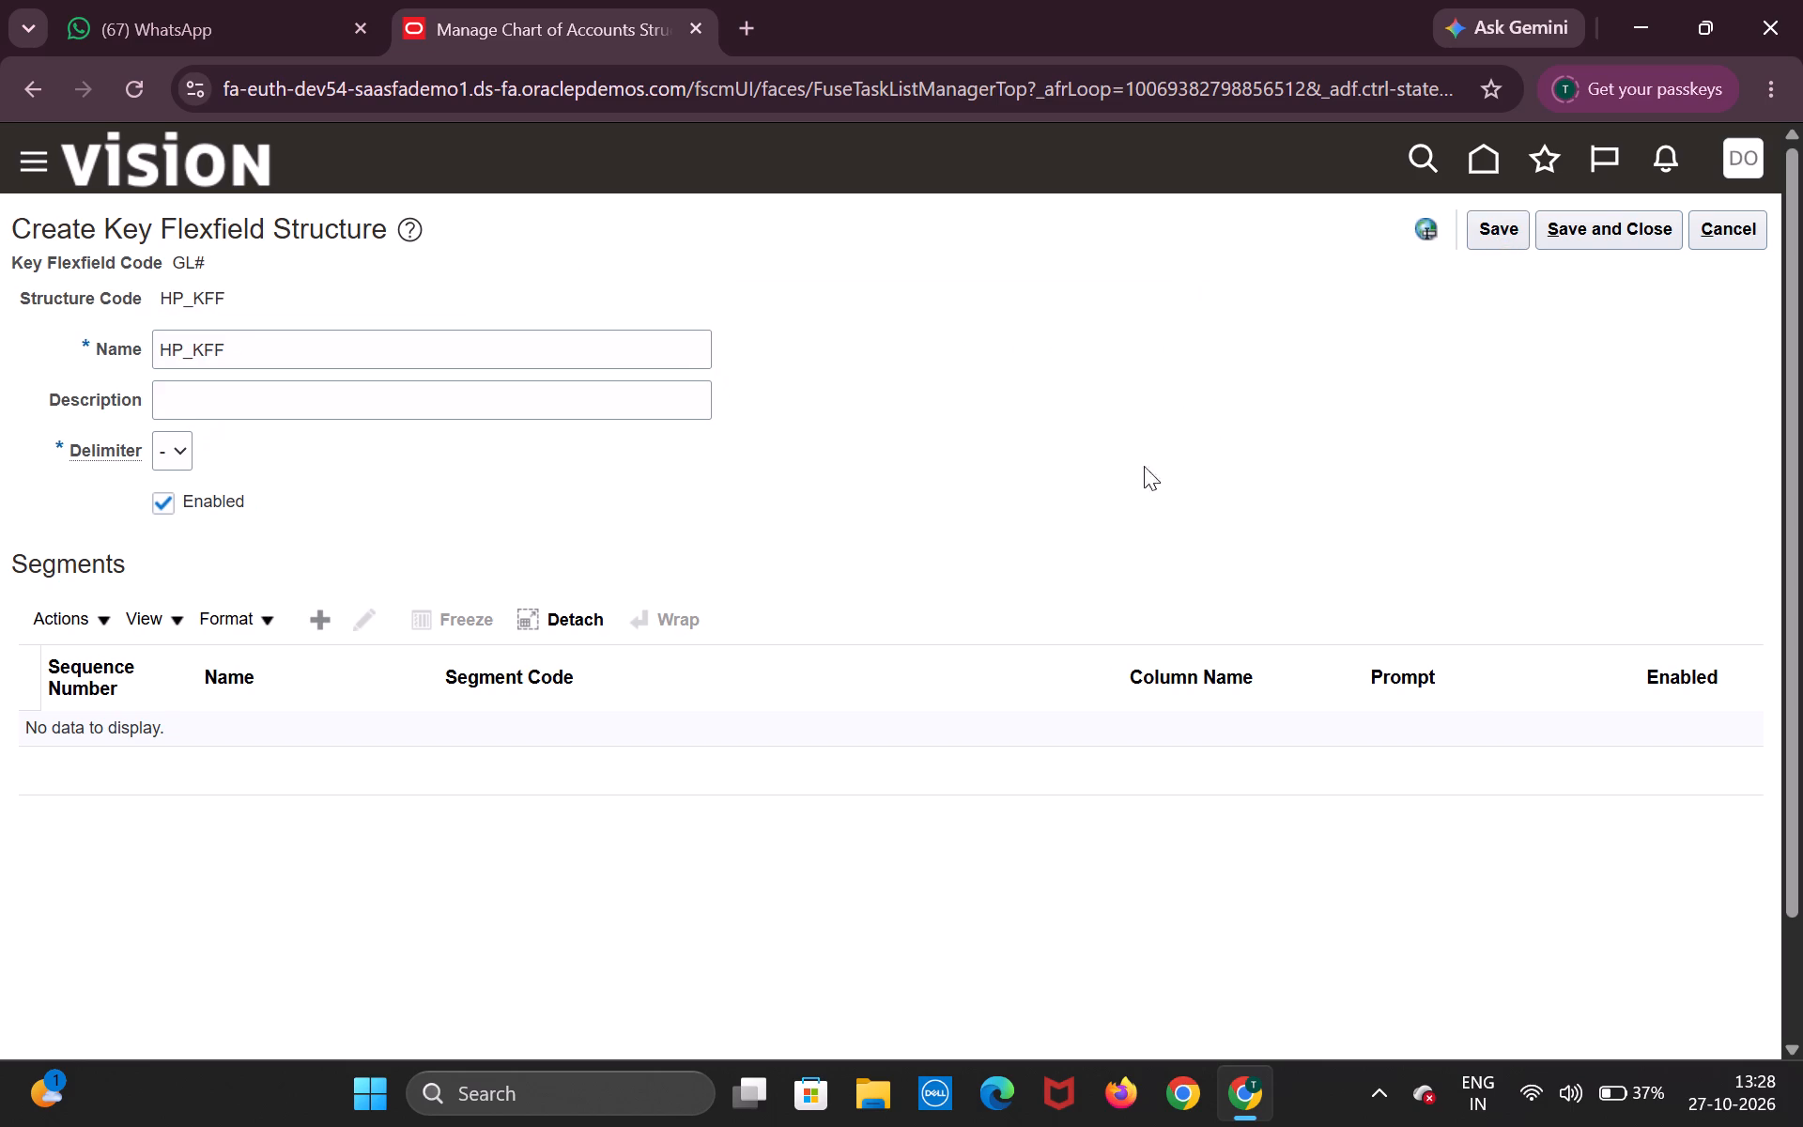
Add a segment to the HP_KFF structure with company as its segment code and name.
{"action": "left_click", "coordinate": [312, 621]}
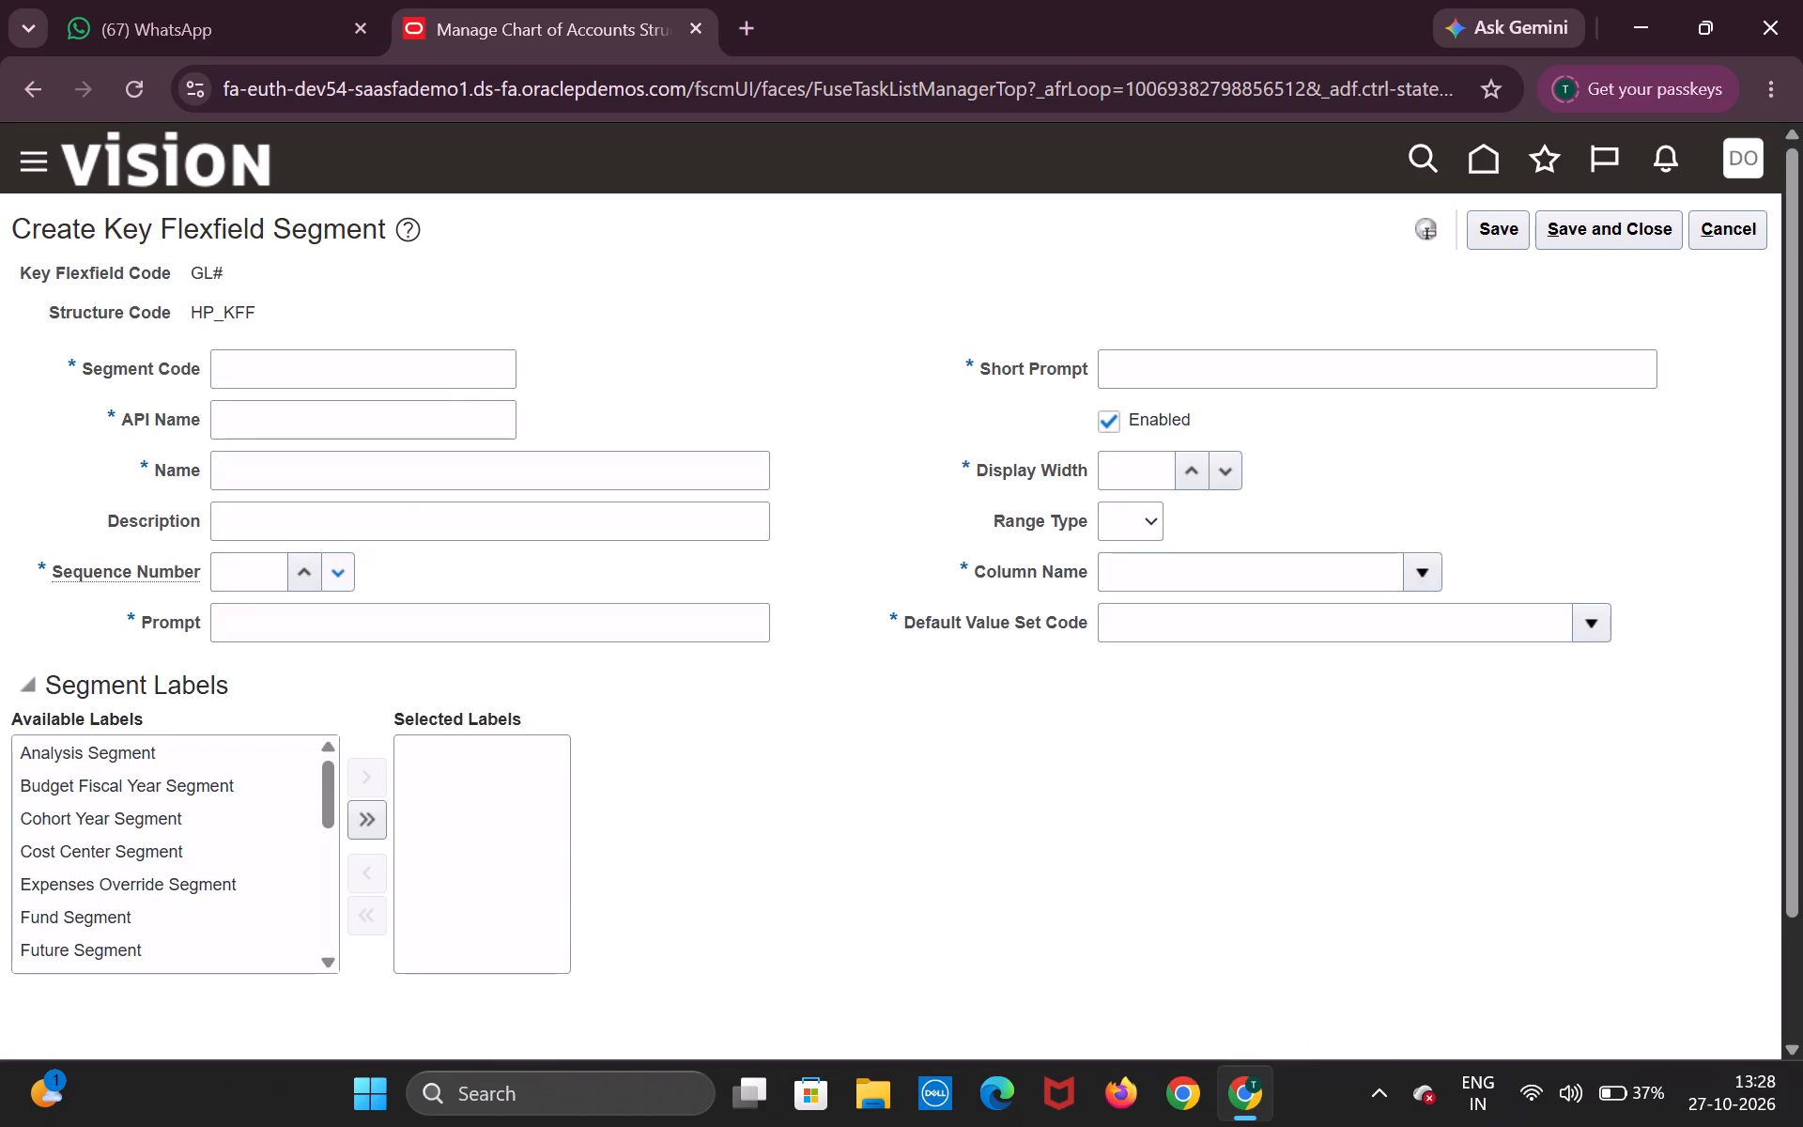
{"action": "left_click", "coordinate": [453, 376]}
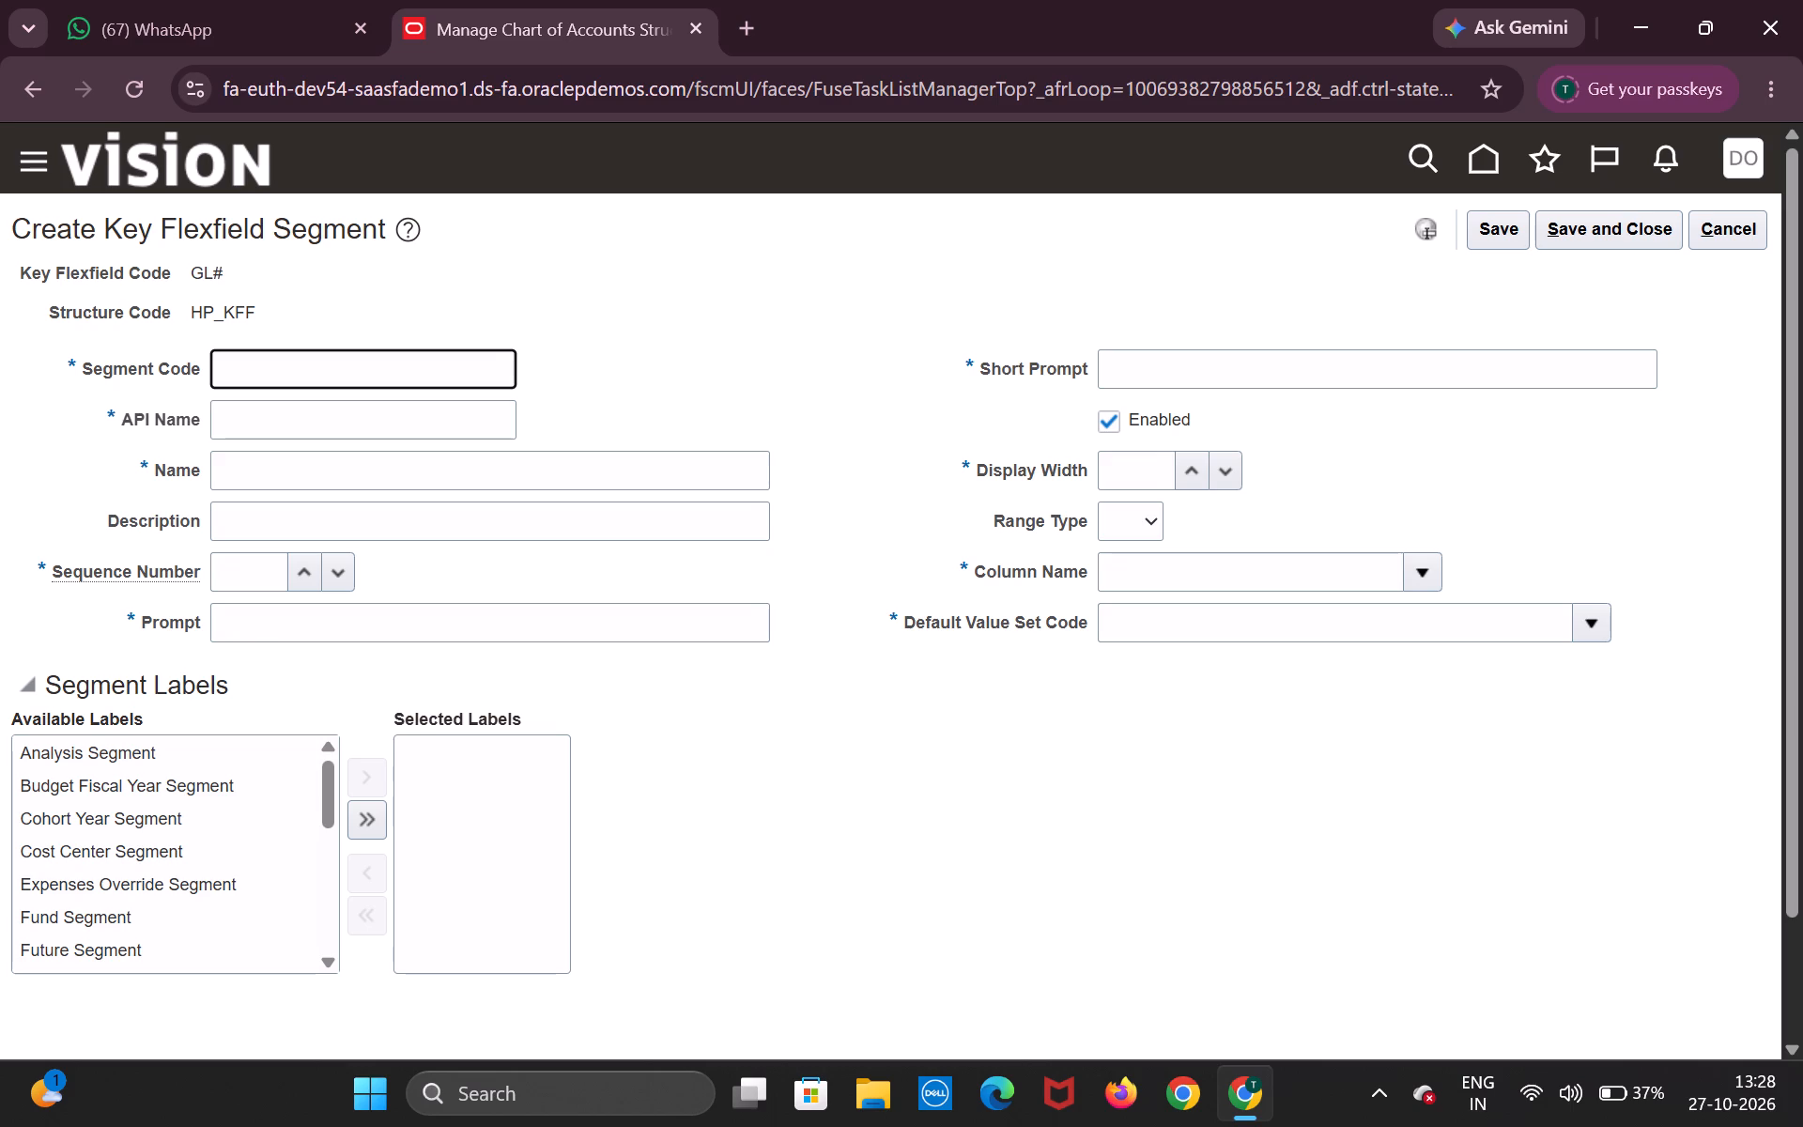
{"action": "type", "text": "com"}
{"action": "type", "text": "pan"}
{"action": "key", "text": "y"}
{"action": "key", "text": "ctrl+a"}
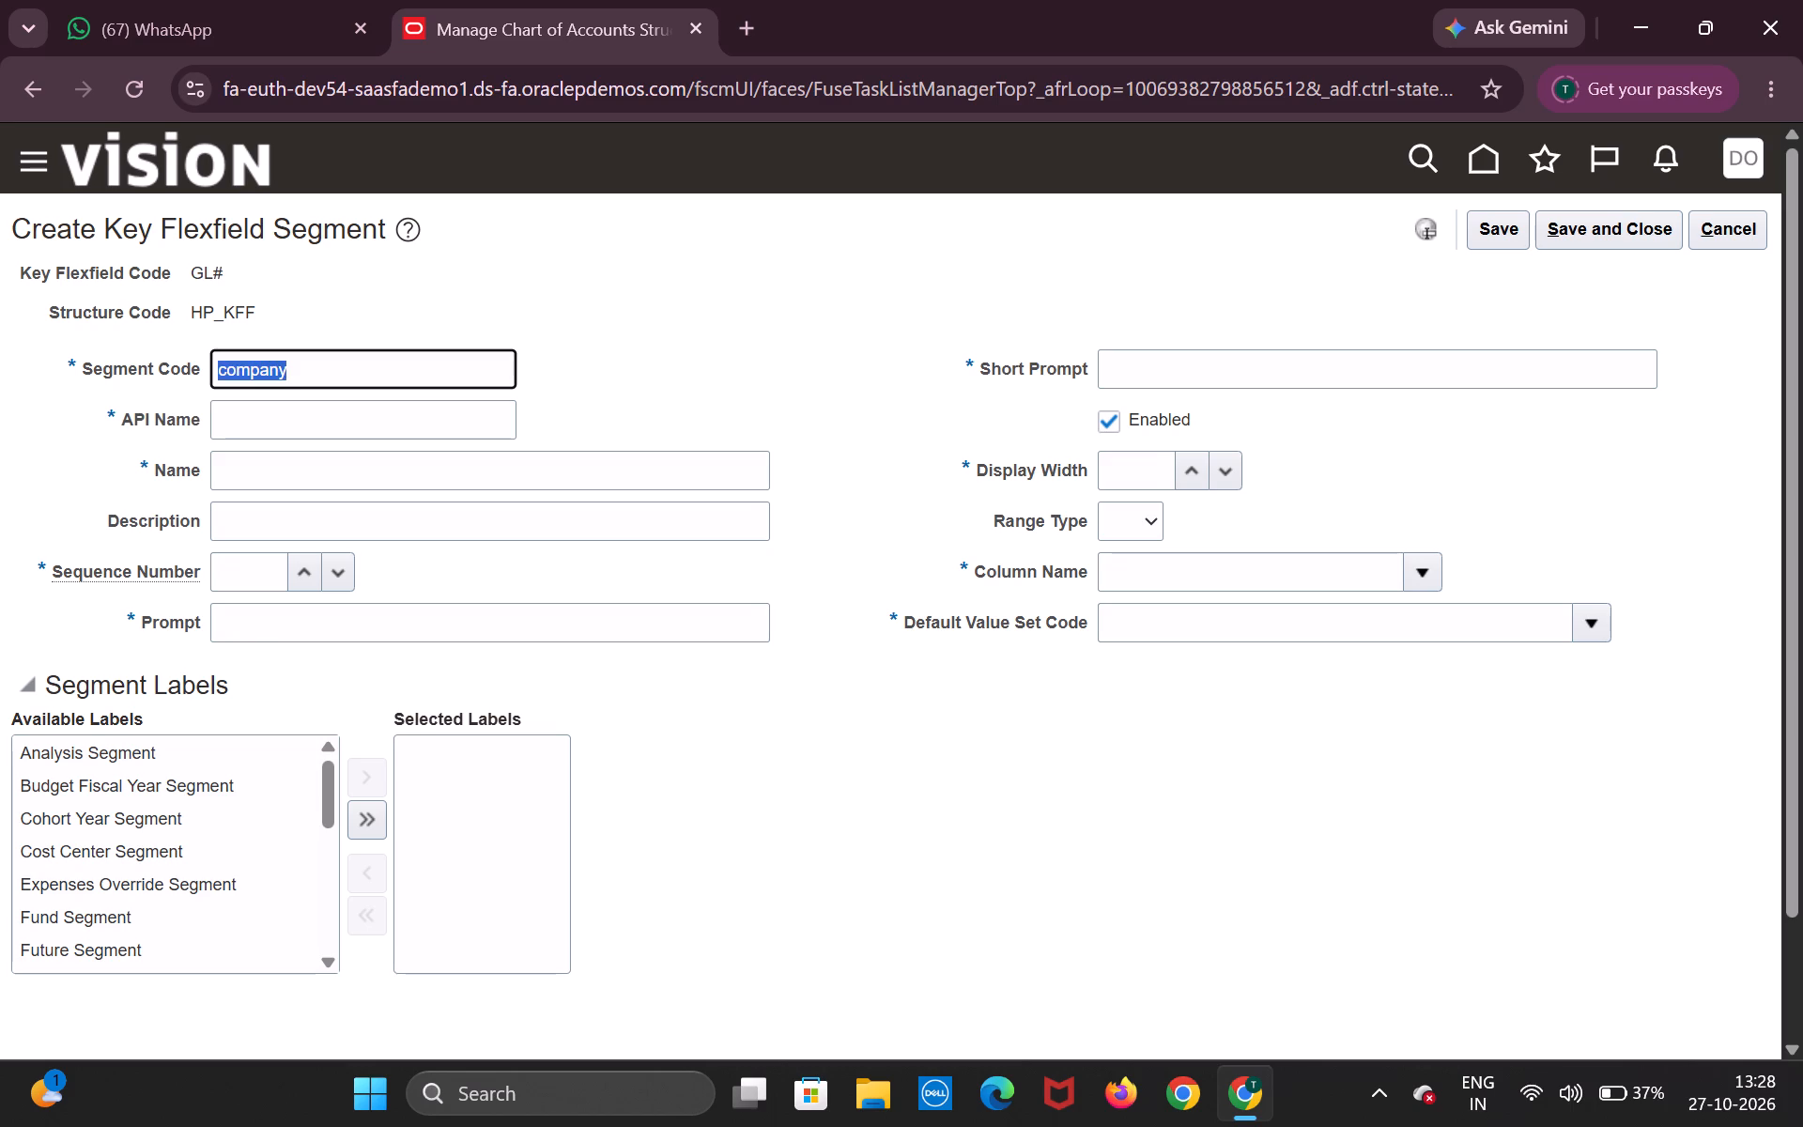
{"action": "key", "text": "ctrl+c"}
{"action": "key", "text": "Tab"}
{"action": "key", "text": "Tab"}
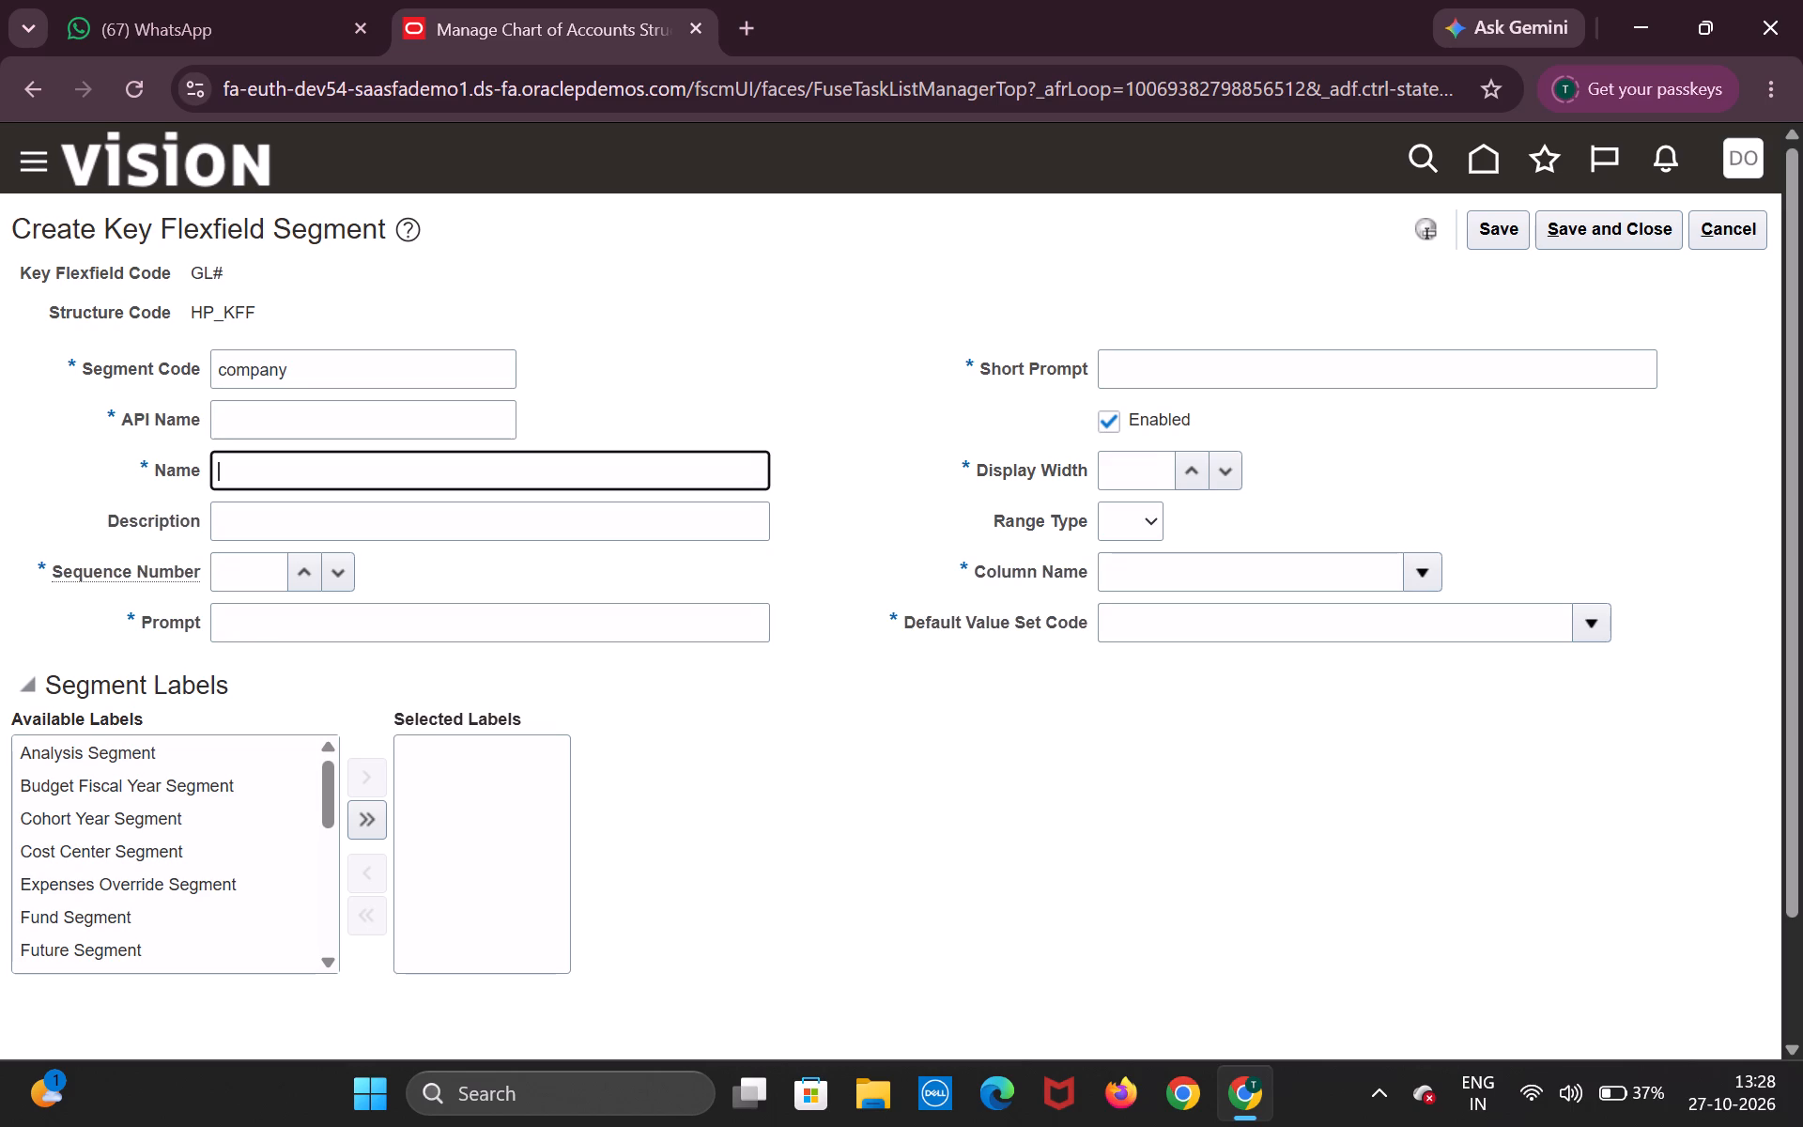
{"action": "key", "text": "ctrl+v"}
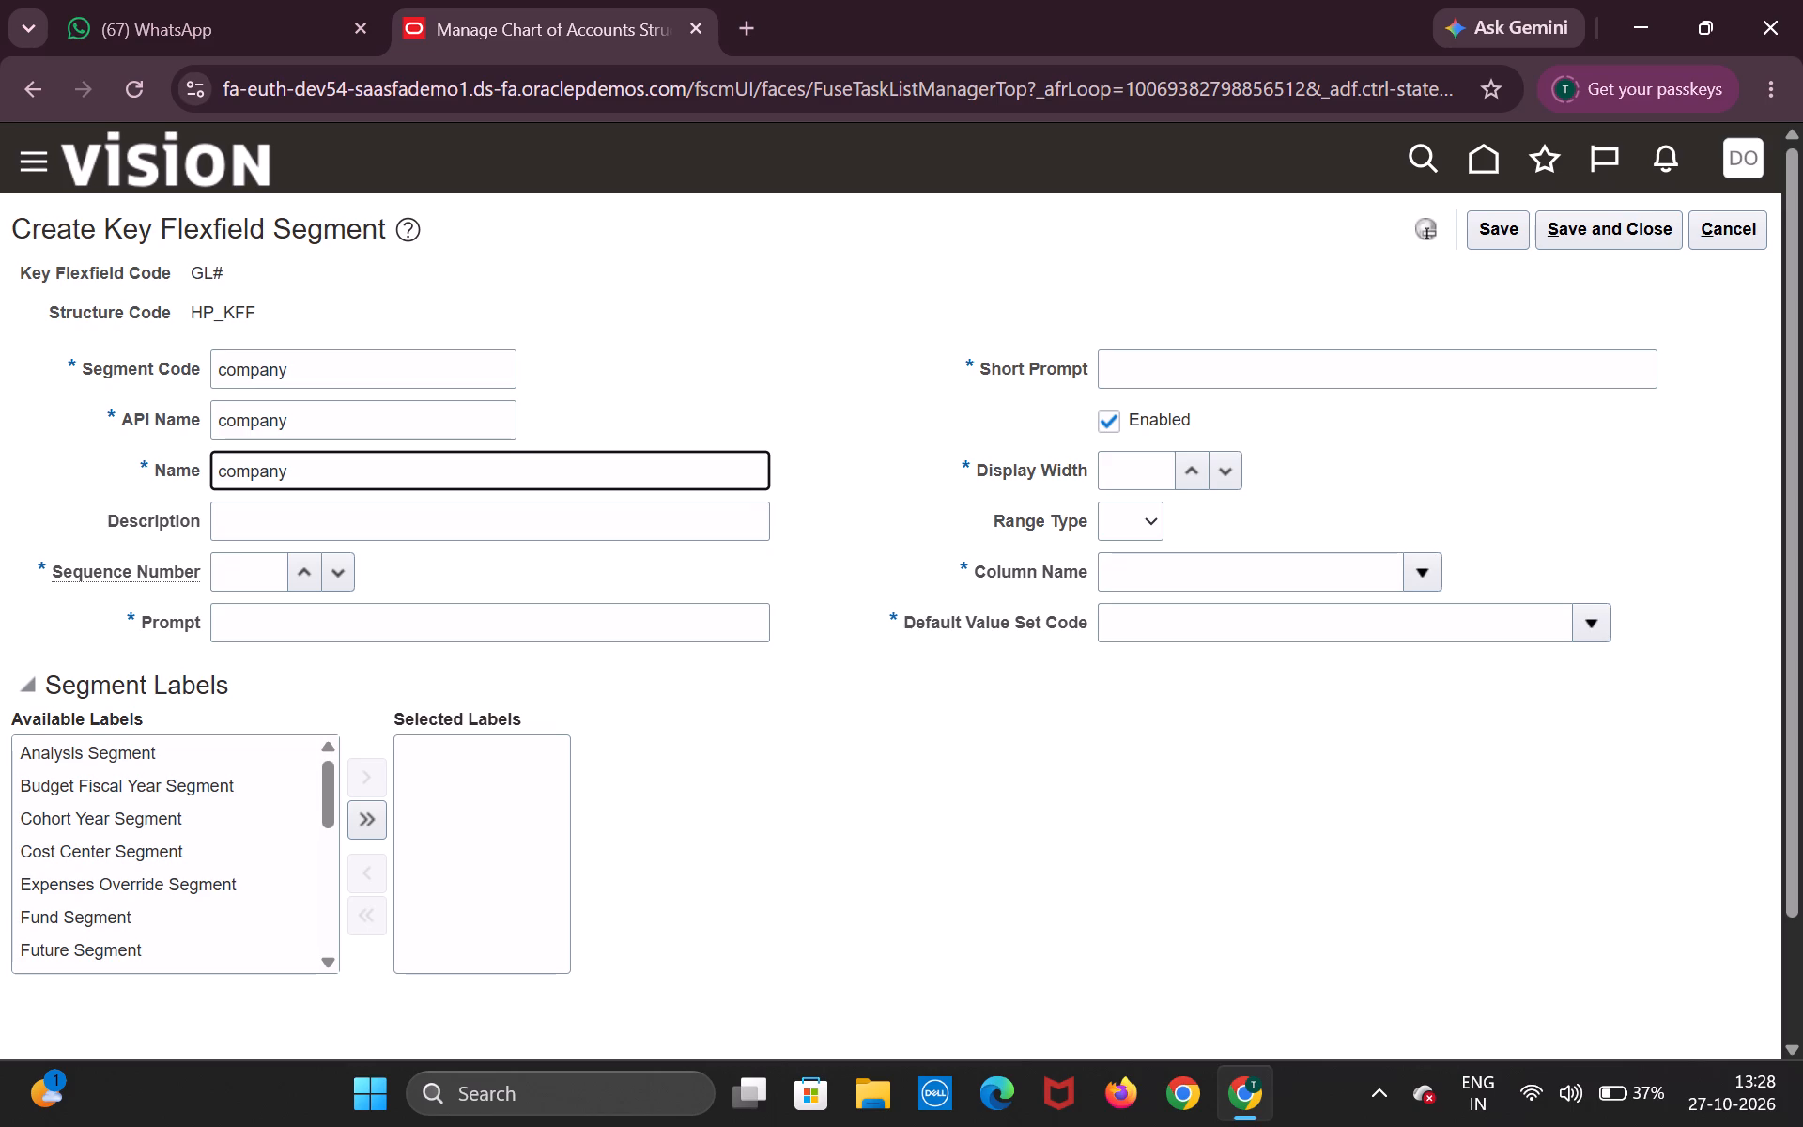
Set the company segment's sequence number to 1 and its prompt and short prompt to company.
{"action": "key", "text": "Tab"}
{"action": "key", "text": "Tab"}
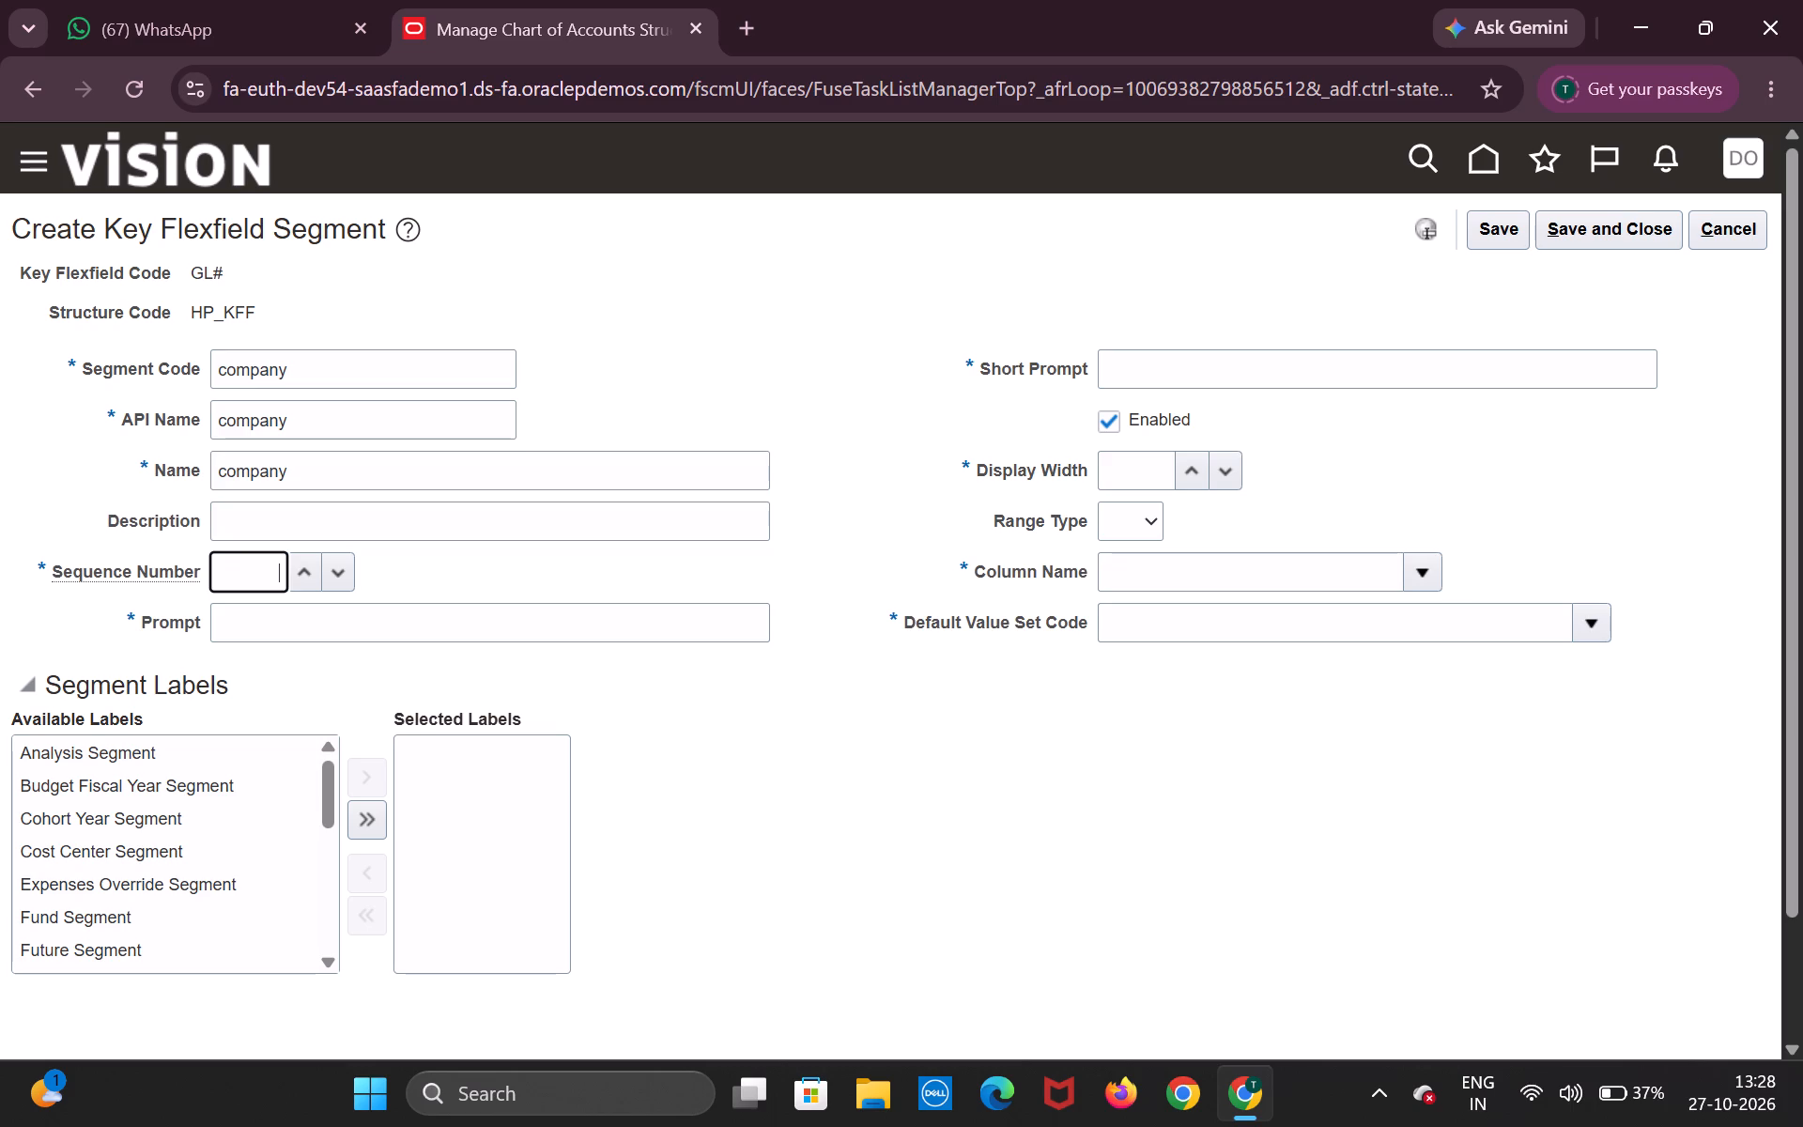
{"action": "key", "text": "1"}
{"action": "key", "text": "Tab"}
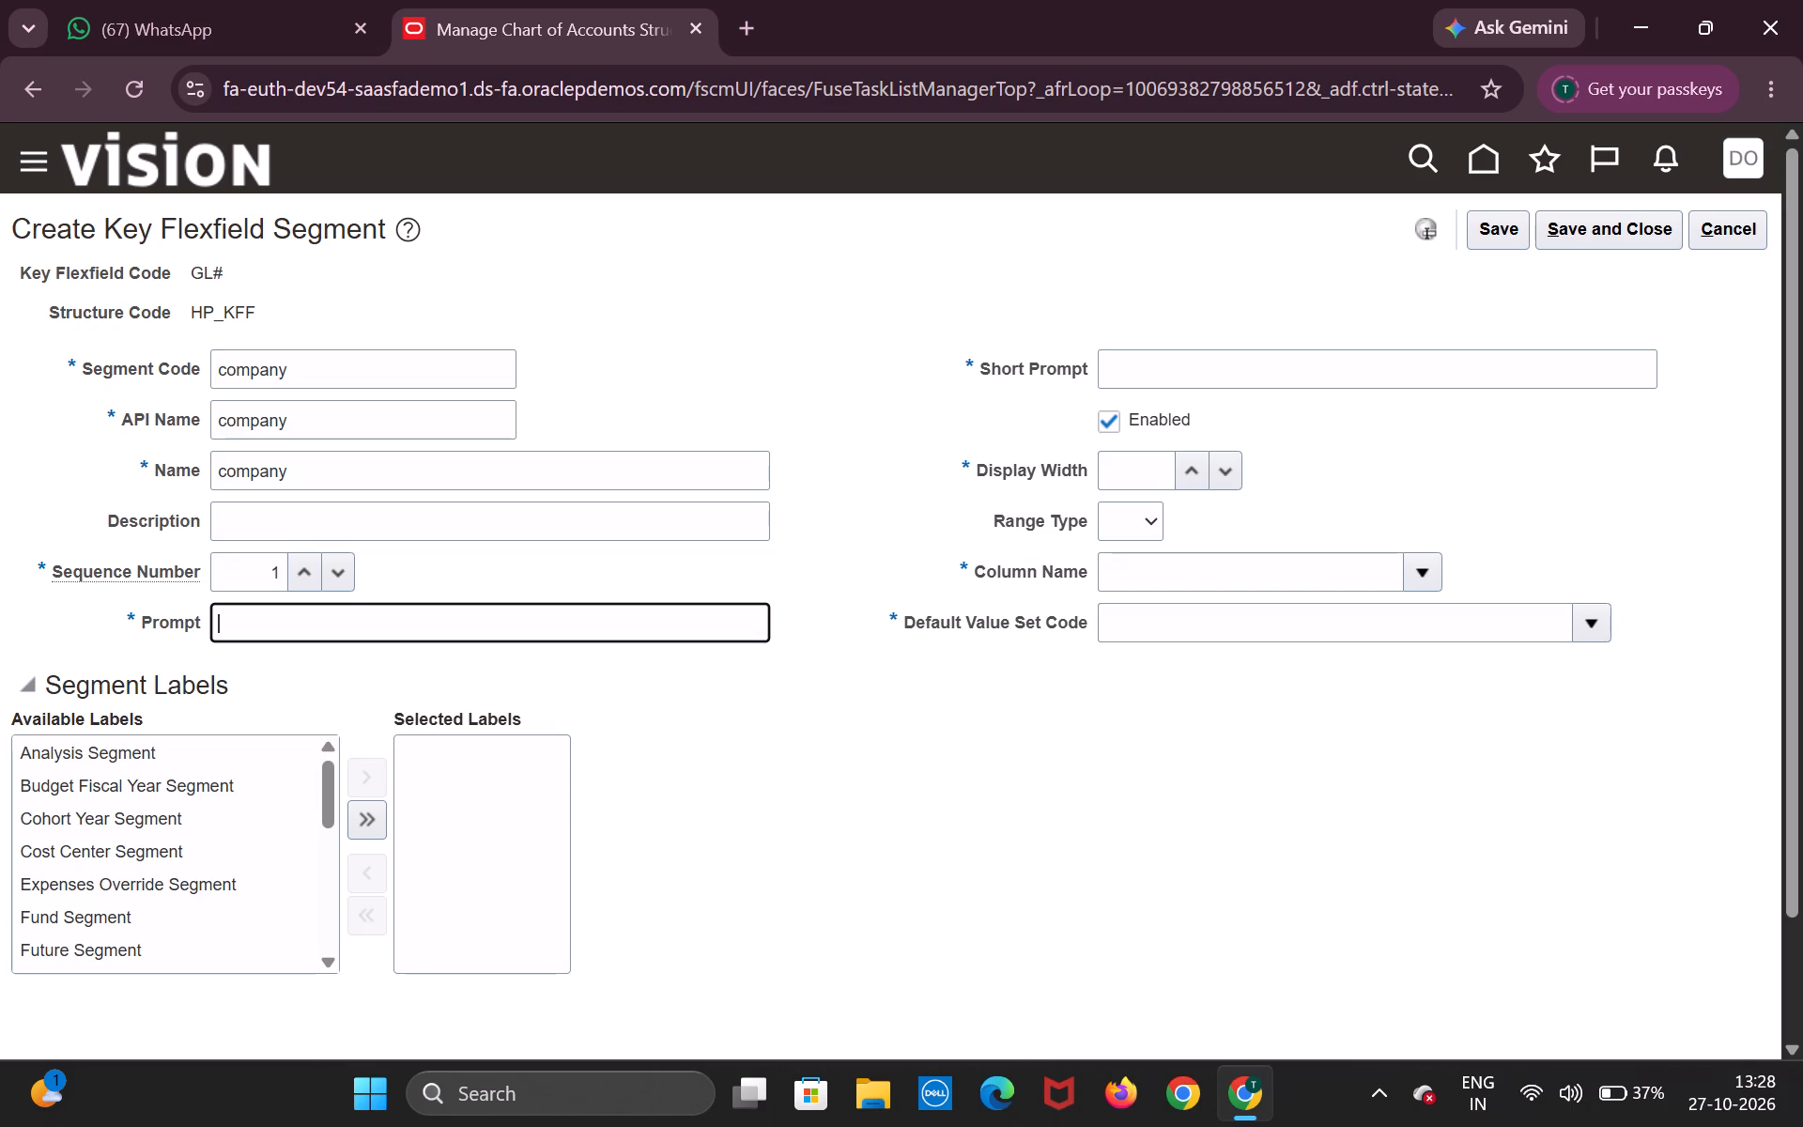
{"action": "key", "text": "ctrl+v"}
{"action": "key", "text": "Tab"}
{"action": "key", "text": "ctrl+v"}
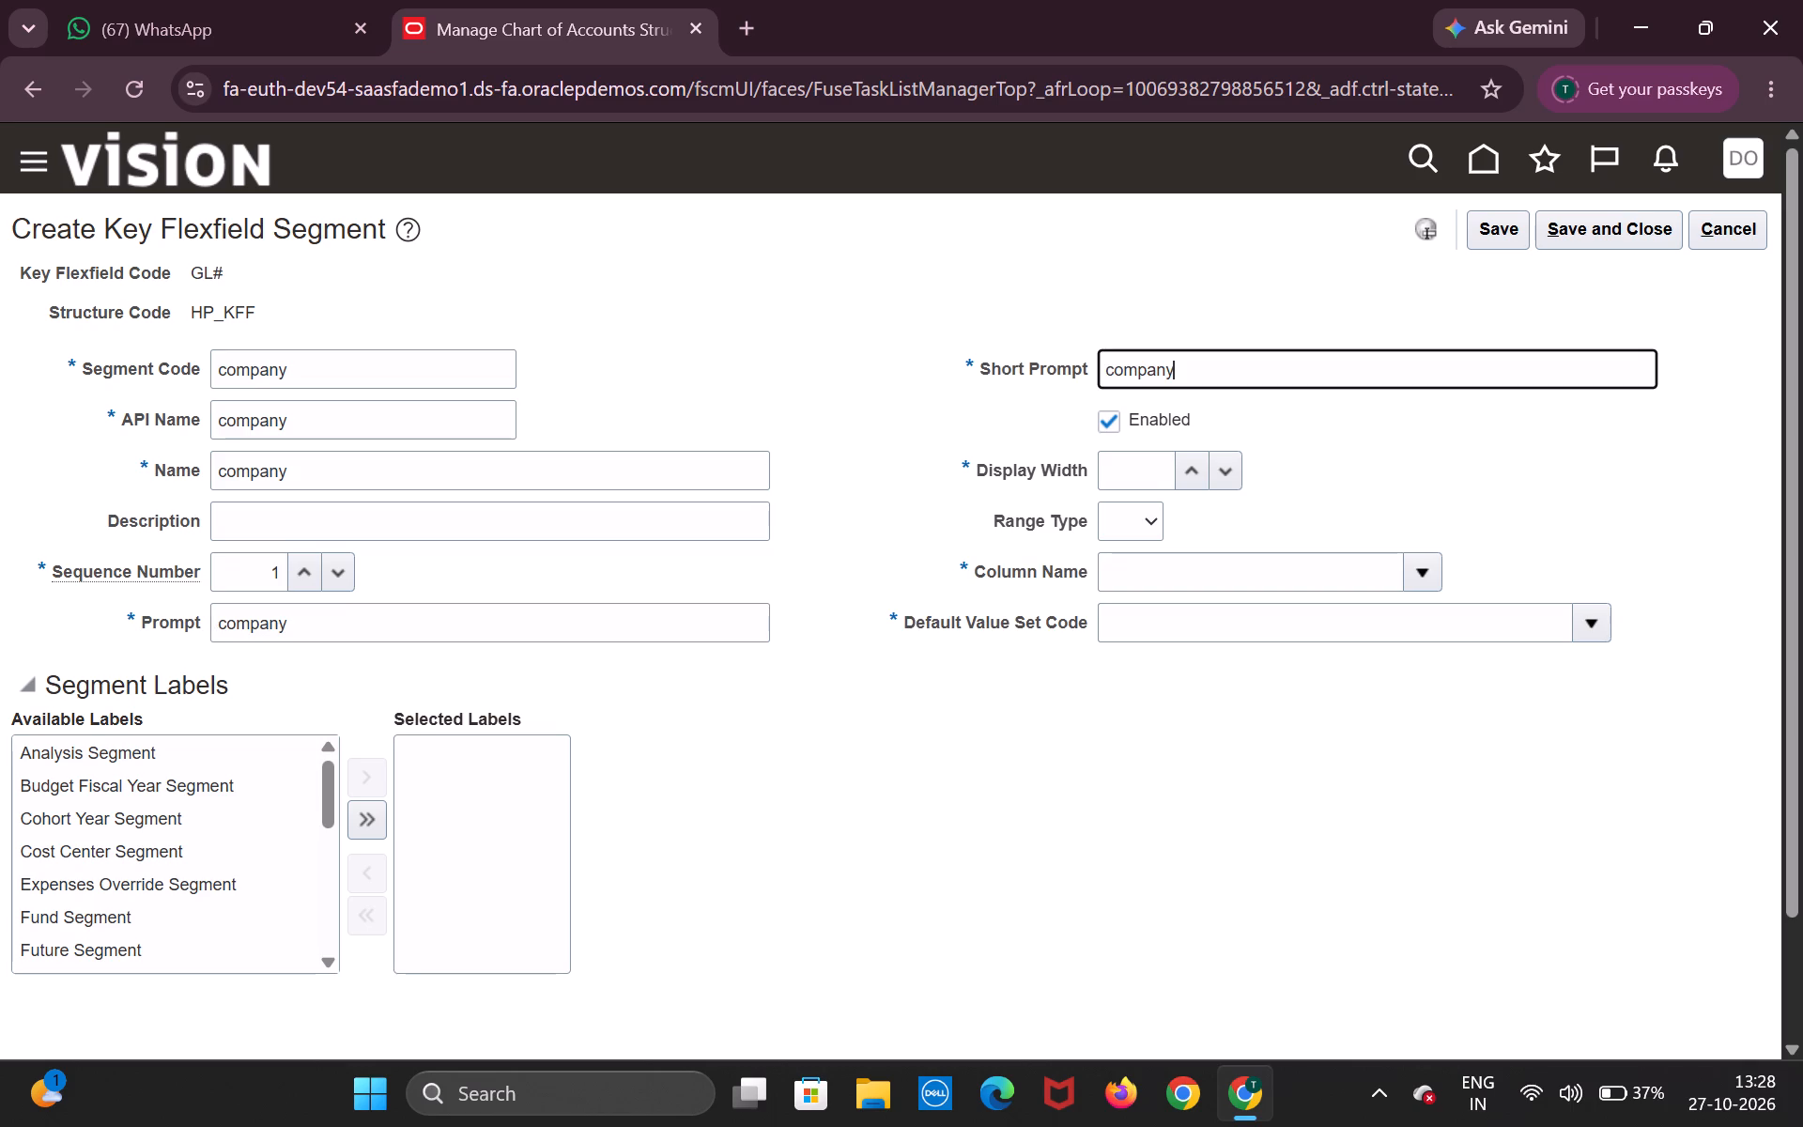
Set the company segment's display width to 5 and its column name to SEGMENT1.
{"action": "key", "text": "Tab"}
{"action": "key", "text": "Tab"}
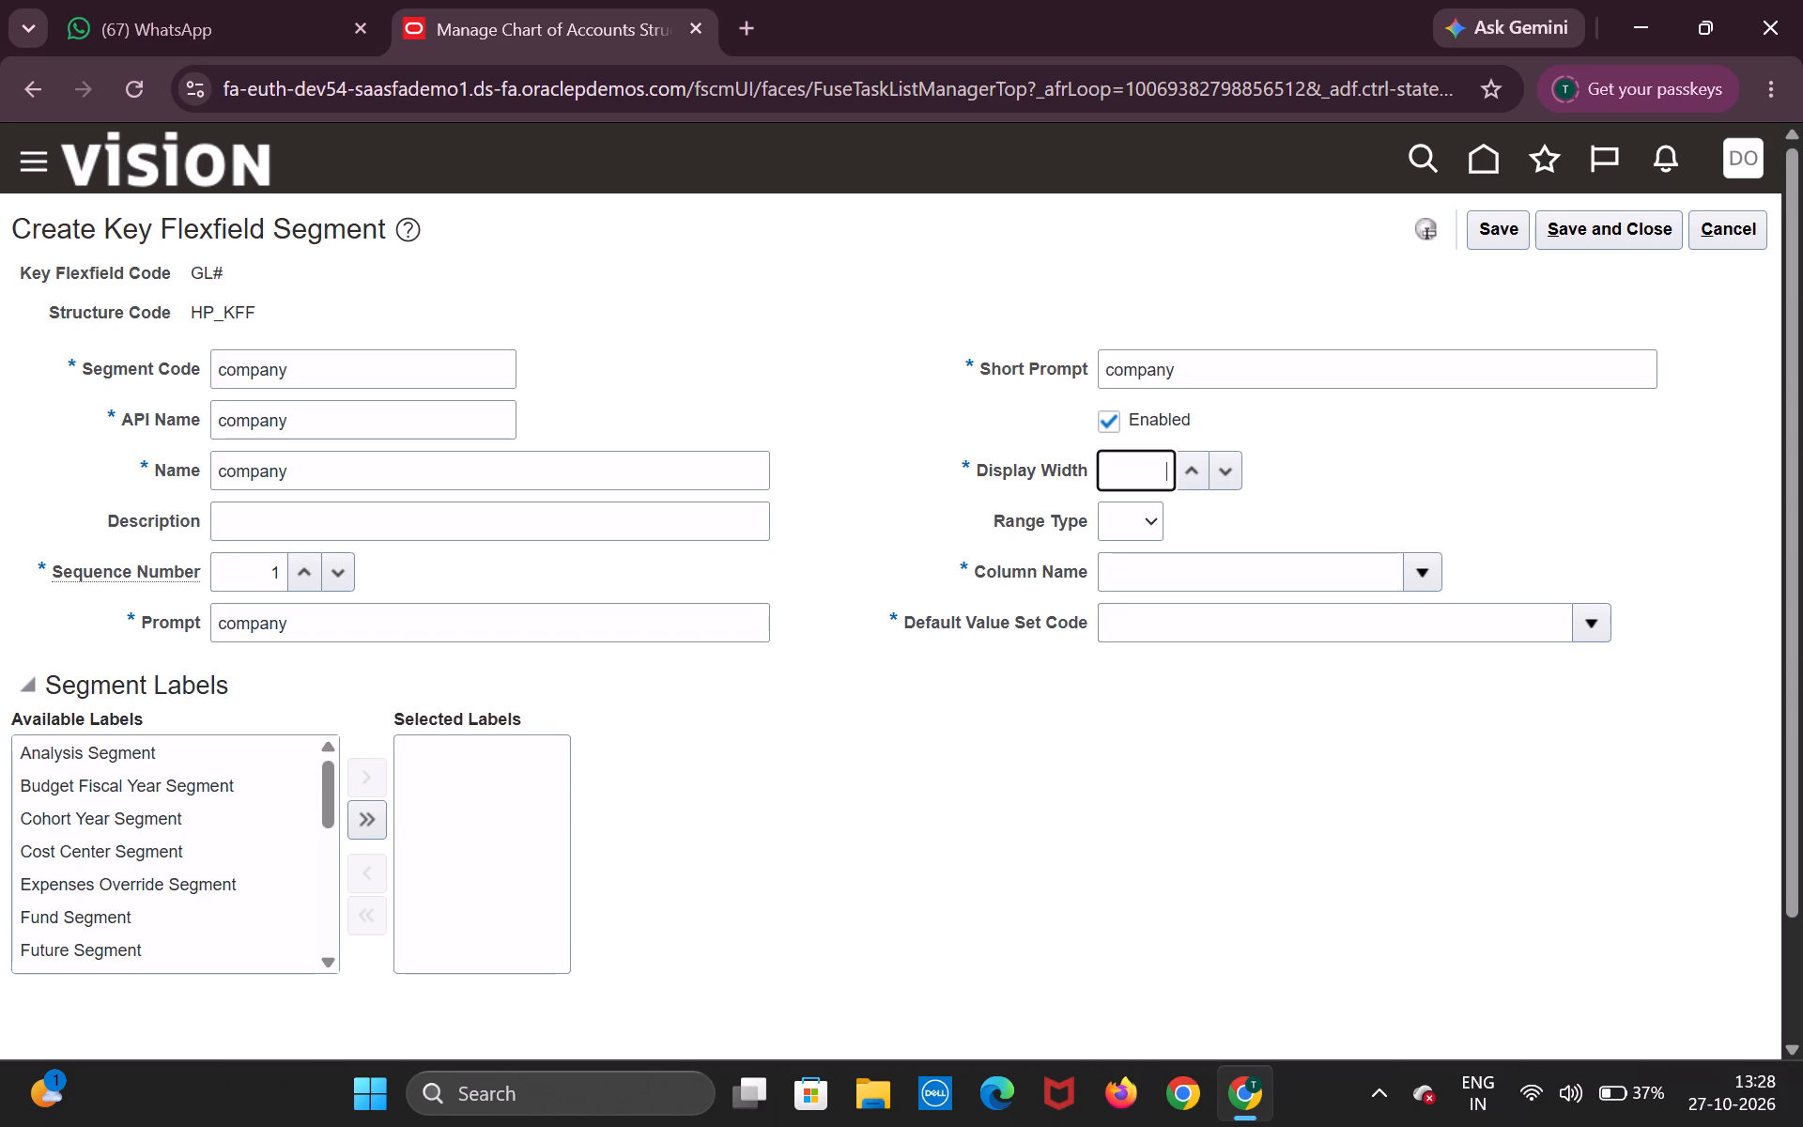
{"action": "key", "text": "5"}
{"action": "key", "text": "Tab"}
{"action": "key", "text": "Tab"}
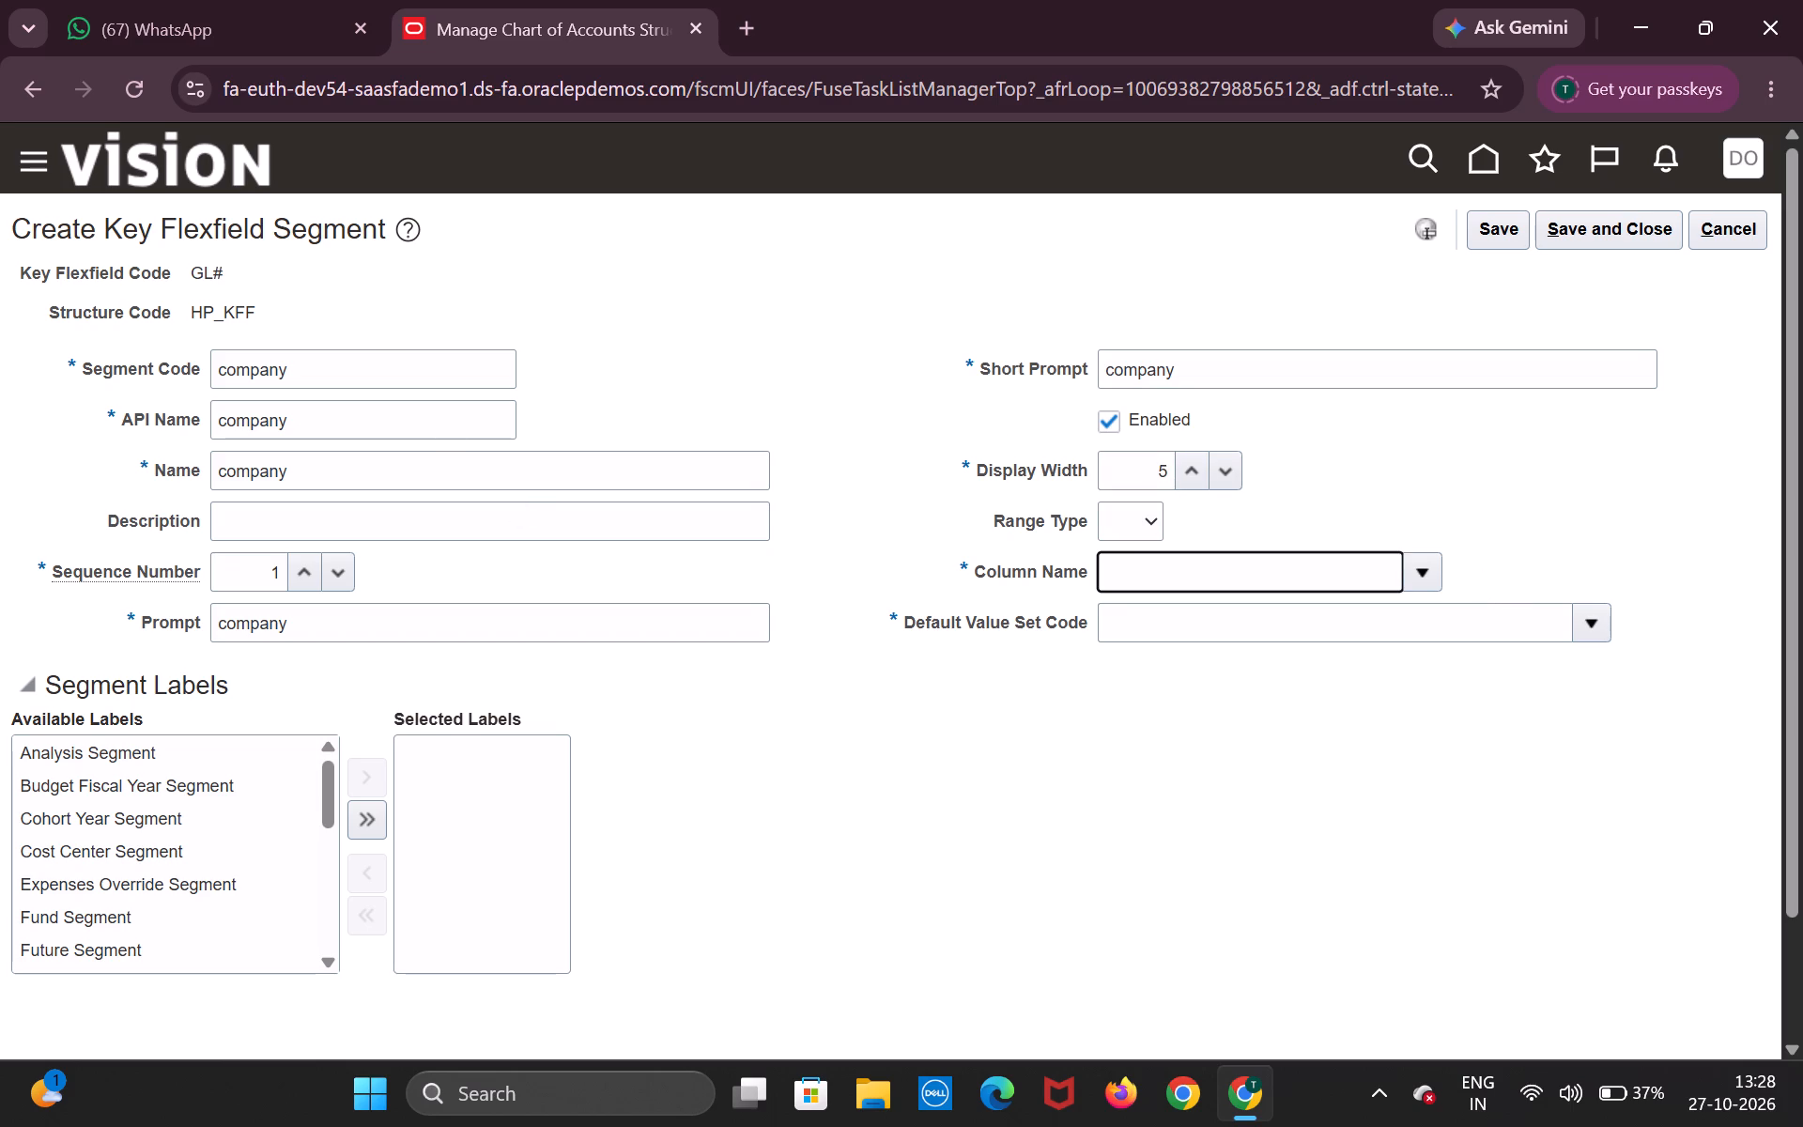
{"action": "left_click", "coordinate": [1441, 571]}
{"action": "left_click", "coordinate": [1430, 586]}
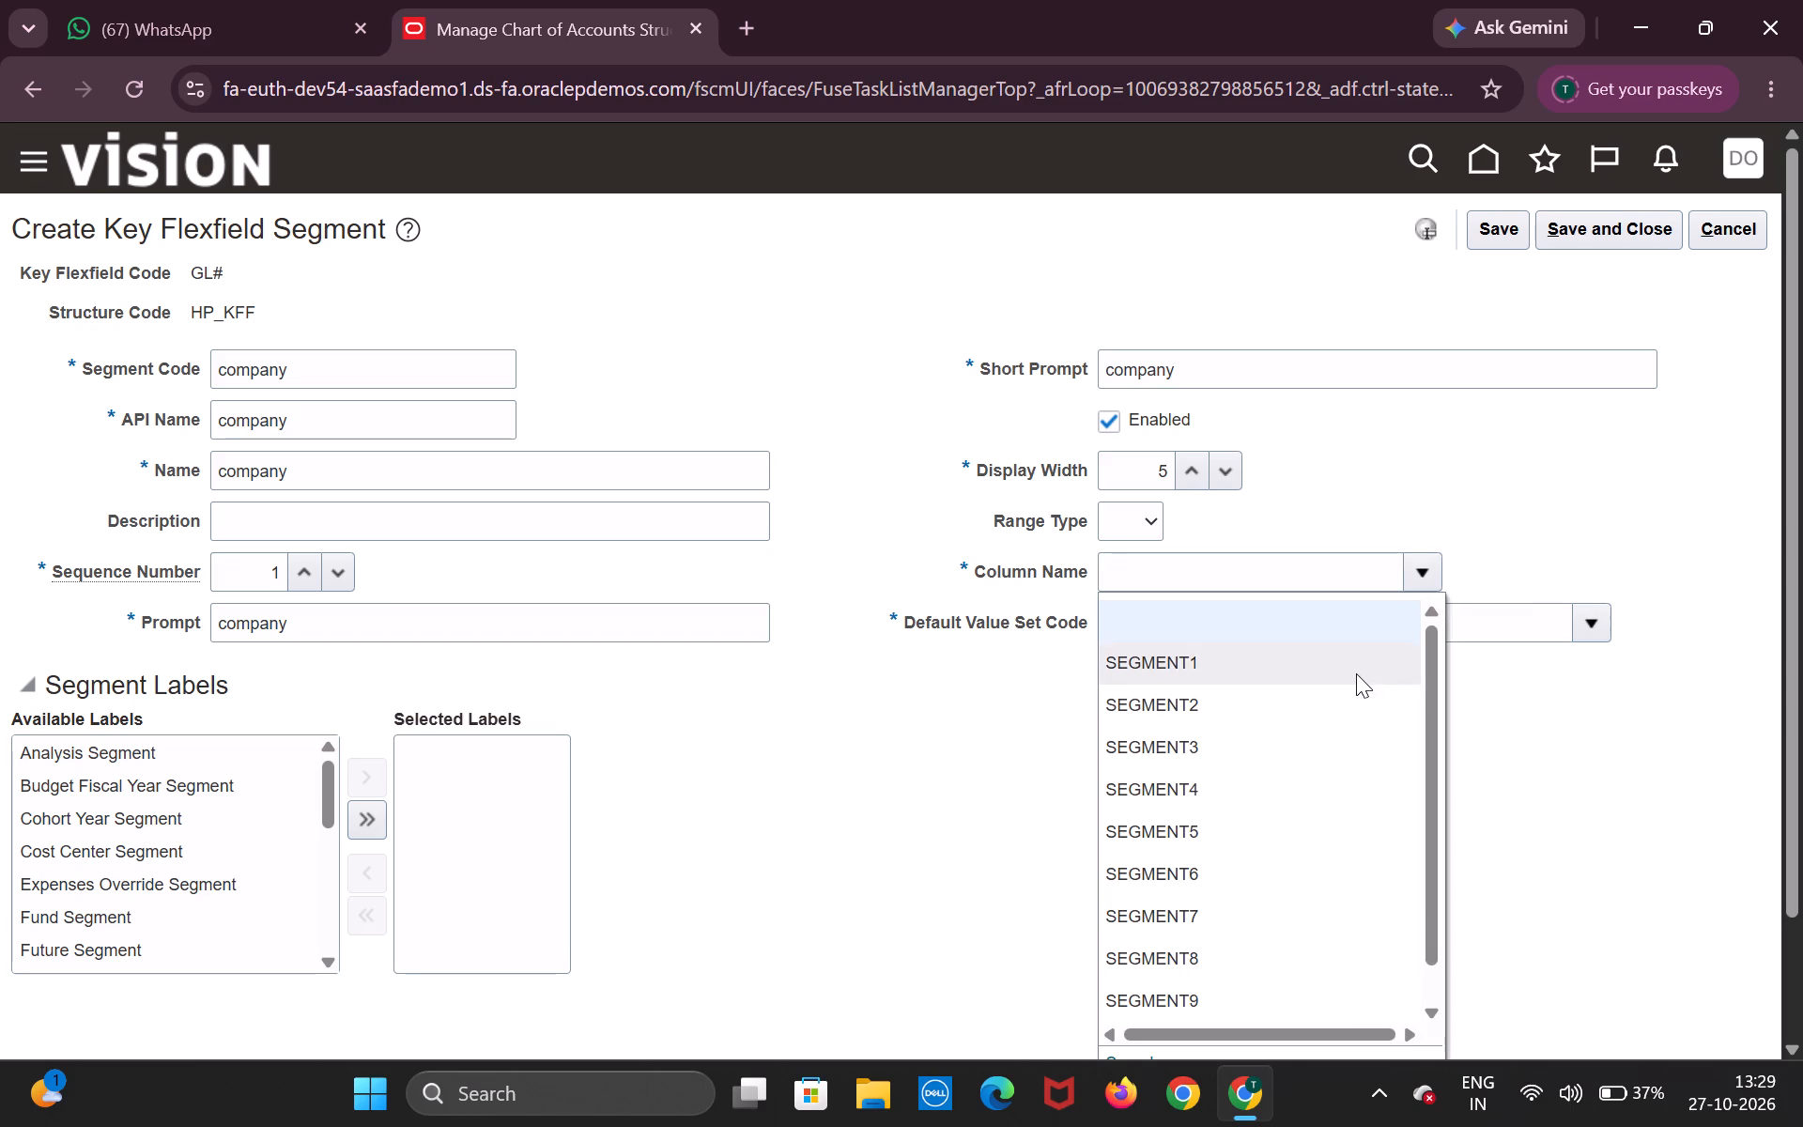
{"action": "left_click", "coordinate": [1356, 672]}
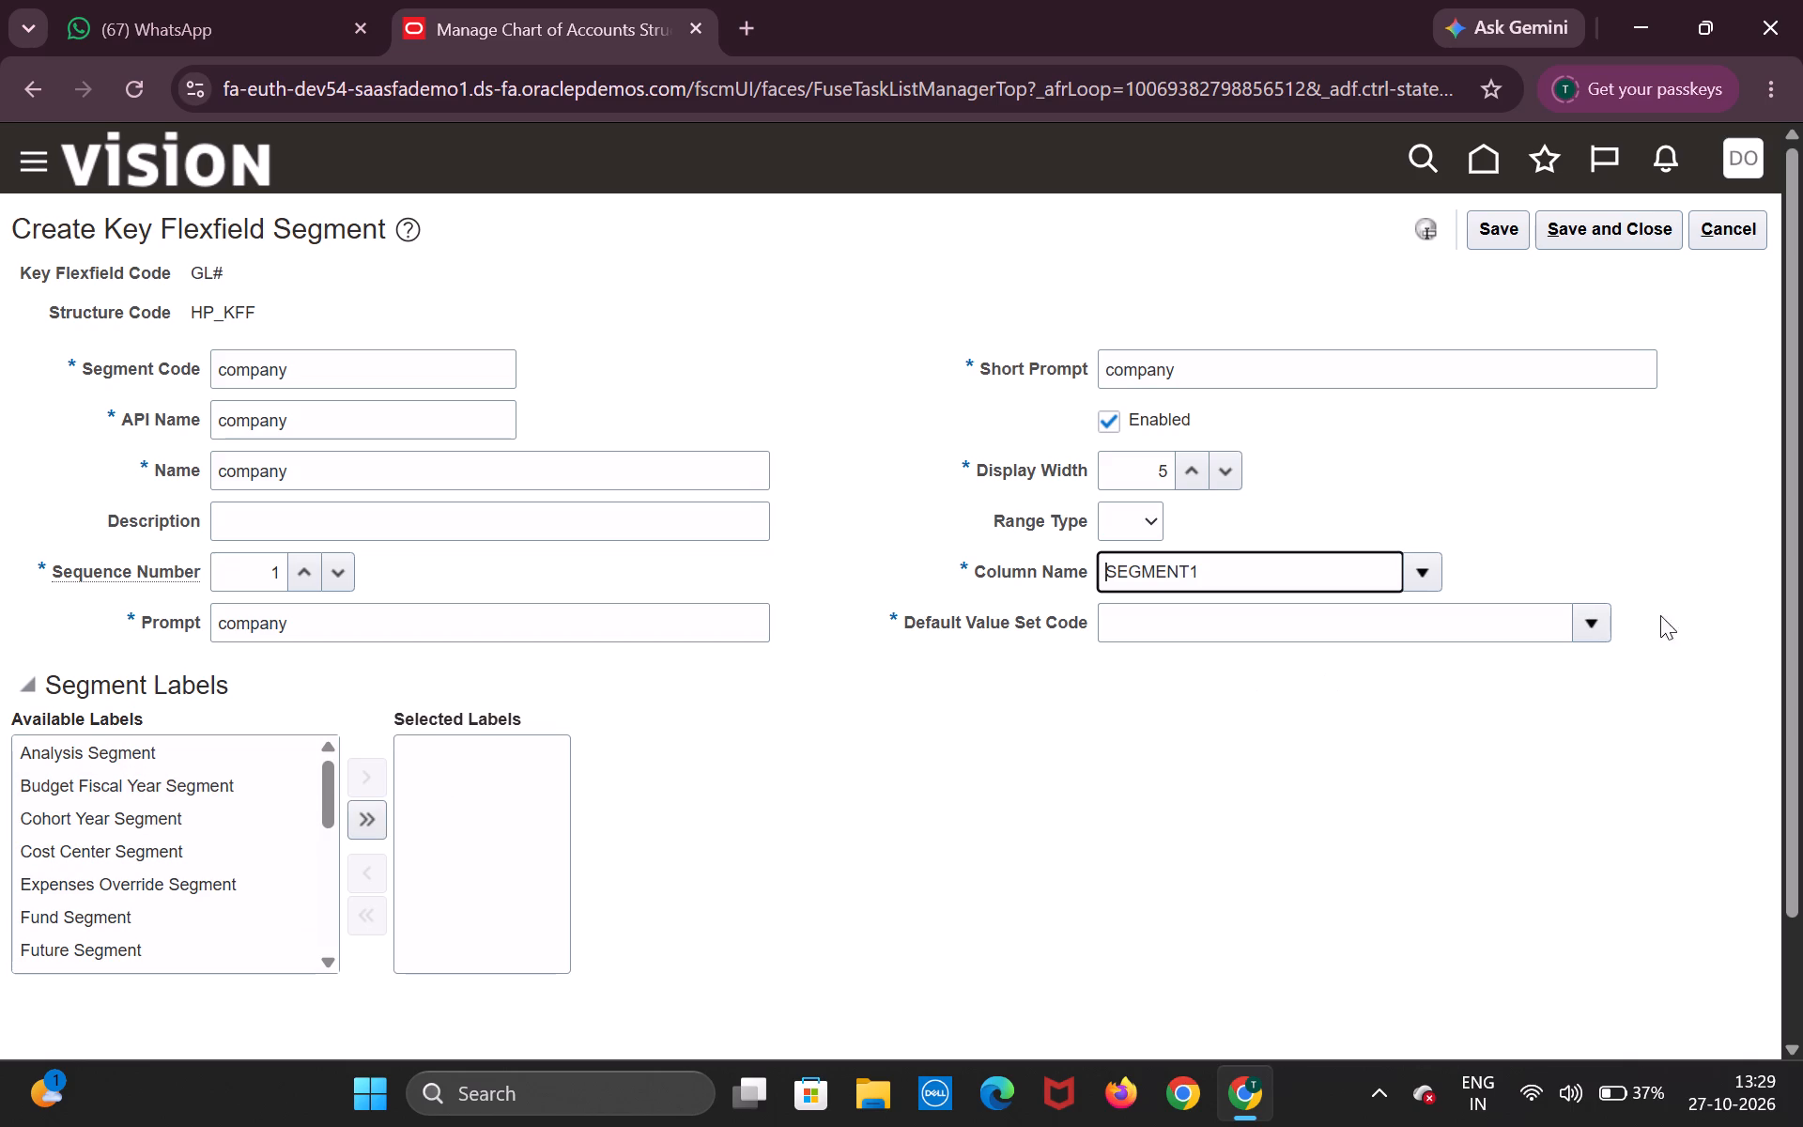
Search the value sets for HP and assign HP company value set as the company segment's default value set.
{"action": "left_click", "coordinate": [1604, 625]}
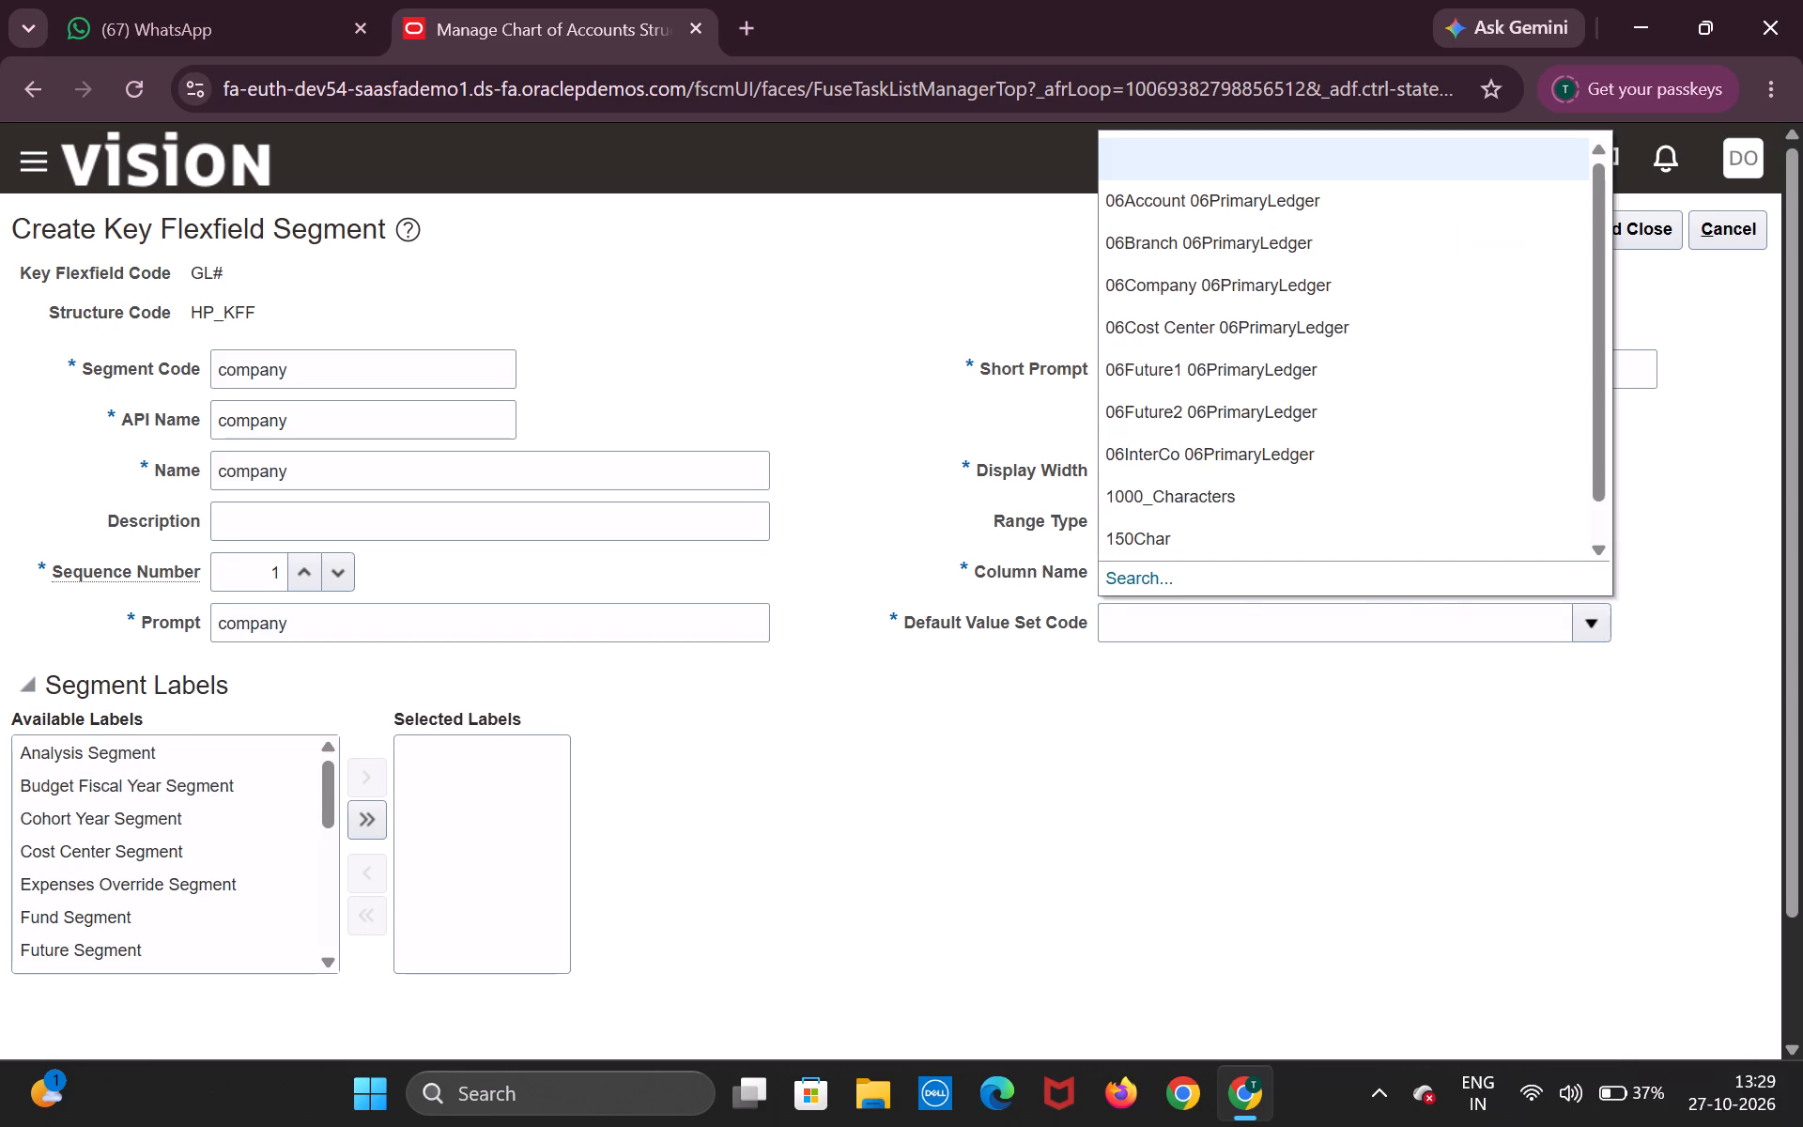
{"action": "left_click", "coordinate": [1146, 572]}
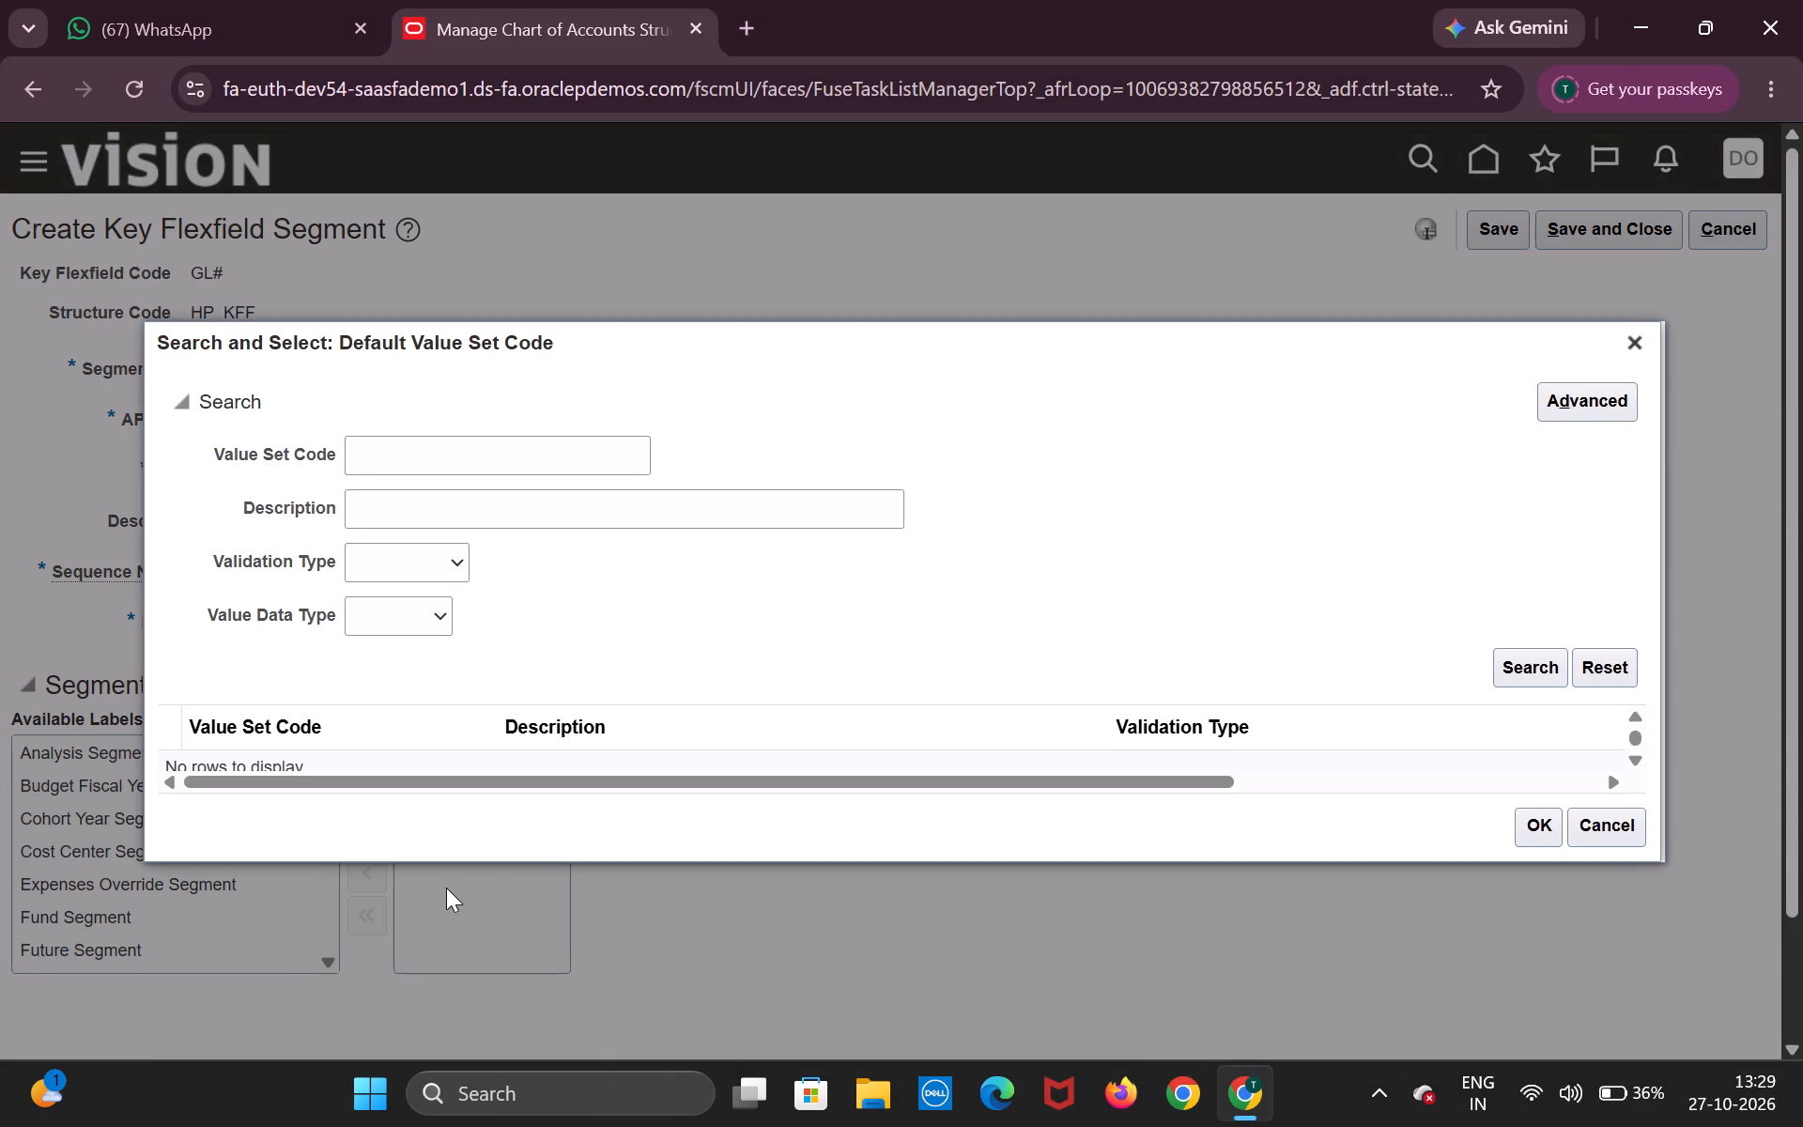
{"action": "left_click", "coordinate": [613, 461]}
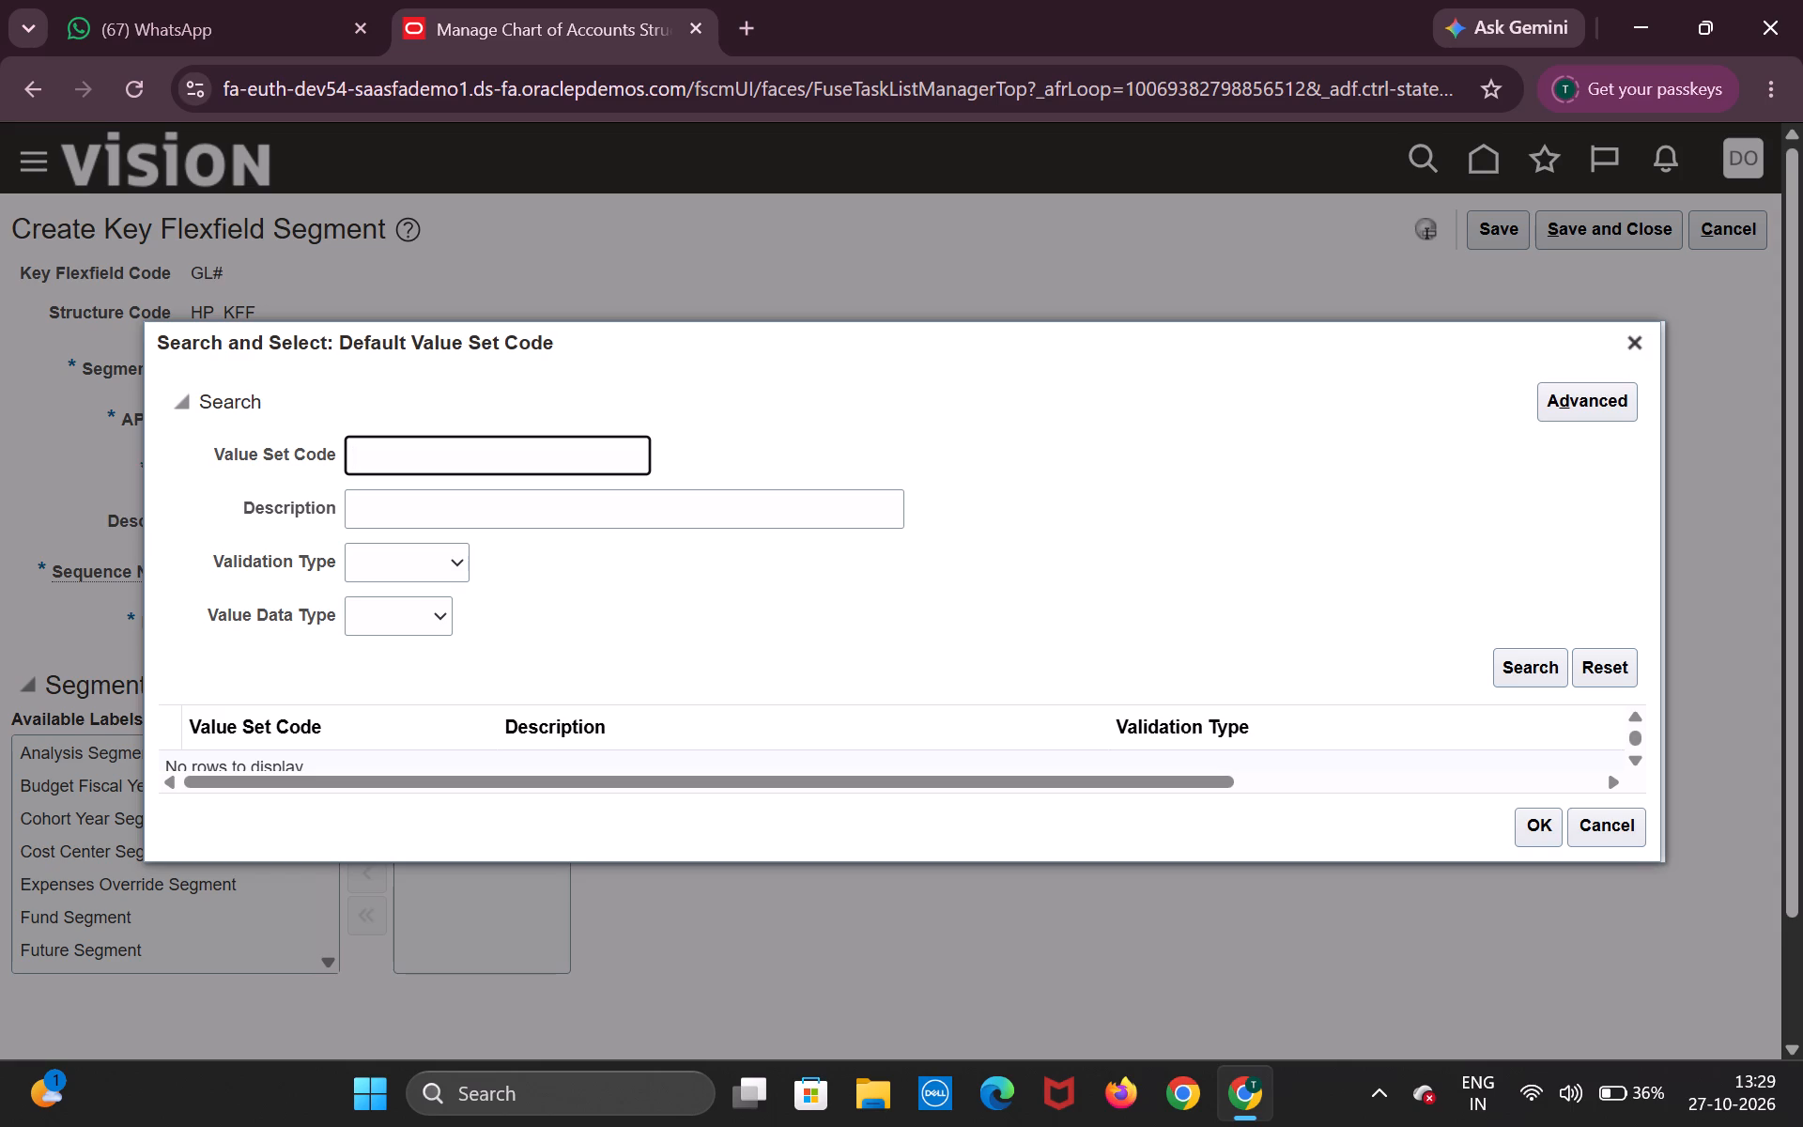
{"action": "key", "text": "shift+h"}
{"action": "key", "text": "shift+p"}
{"action": "key", "text": "Return"}
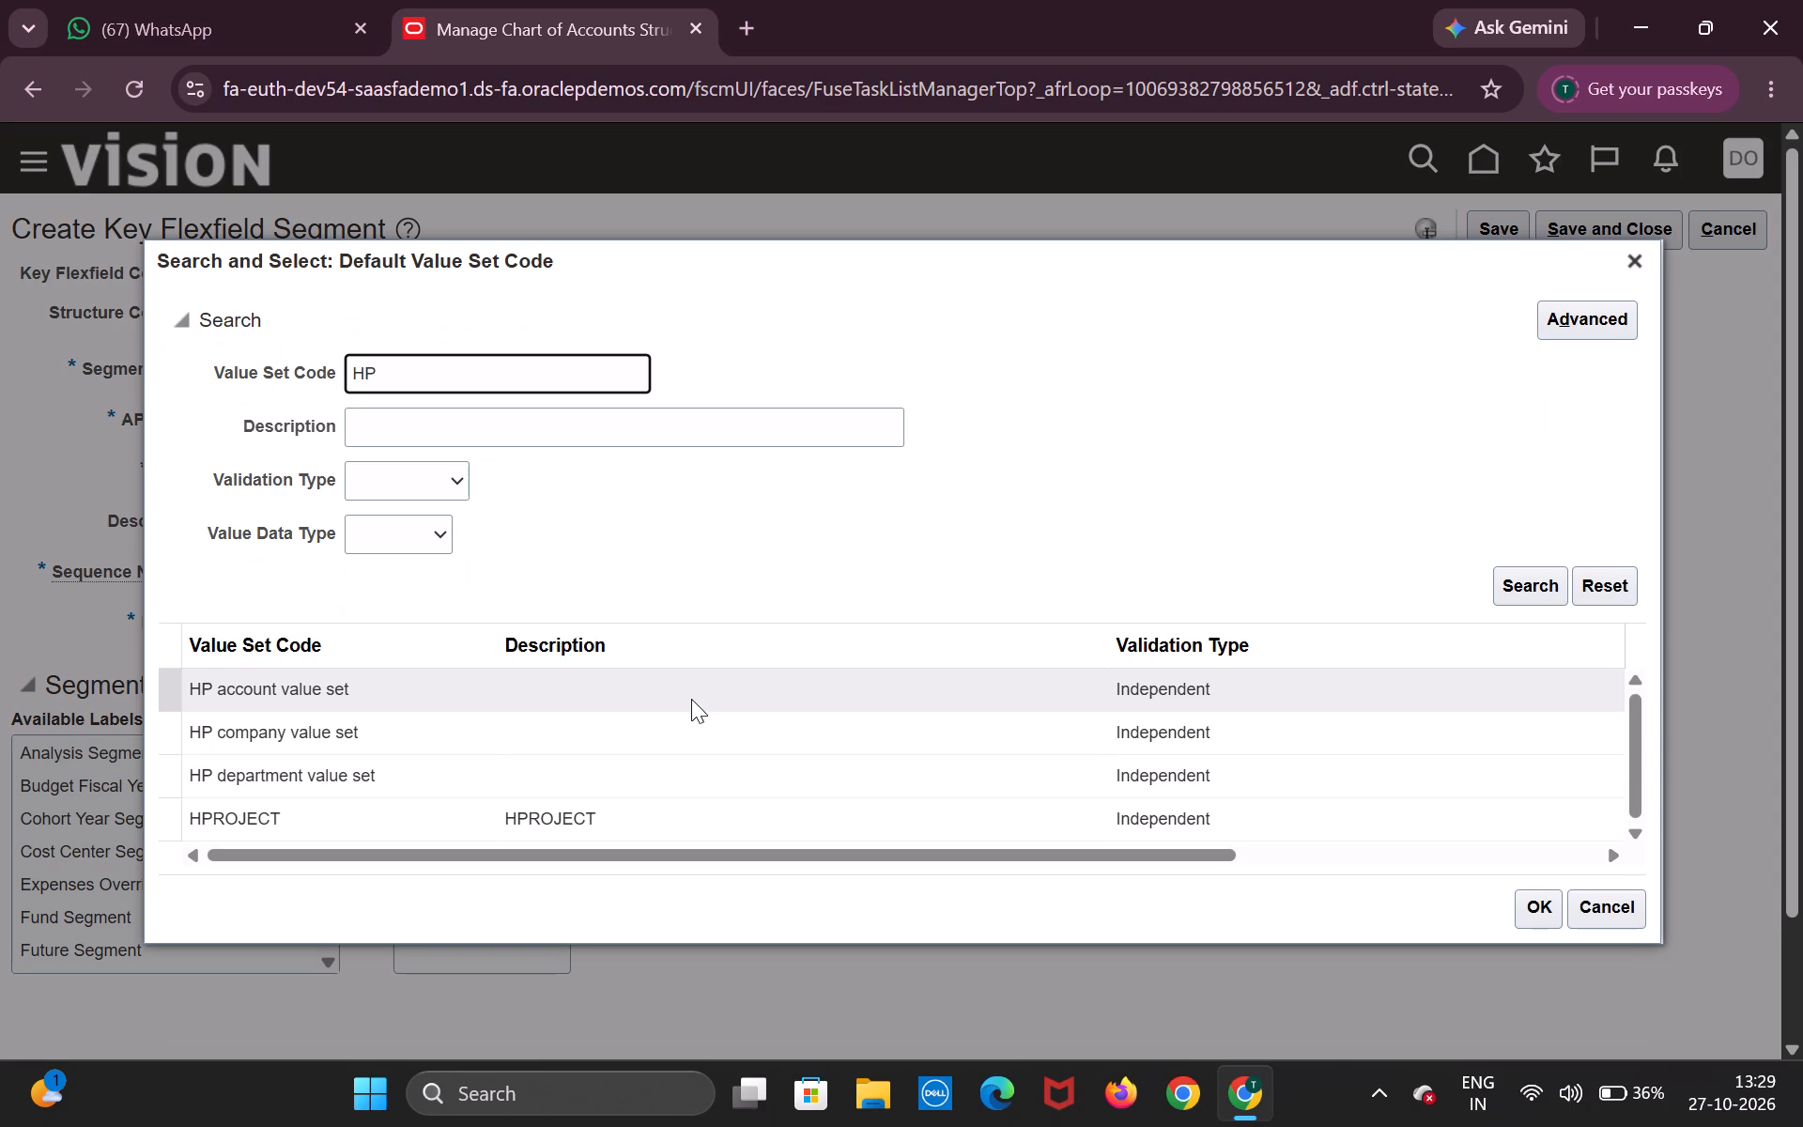
{"action": "left_click", "coordinate": [694, 750]}
{"action": "left_click", "coordinate": [1547, 919]}
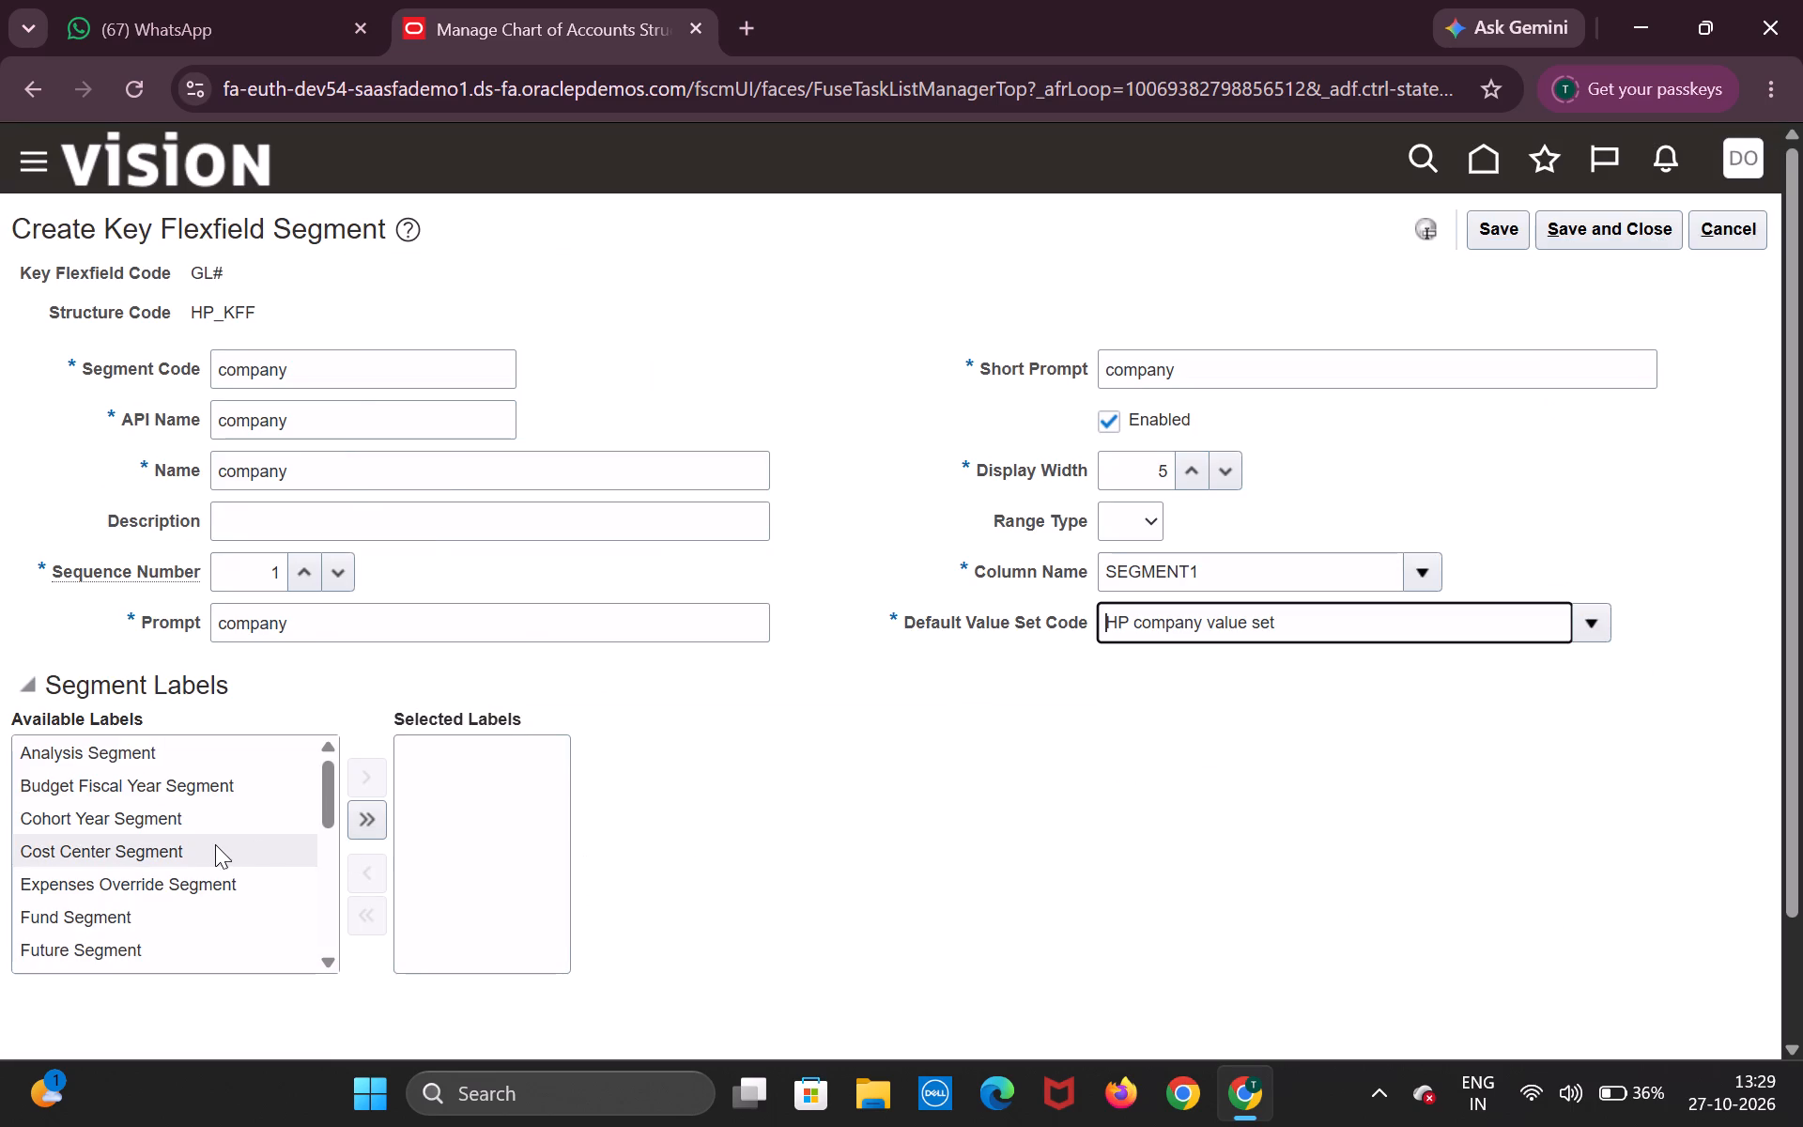
Assign the Primary Balancing Segment label to the company segment, then save and close the segment.
{"action": "scroll", "coordinate": [207, 831], "scroll_direction": "down", "scroll_amount": 3}
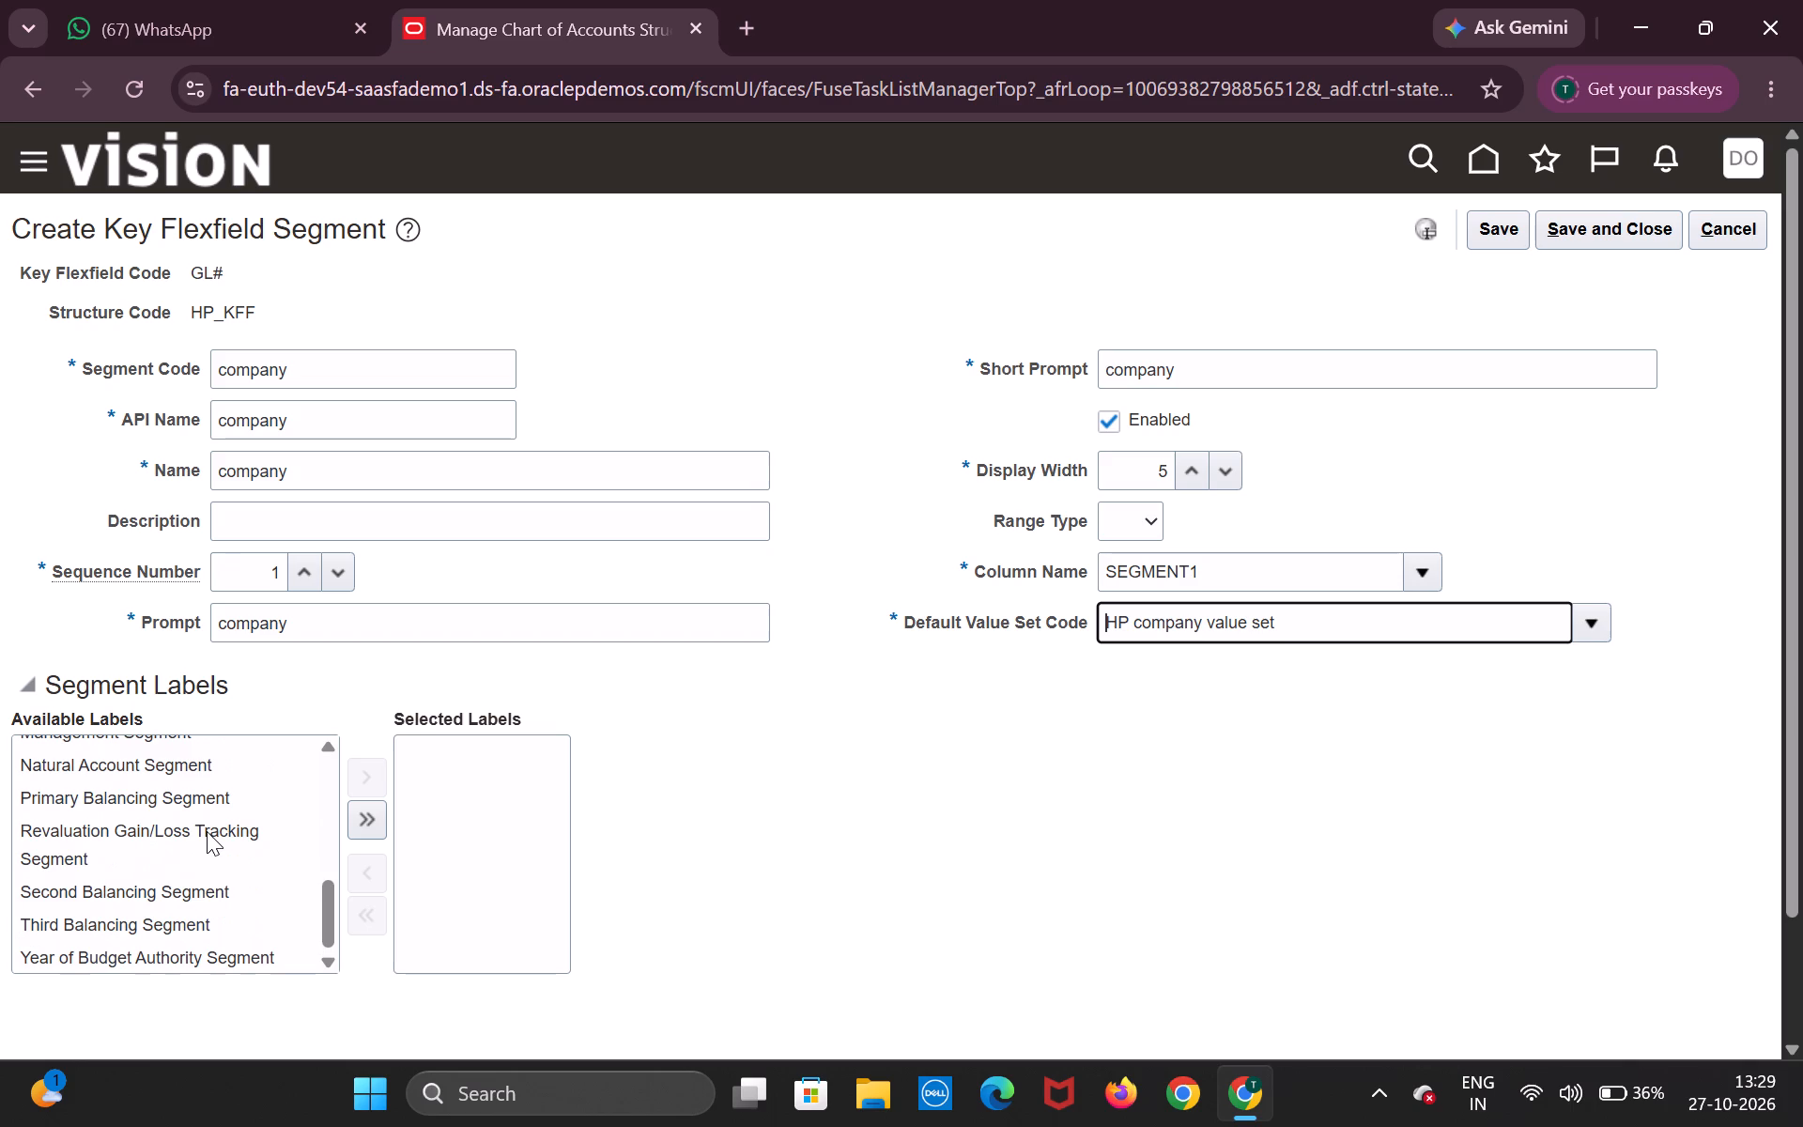
{"action": "double_click", "coordinate": [217, 795]}
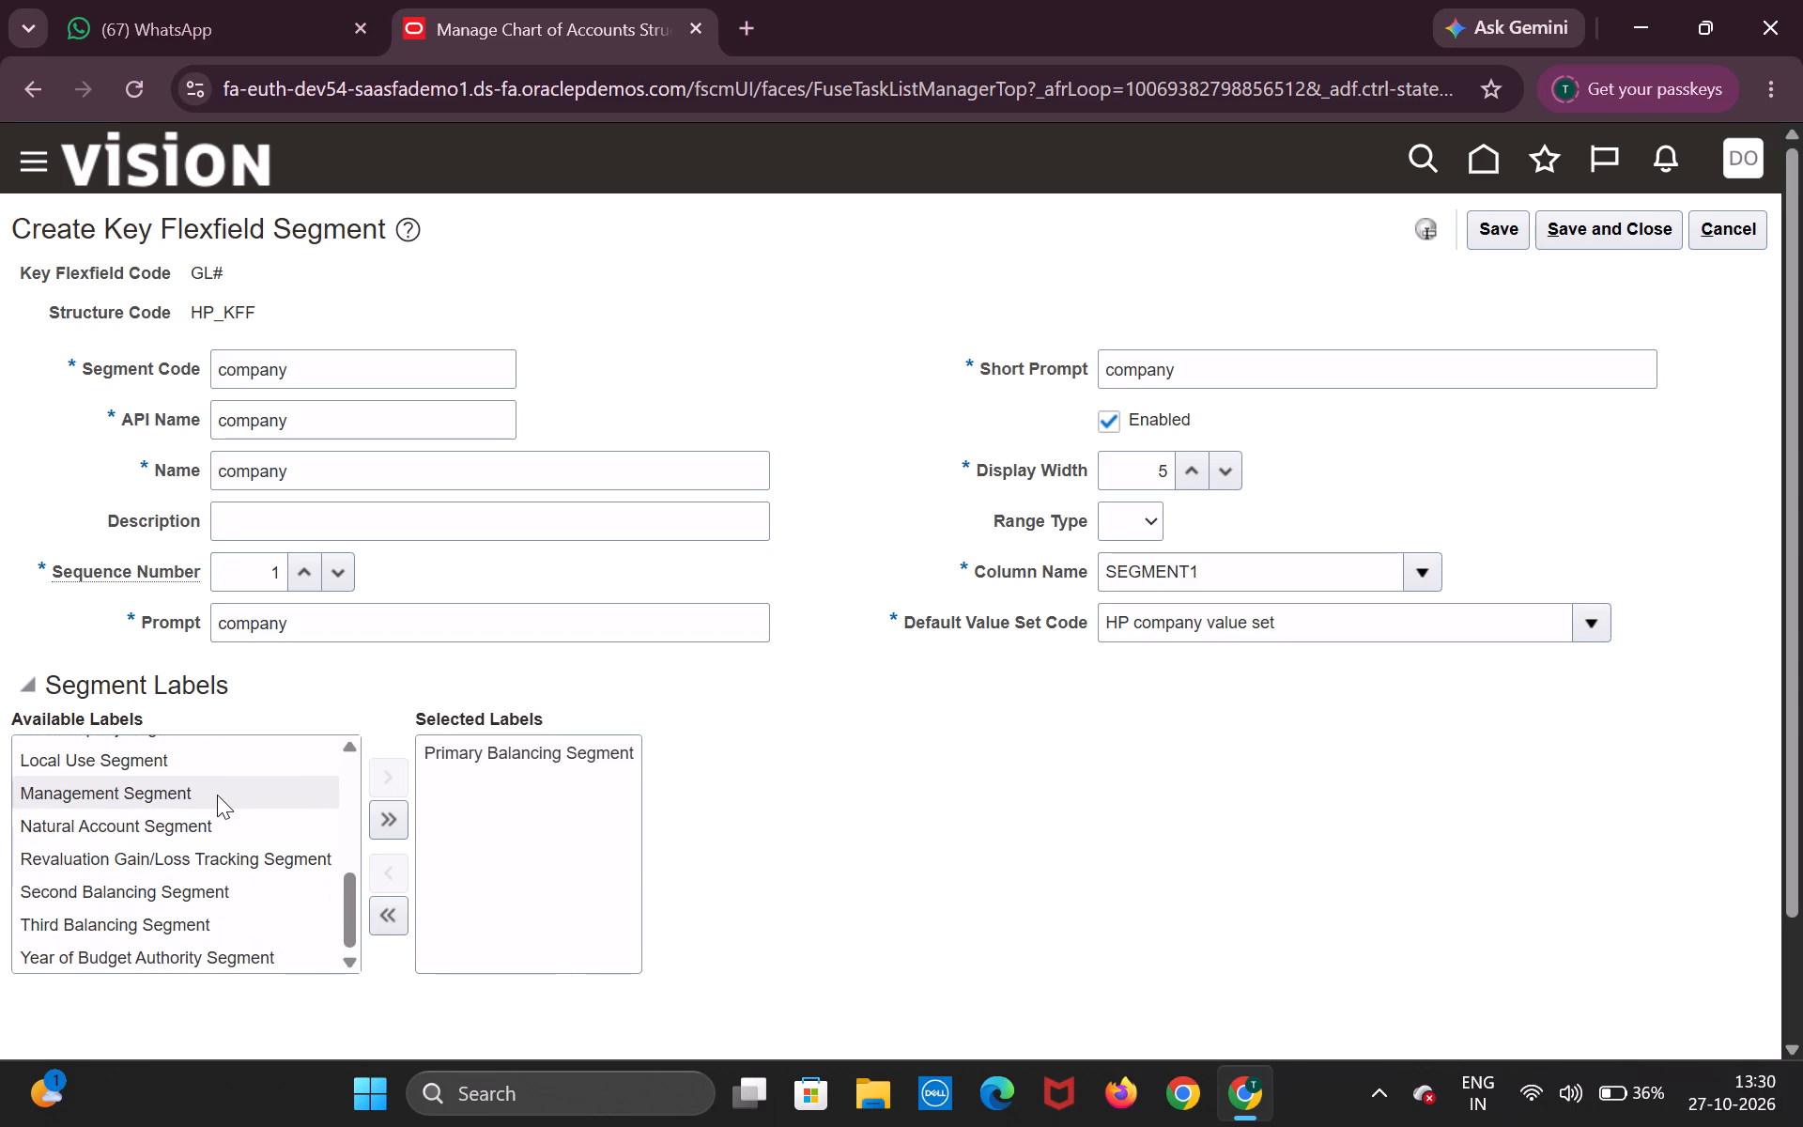
{"action": "left_click", "coordinate": [1564, 242]}
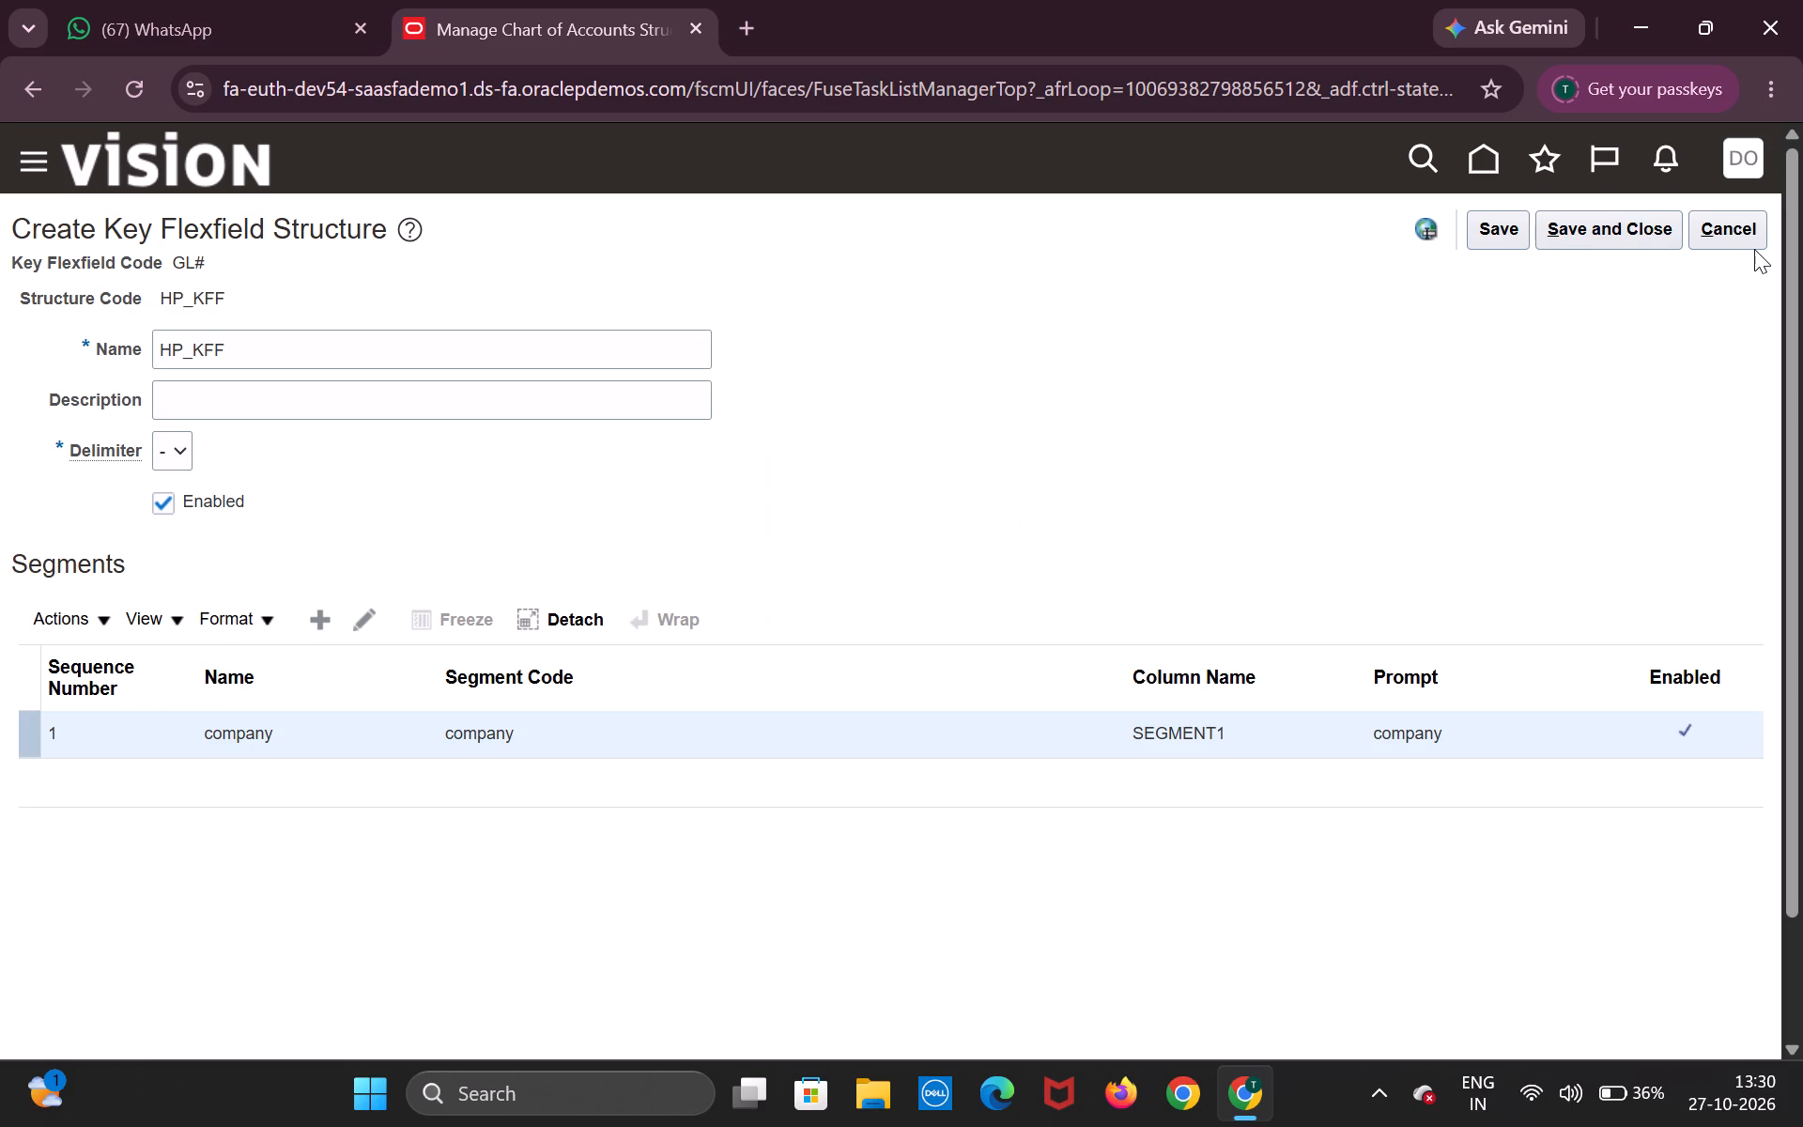
{"action": "left_click", "coordinate": [1723, 291]}
Add a second segment to the HP_KFF structure with department as its segment code and name.
{"action": "left_click", "coordinate": [333, 620]}
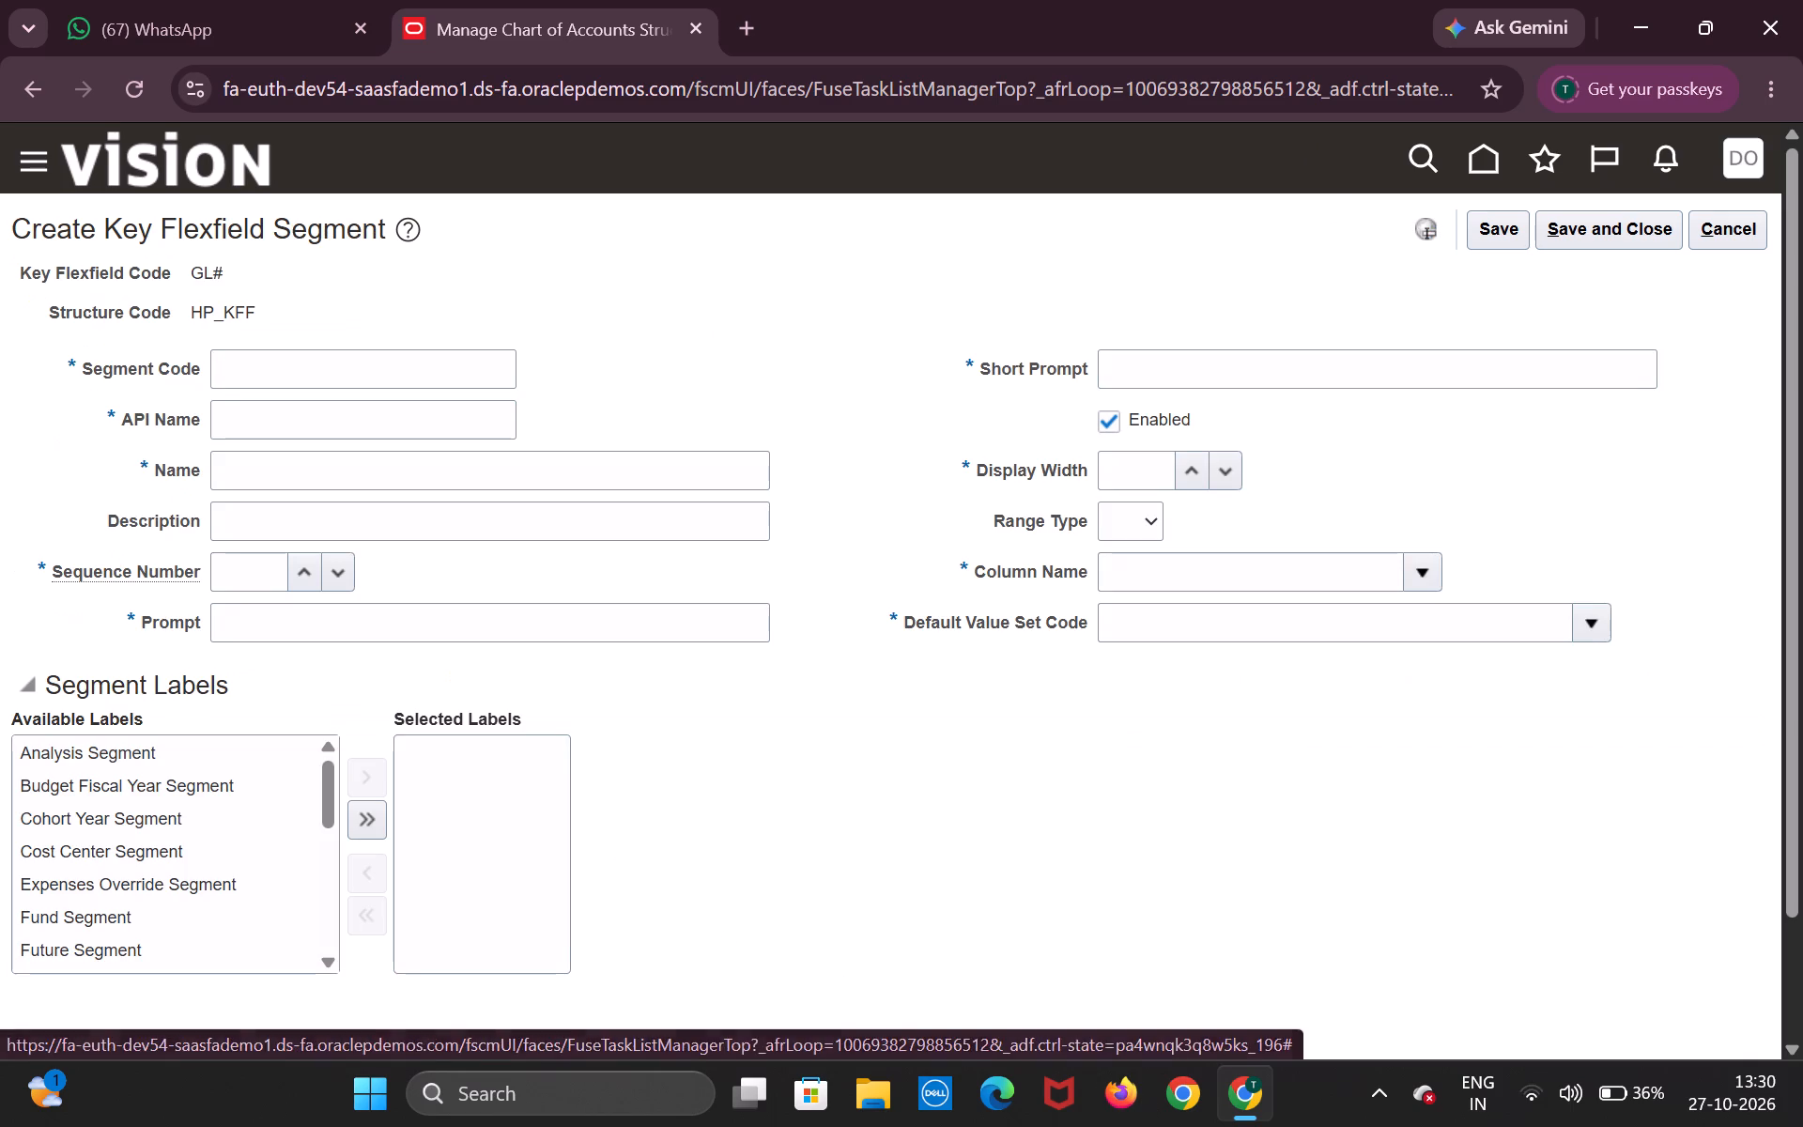
{"action": "left_click", "coordinate": [430, 376]}
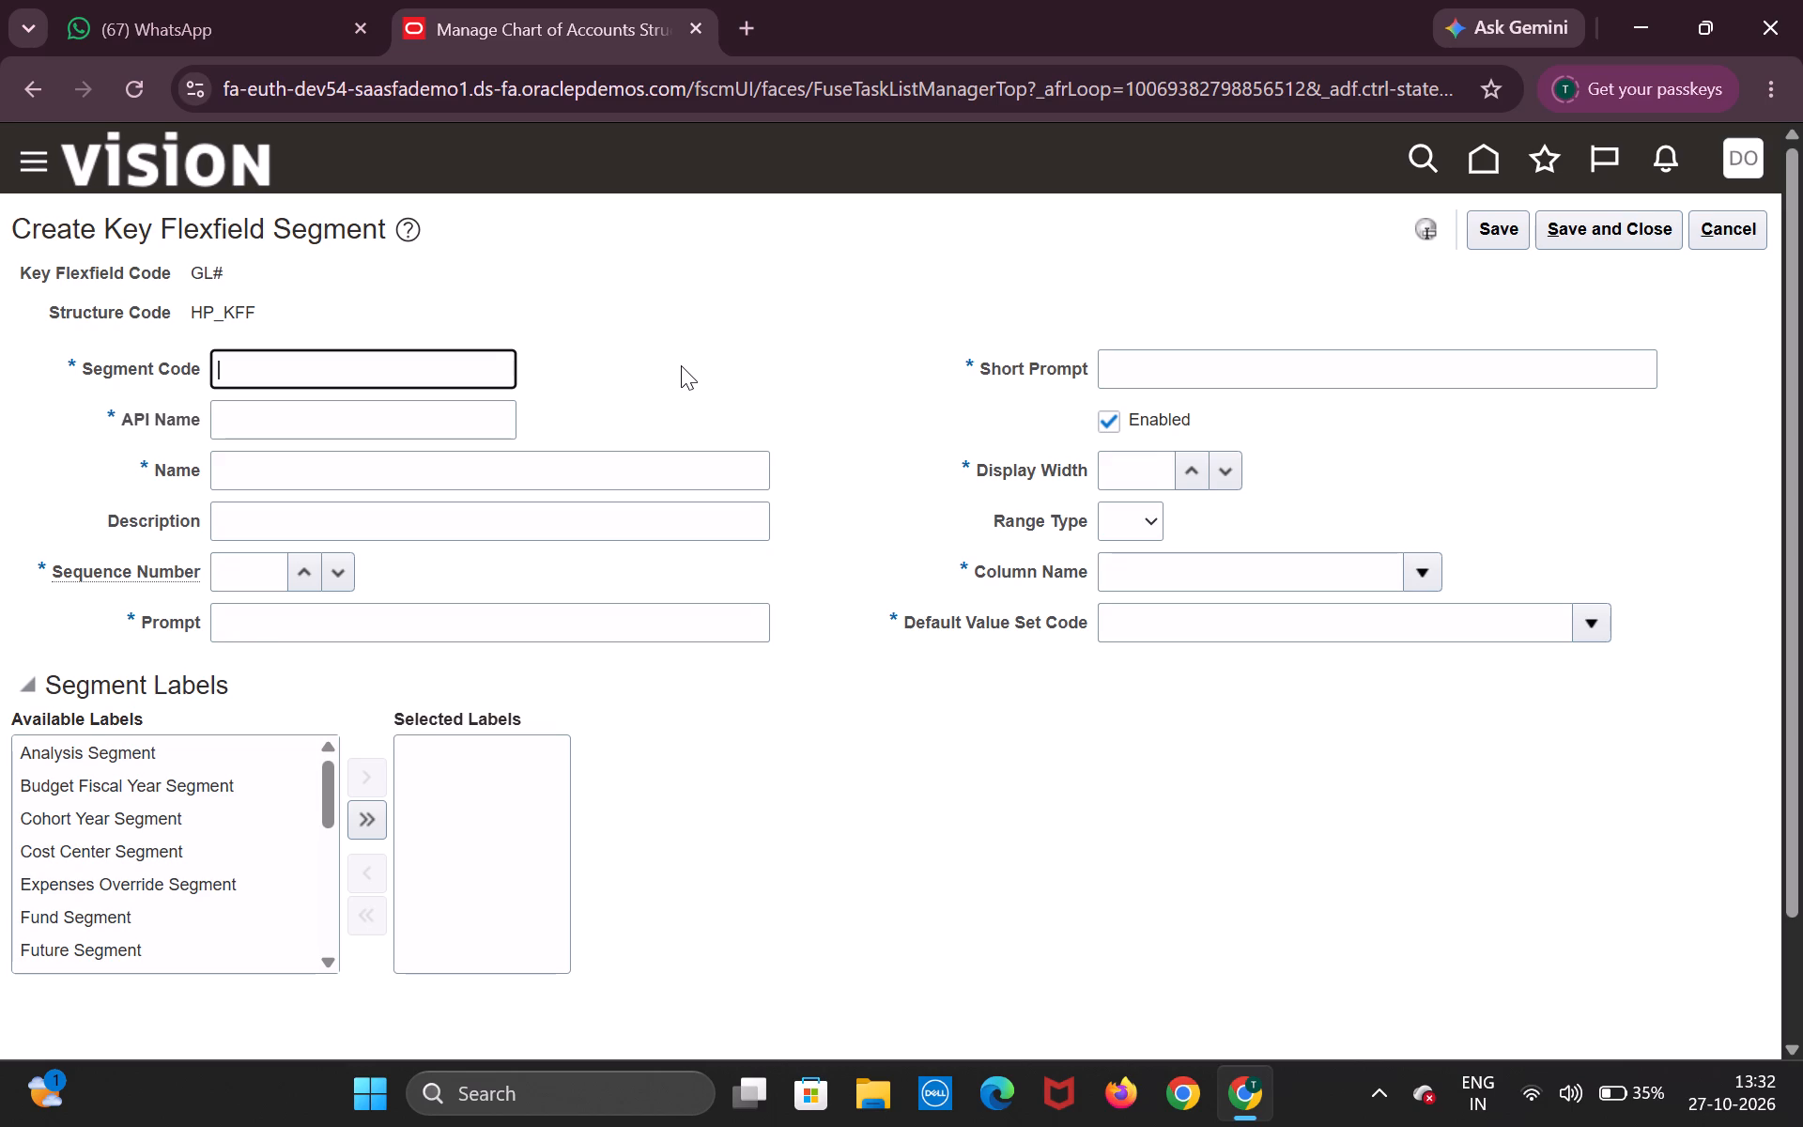
{"action": "type", "text": "de"}
{"action": "type", "text": "partment"}
{"action": "key", "text": "ctrl+a"}
{"action": "key", "text": "ctrl+c"}
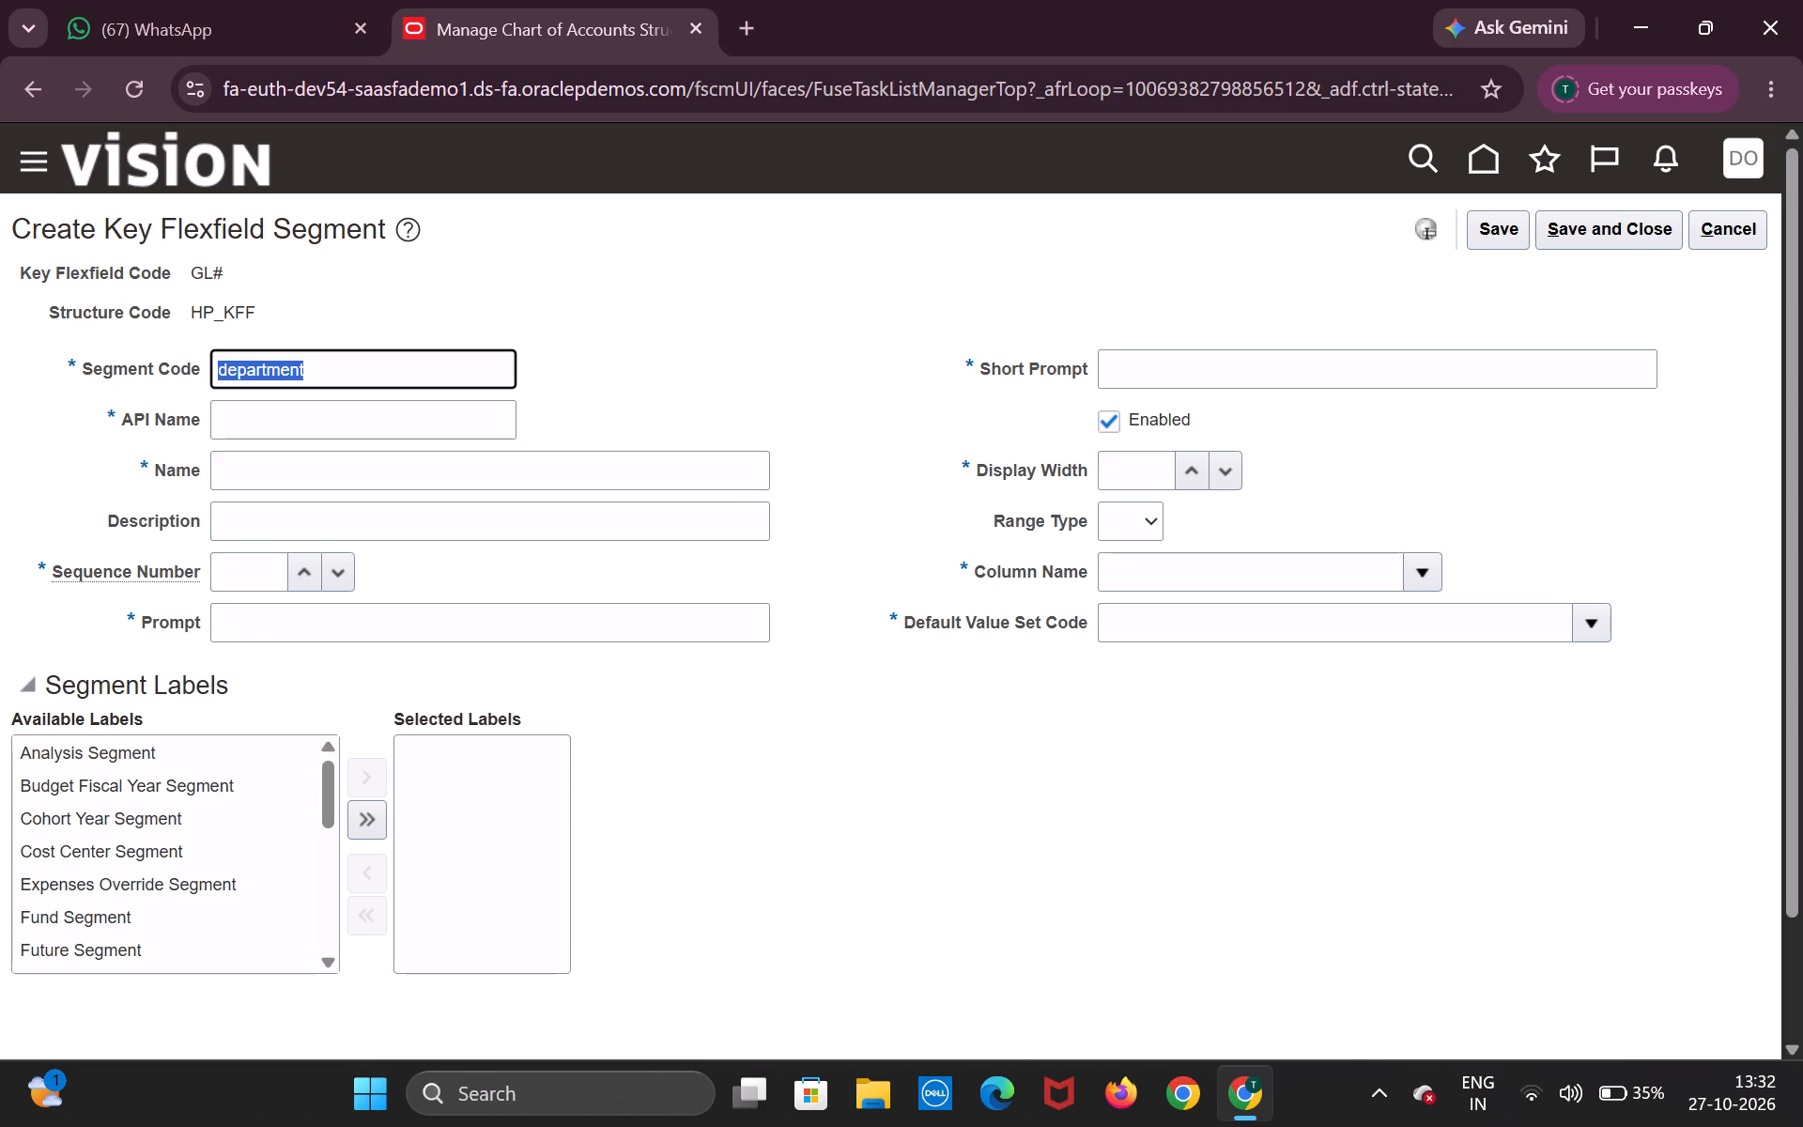
{"action": "key", "text": "Tab"}
{"action": "key", "text": "Tab"}
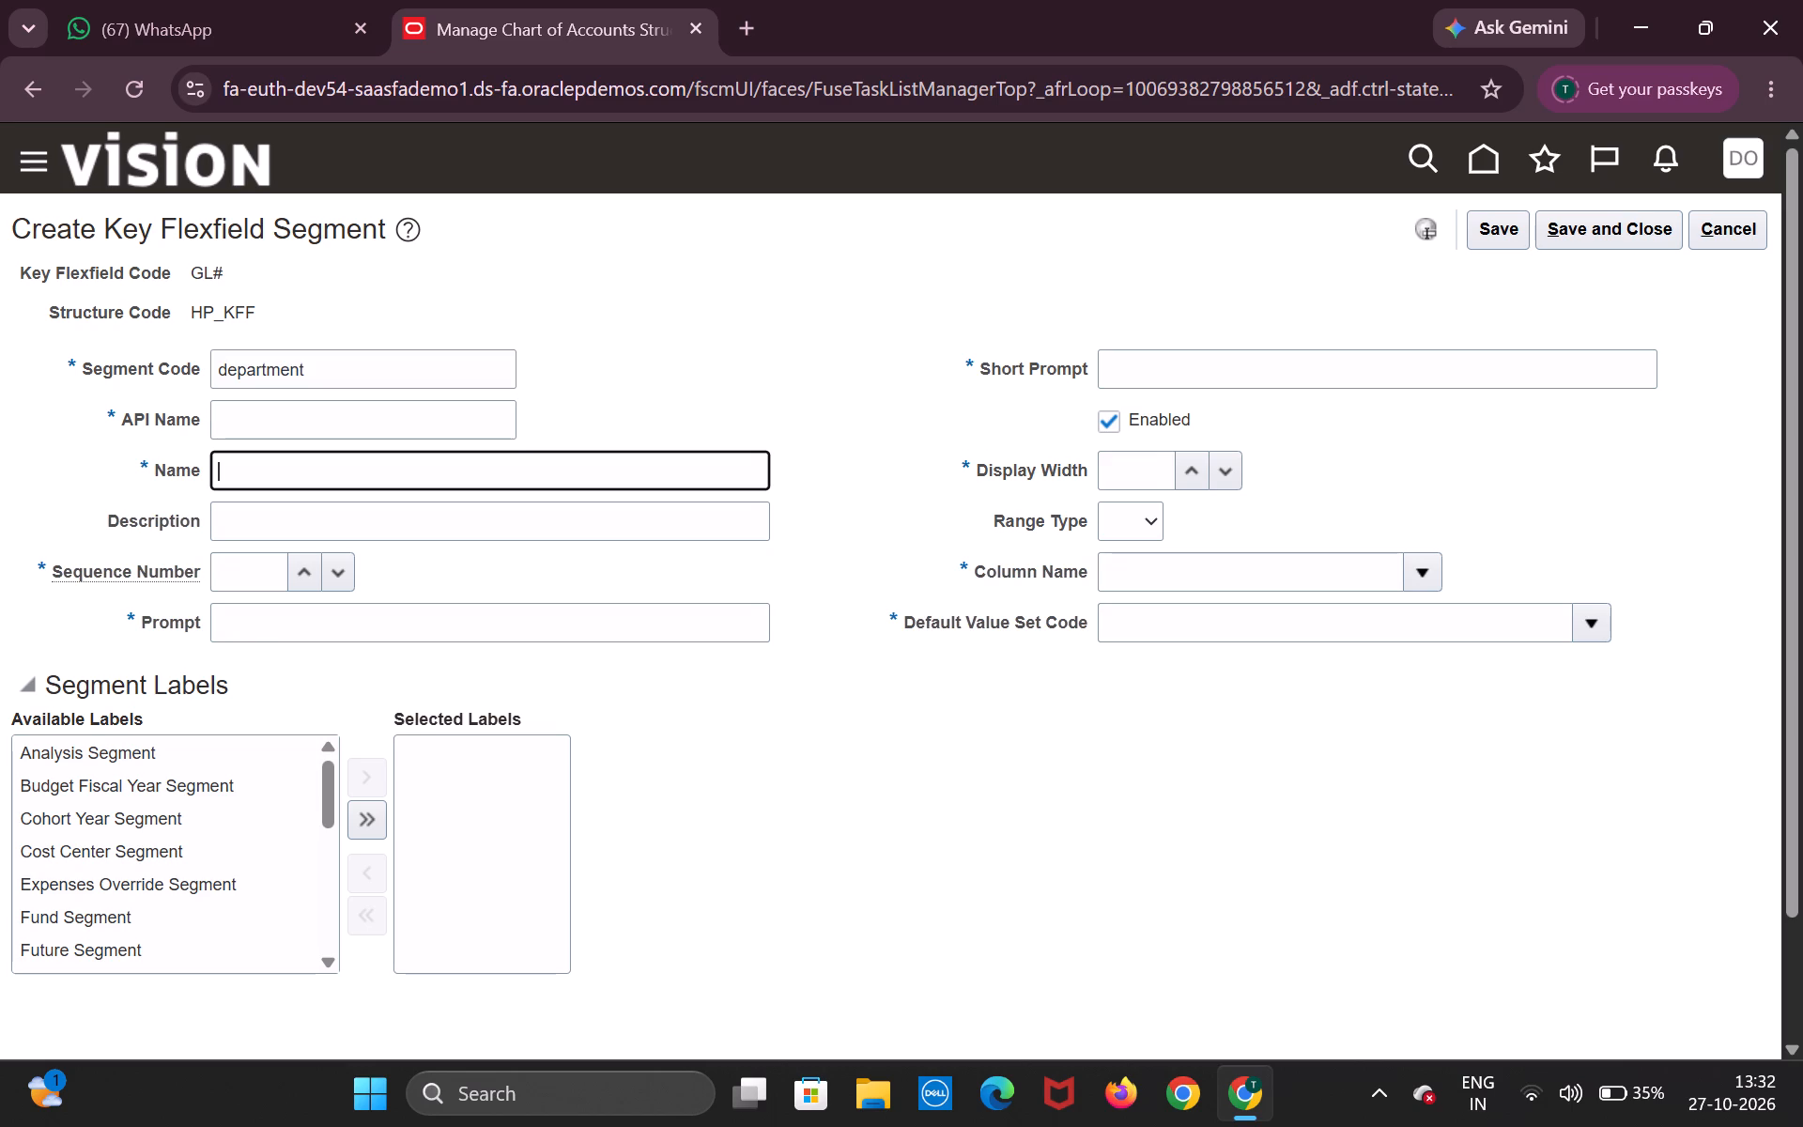
{"action": "key", "text": "ctrl+v"}
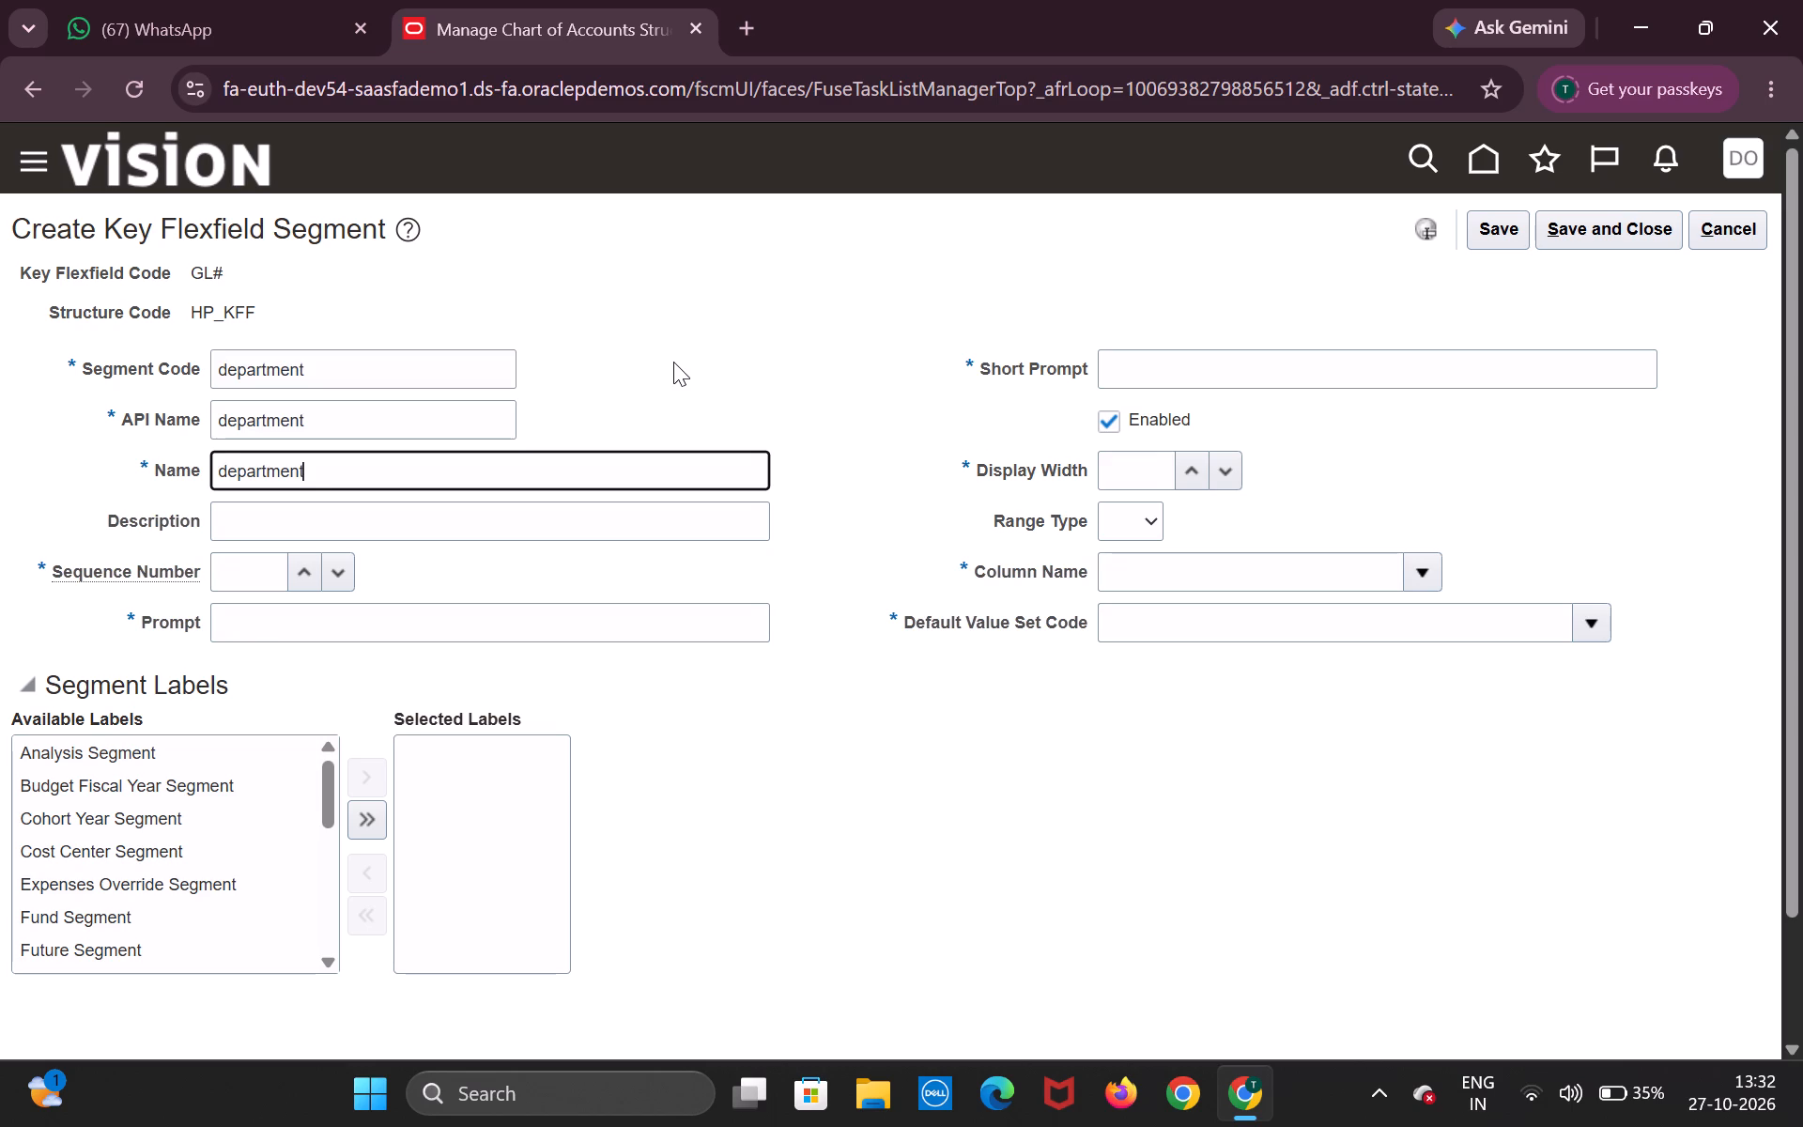
Set the department segment's sequence number to 2 and its prompt and short prompt to department.
{"action": "key", "text": "Tab"}
{"action": "key", "text": "Tab"}
{"action": "key", "text": "2"}
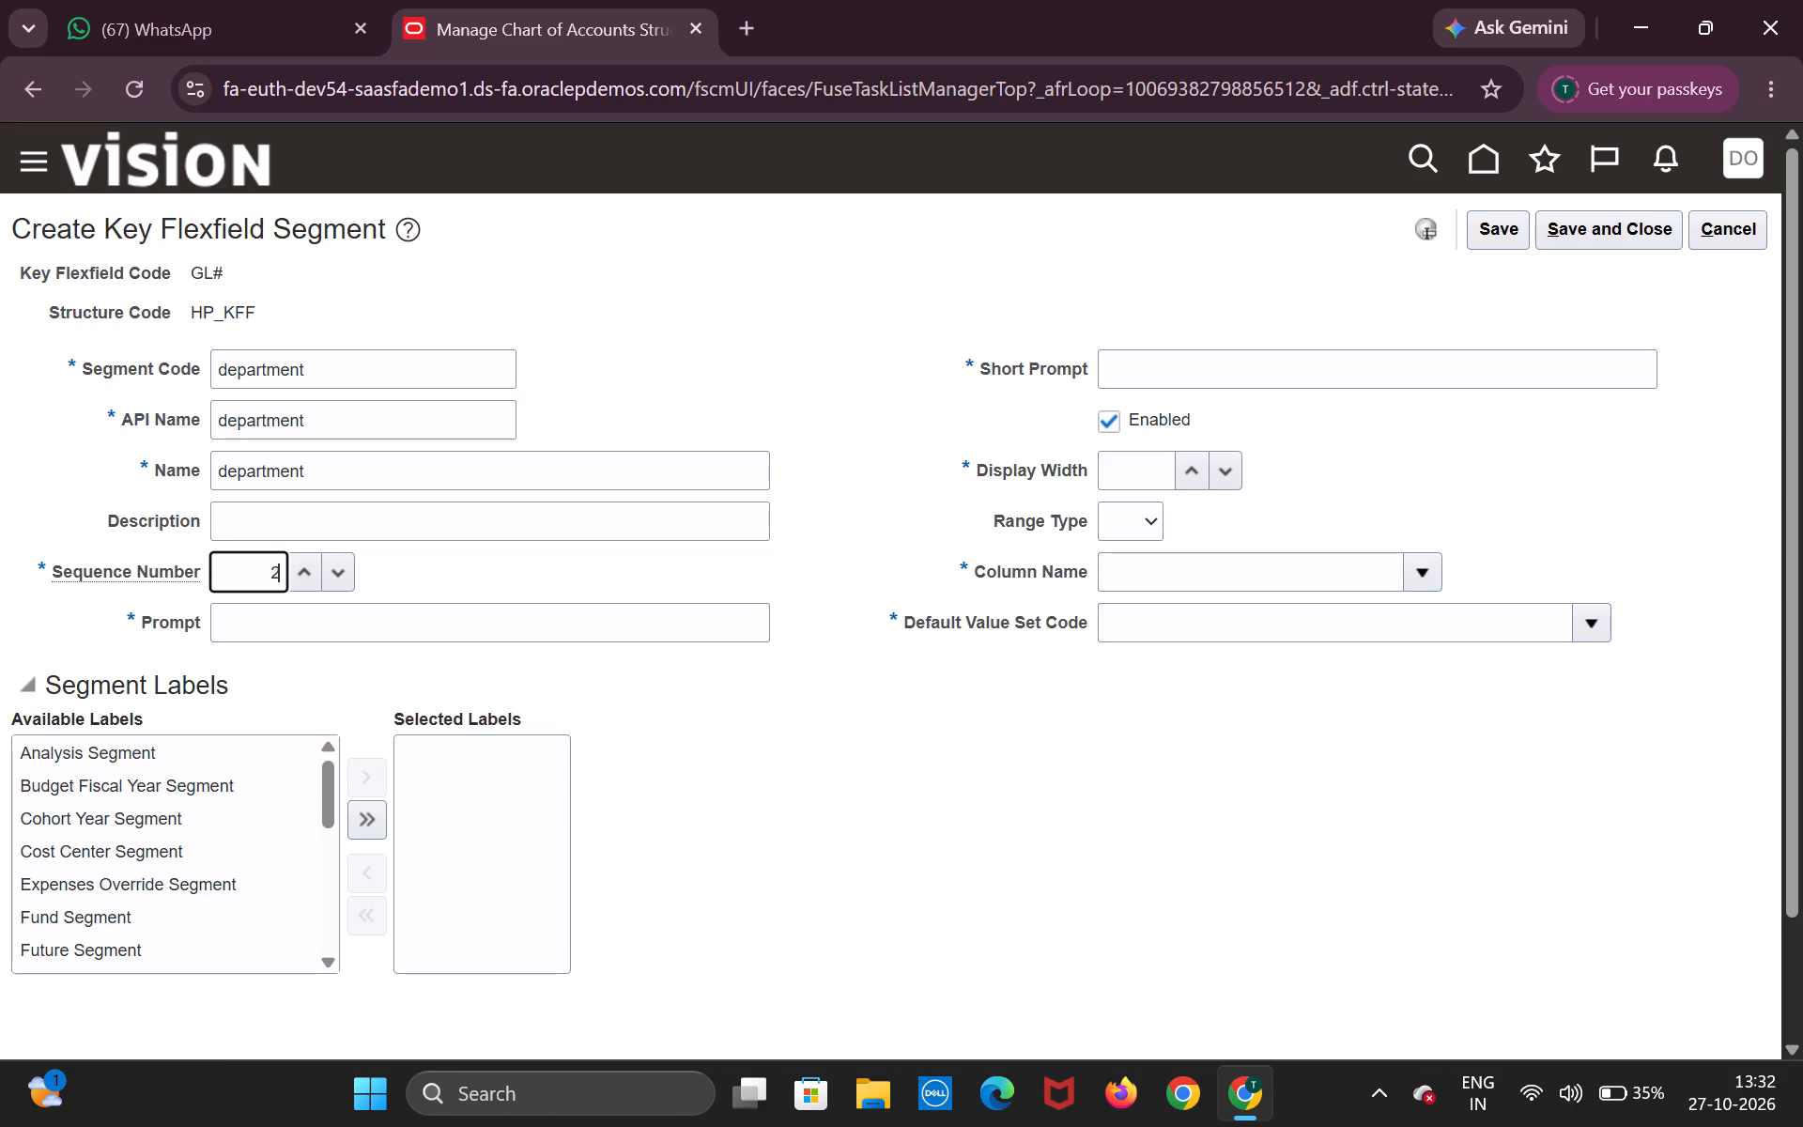
{"action": "key", "text": "Tab"}
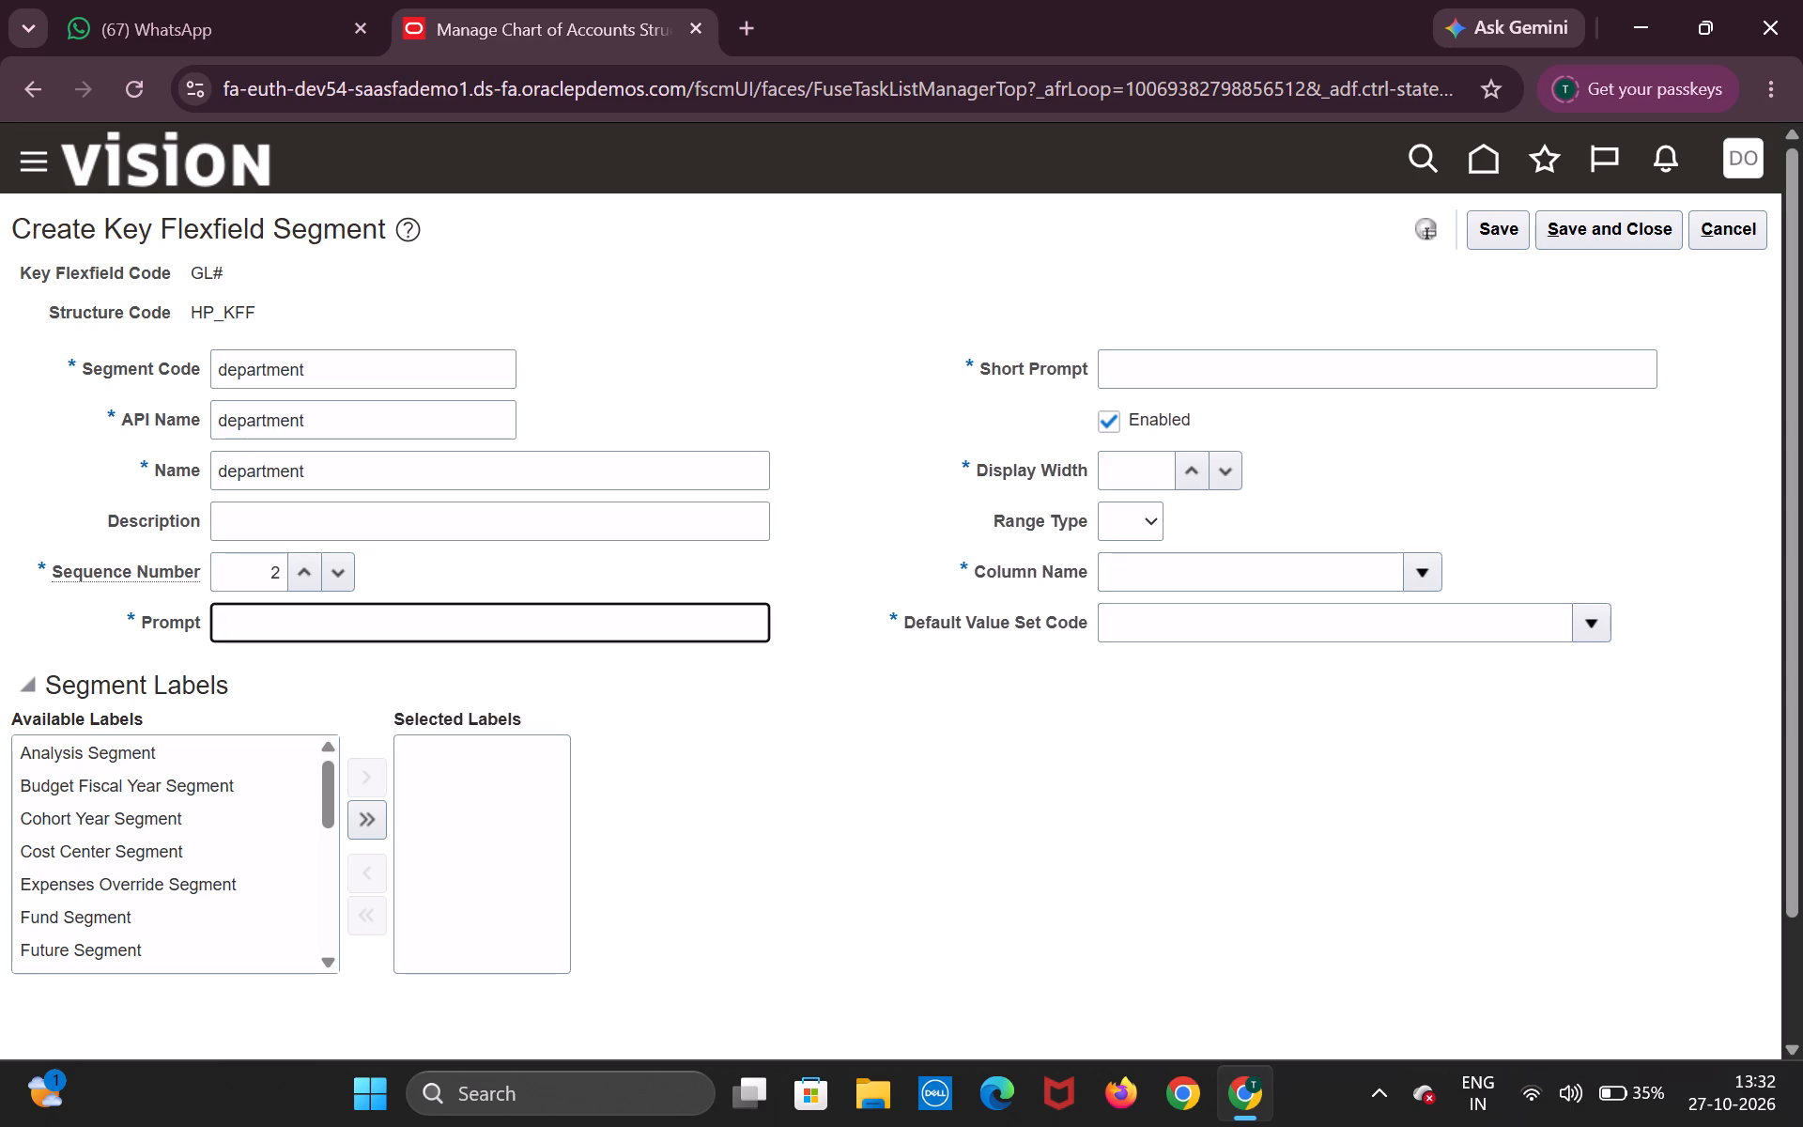
{"action": "key", "text": "ctrl+v"}
{"action": "key", "text": "Tab"}
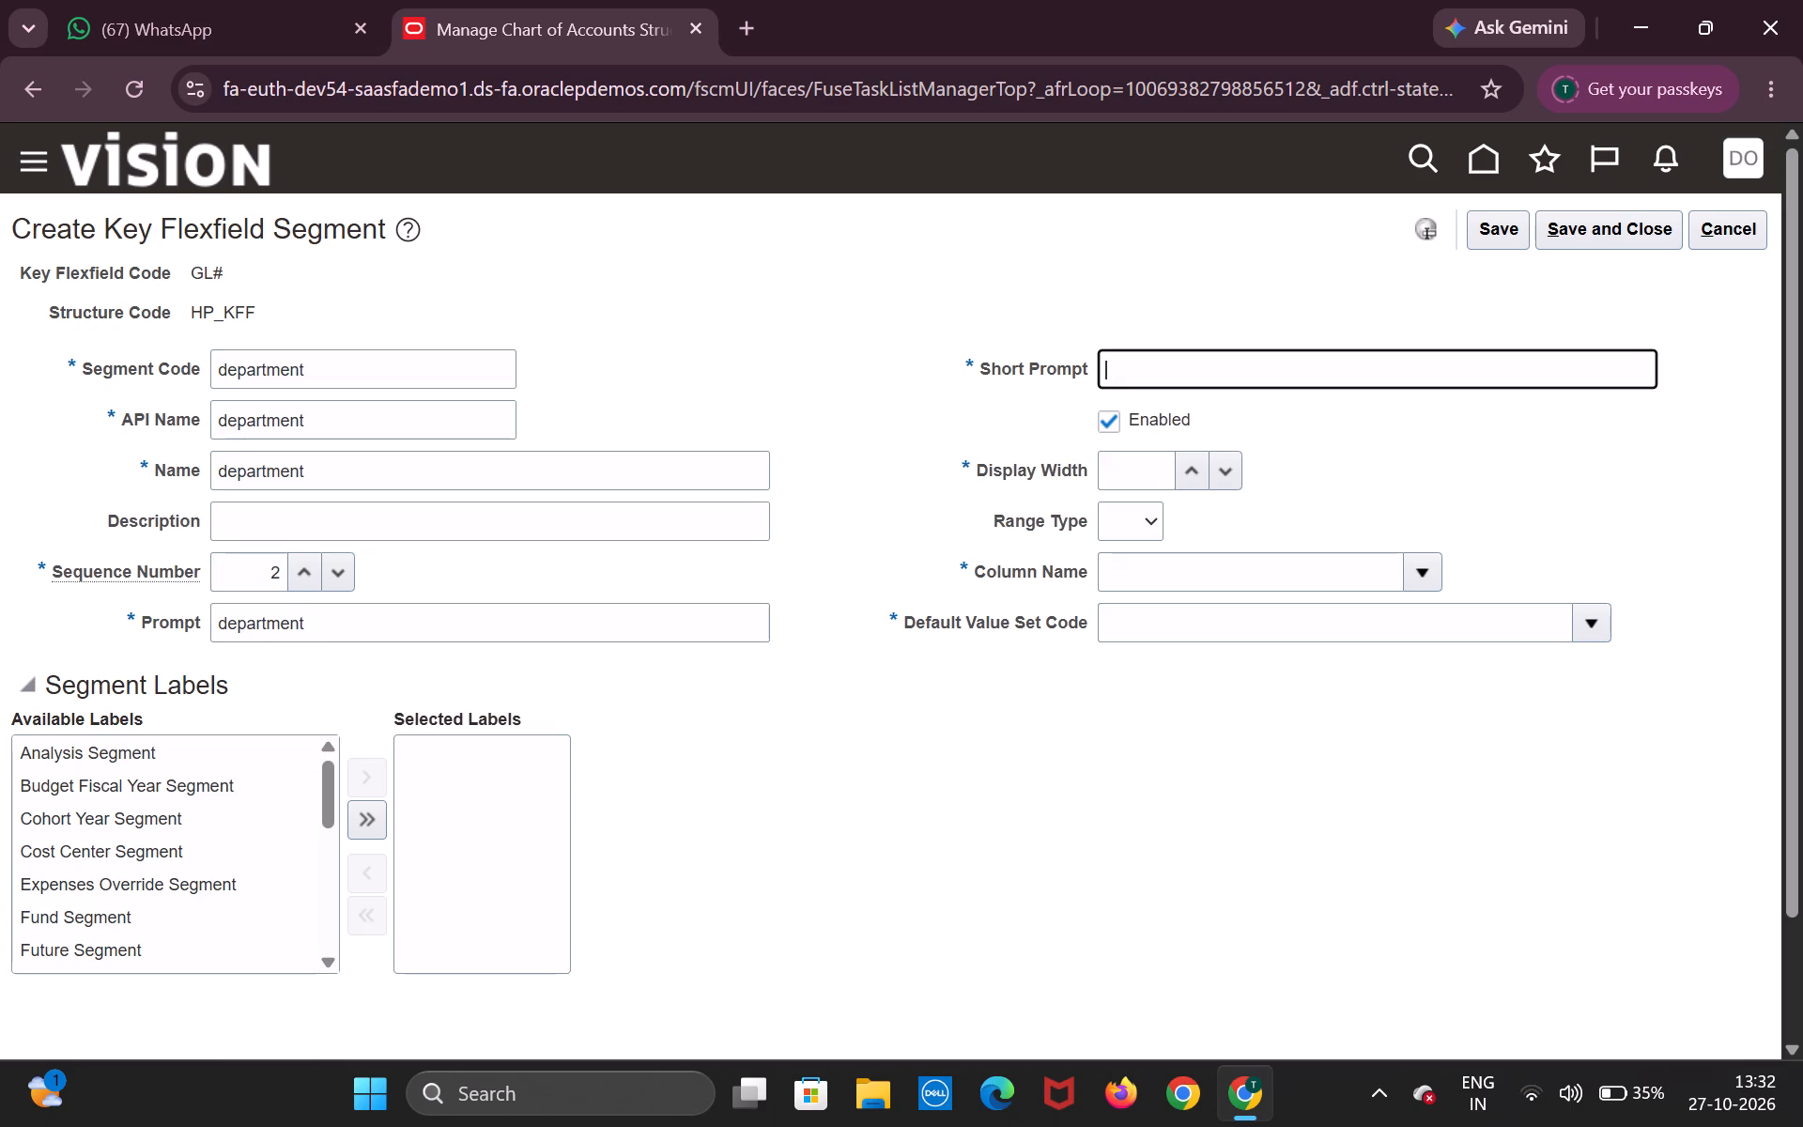
{"action": "key", "text": "ctrl+v"}
Set the department segment's display width to 5 and its column name to SEGMENT2.
{"action": "key", "text": "Tab"}
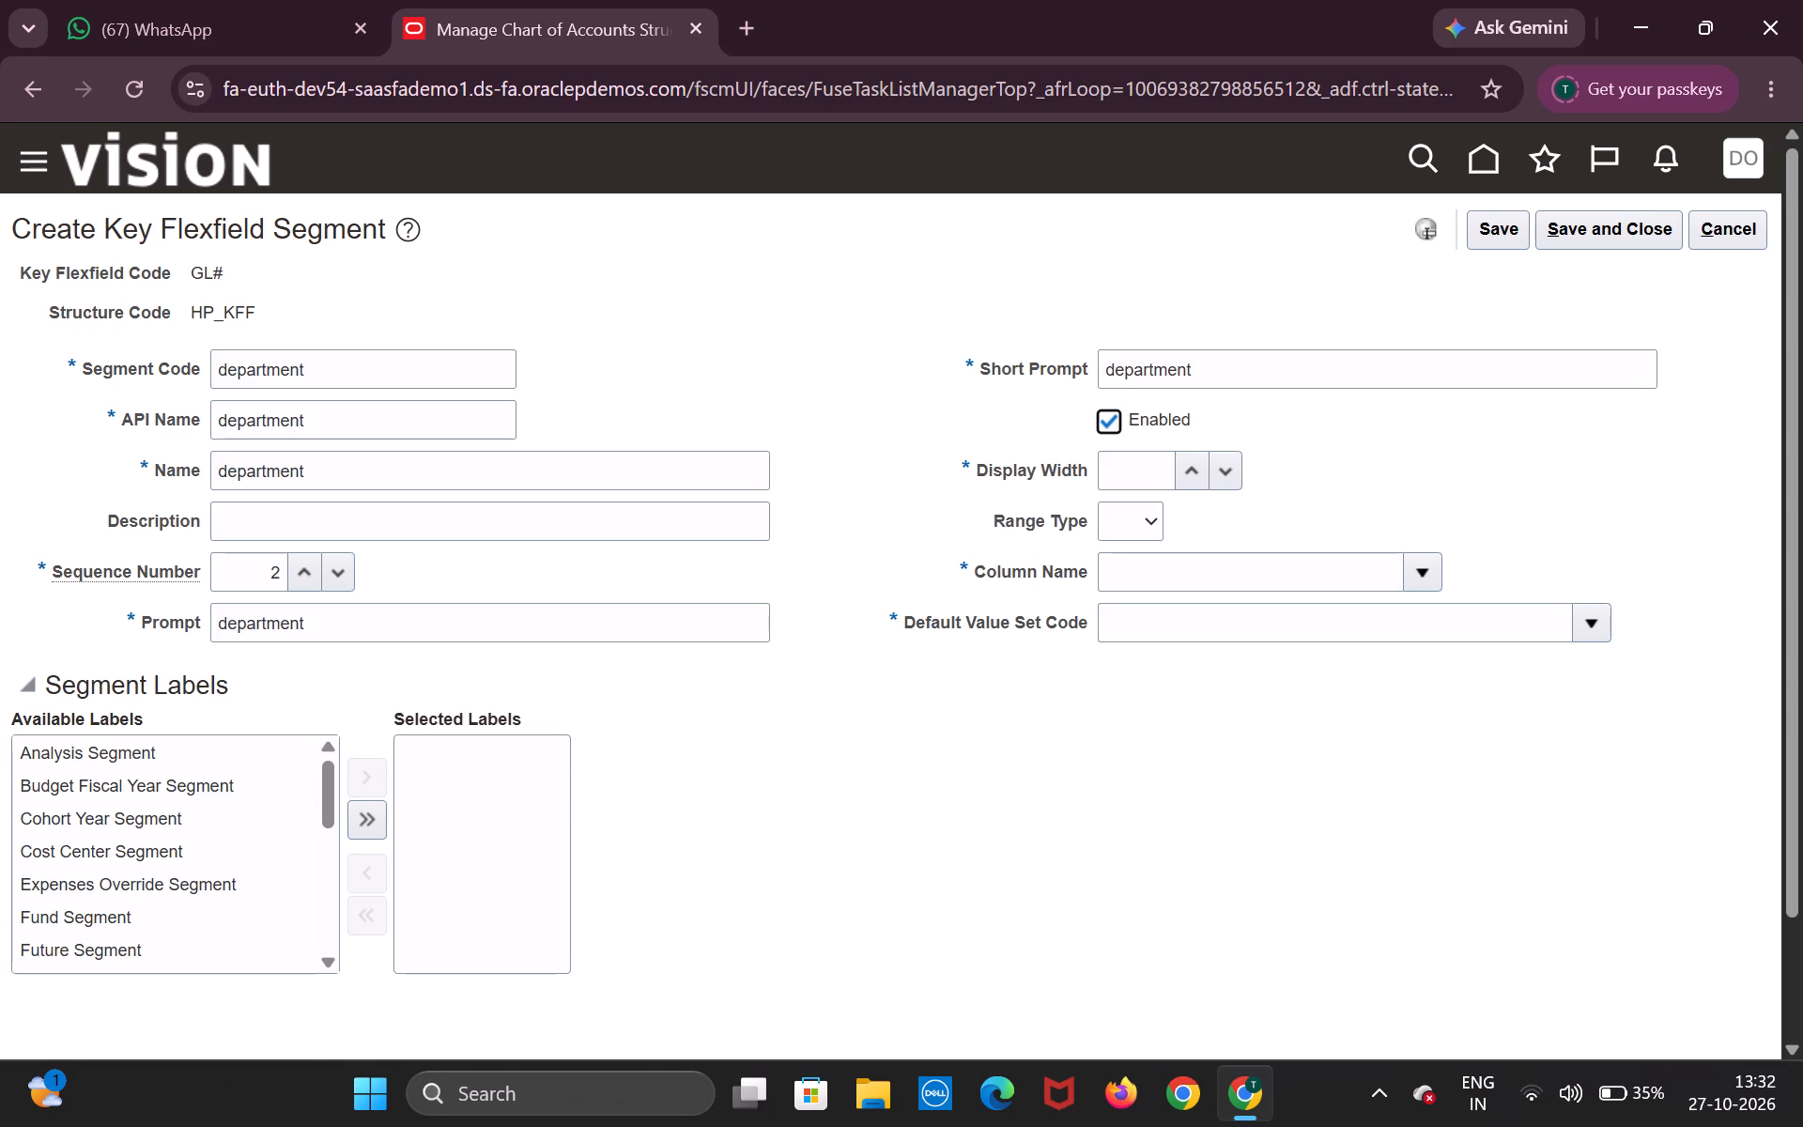
{"action": "key", "text": "Tab"}
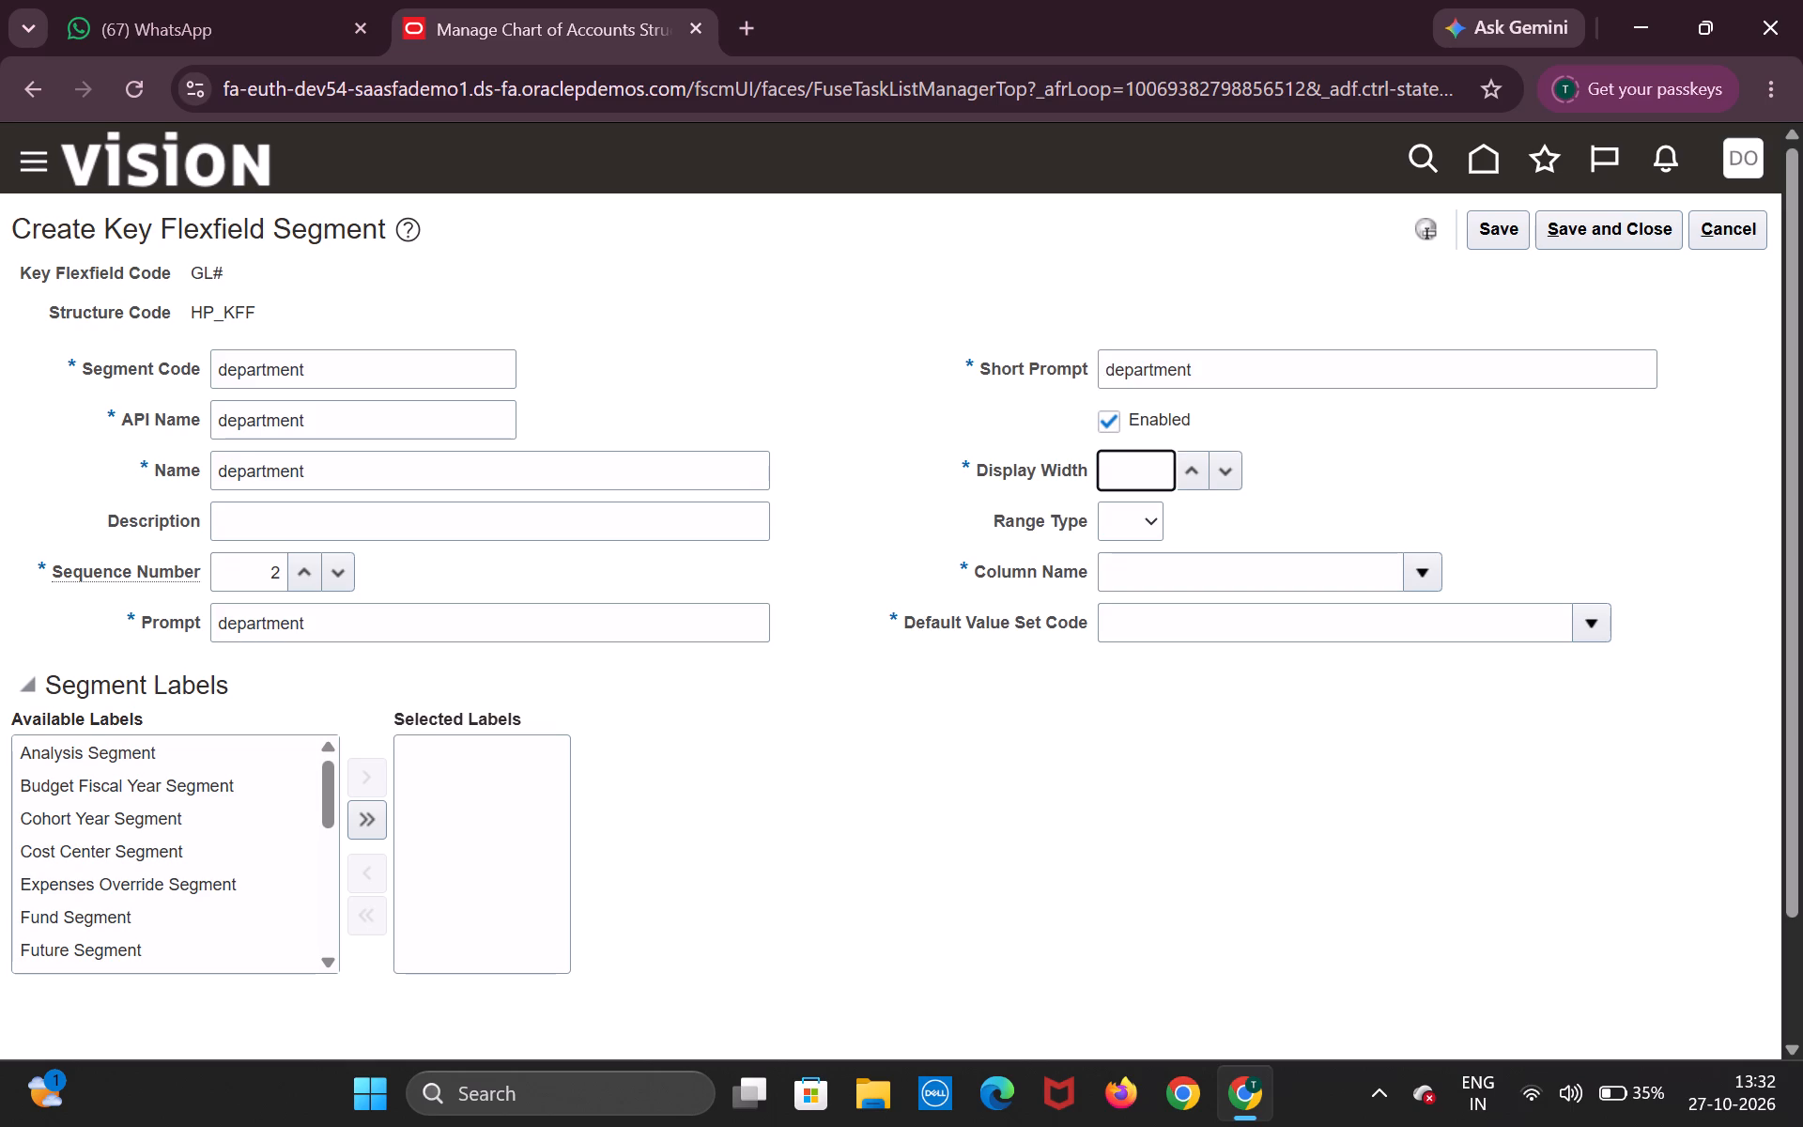
{"action": "key", "text": "5"}
{"action": "key", "text": "Tab"}
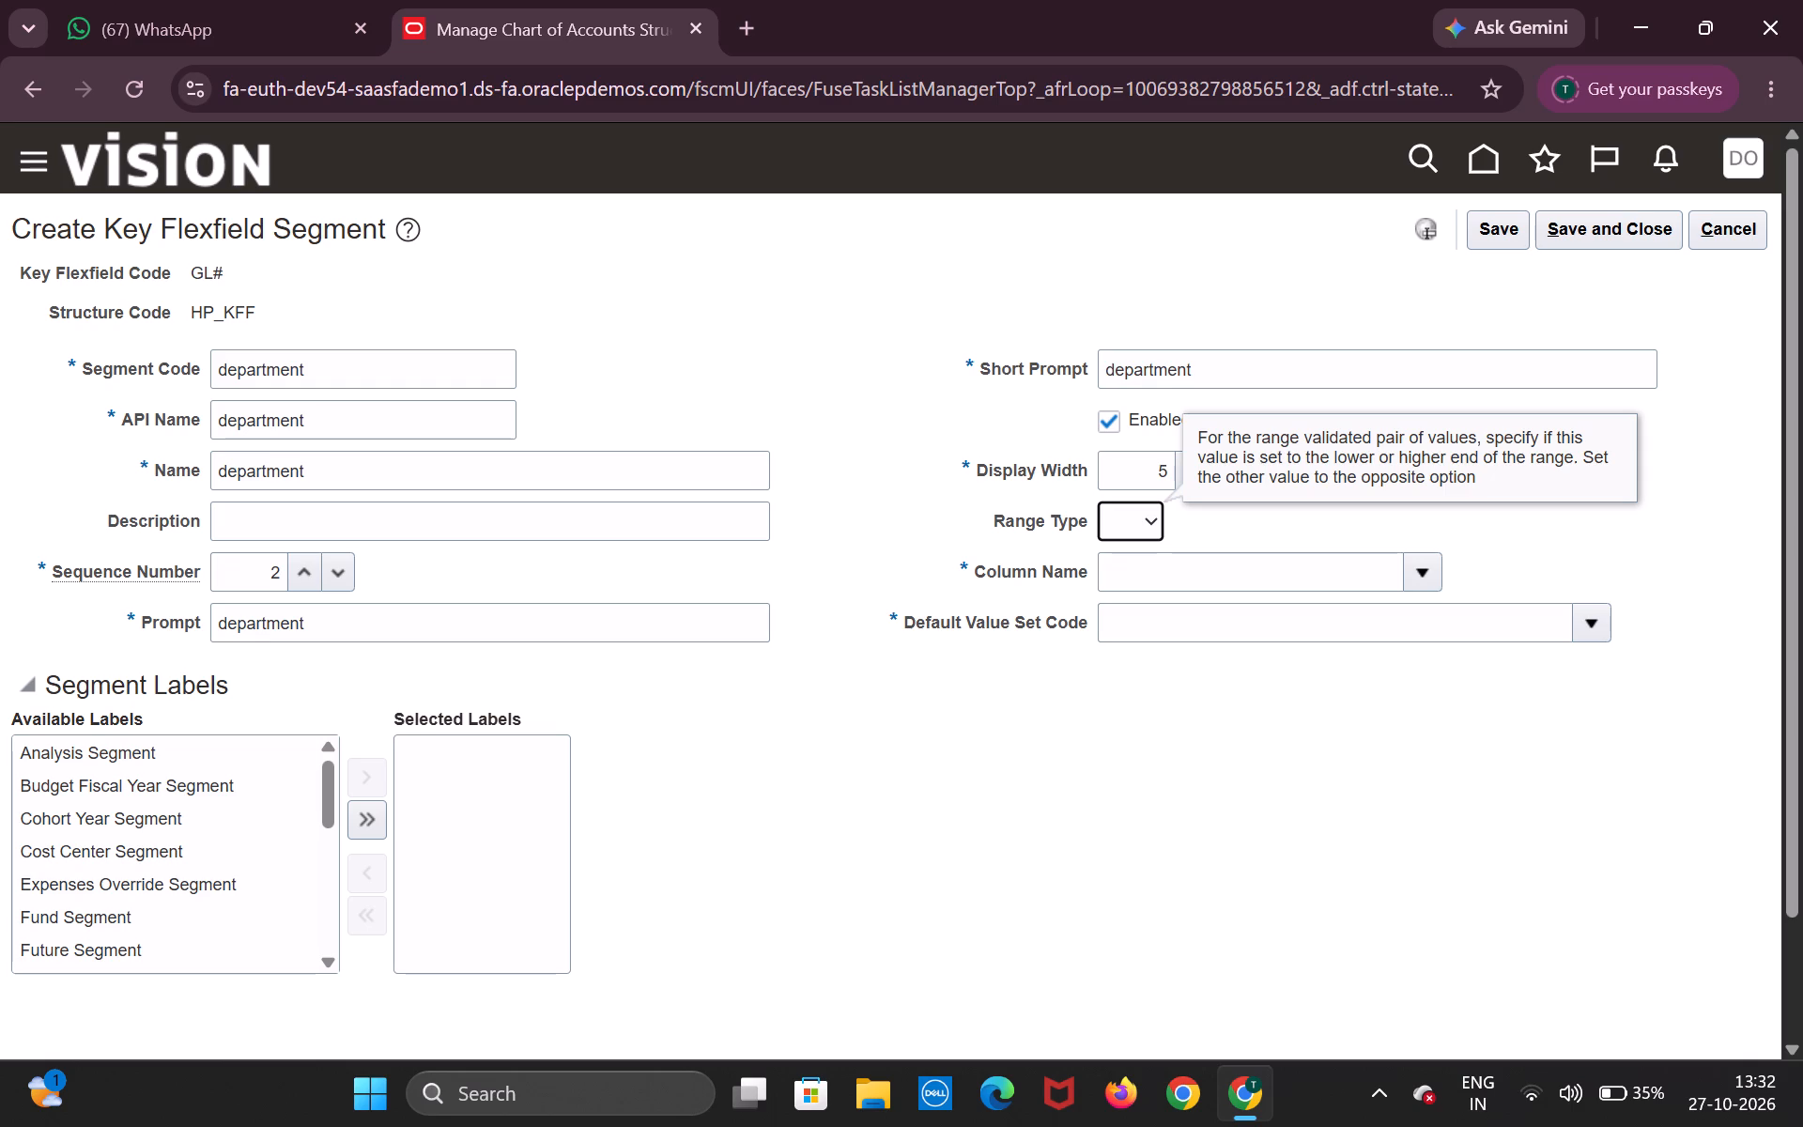
{"action": "left_click", "coordinate": [1419, 581]}
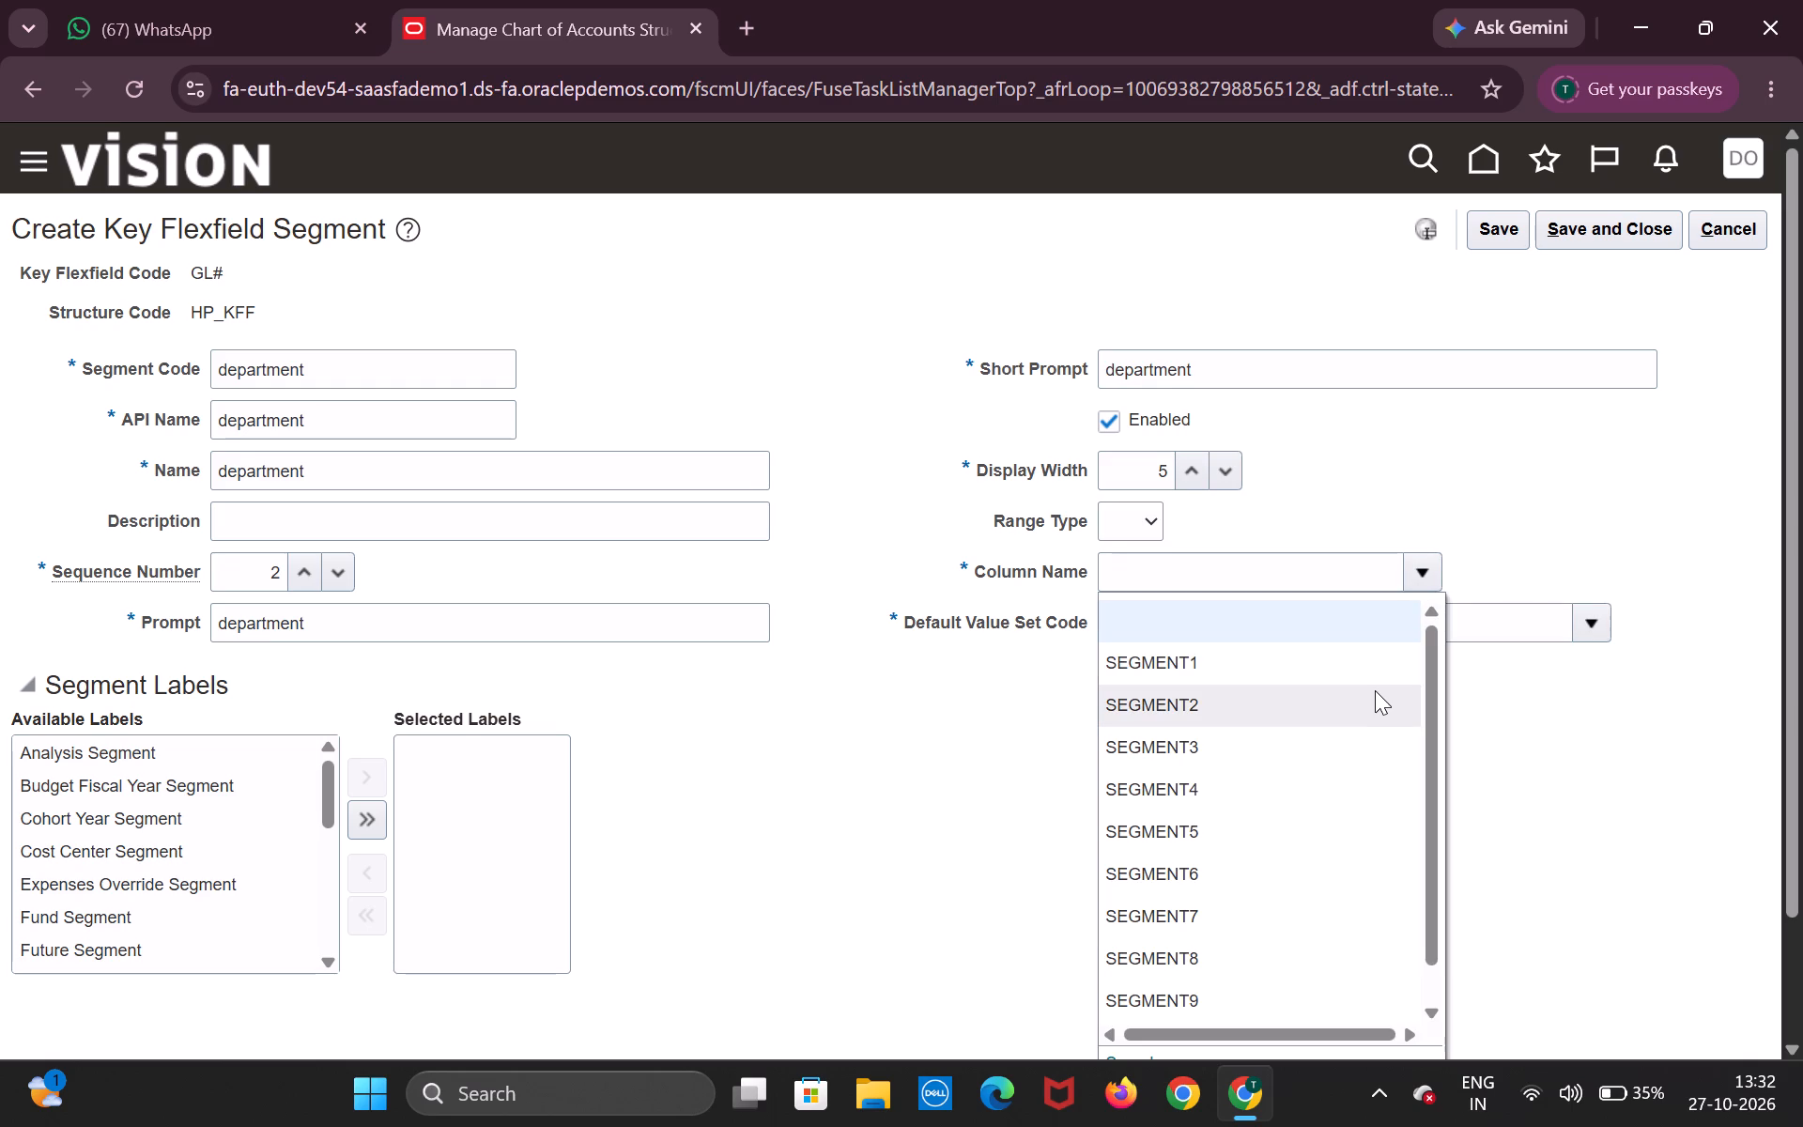
{"action": "left_click", "coordinate": [1371, 685]}
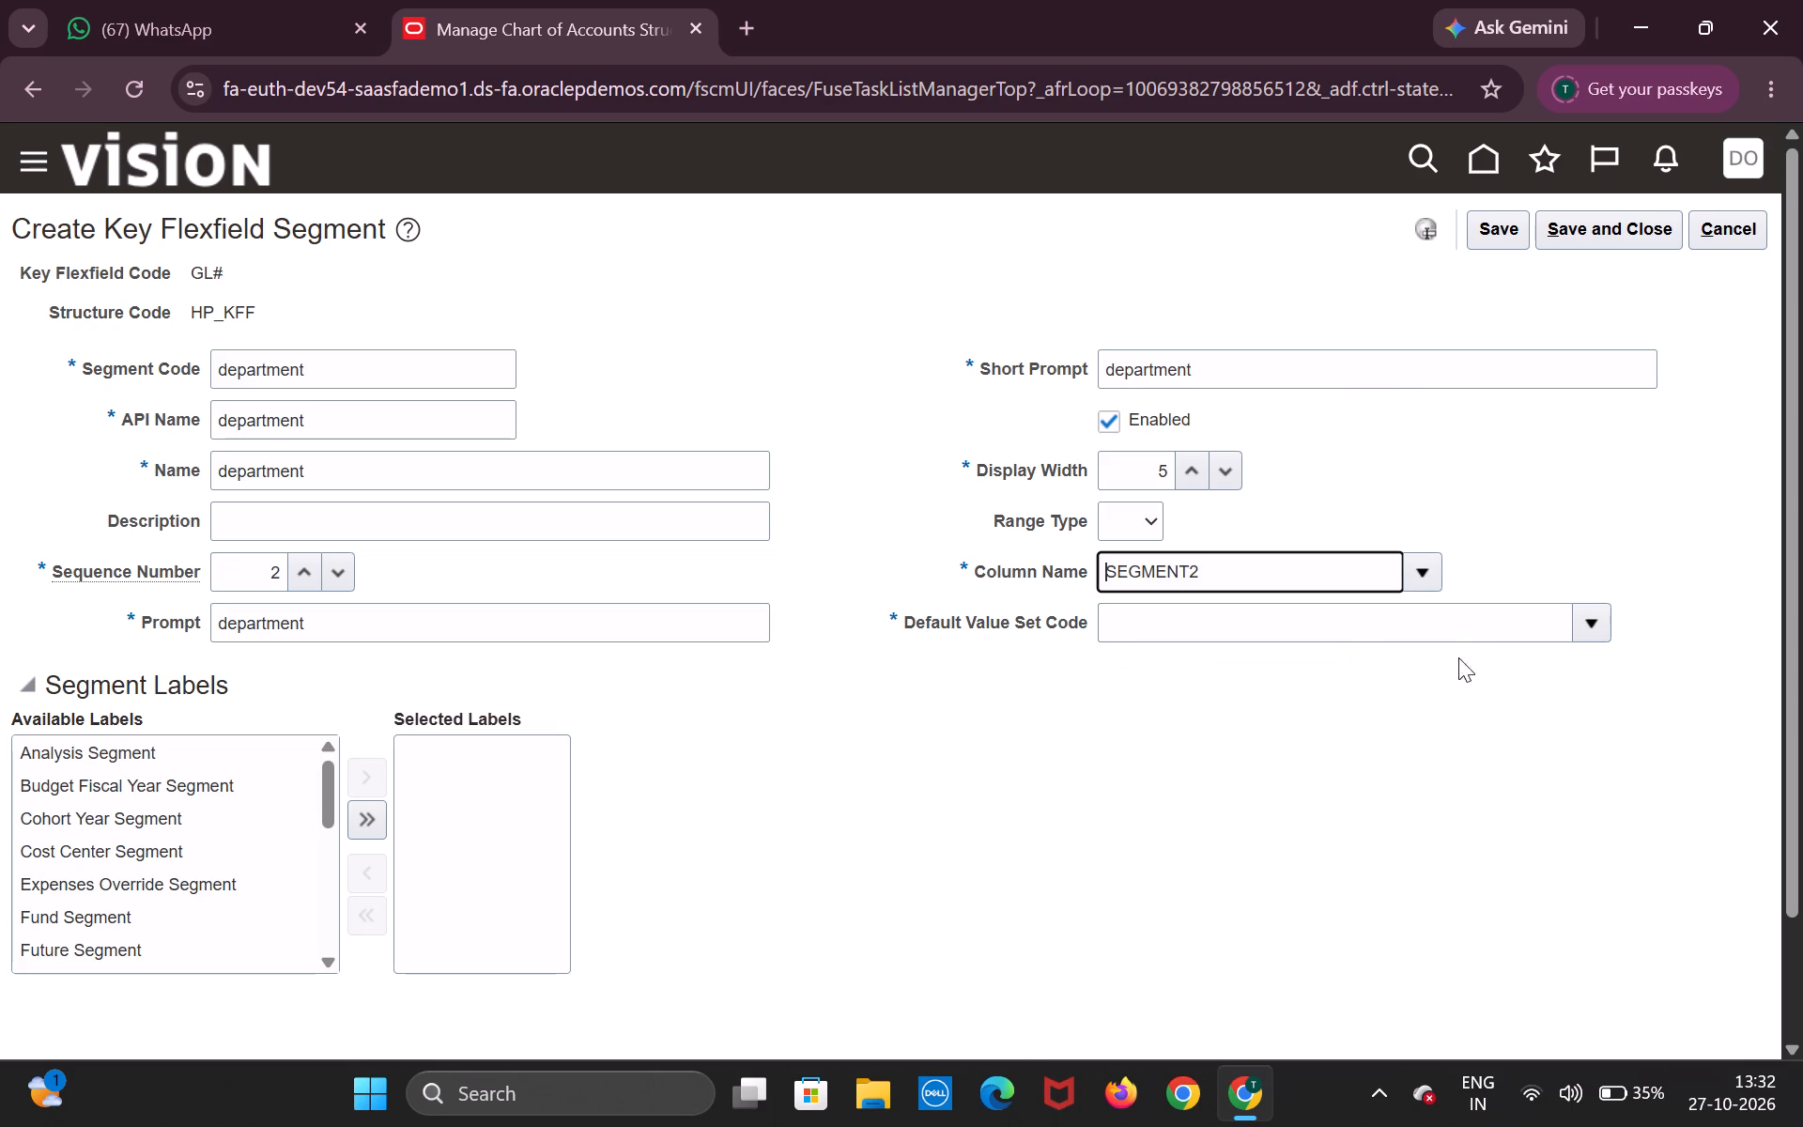
Search the value set codes for HP and assign HP department value set as the department segment's default value set.
{"action": "left_click", "coordinate": [1589, 628]}
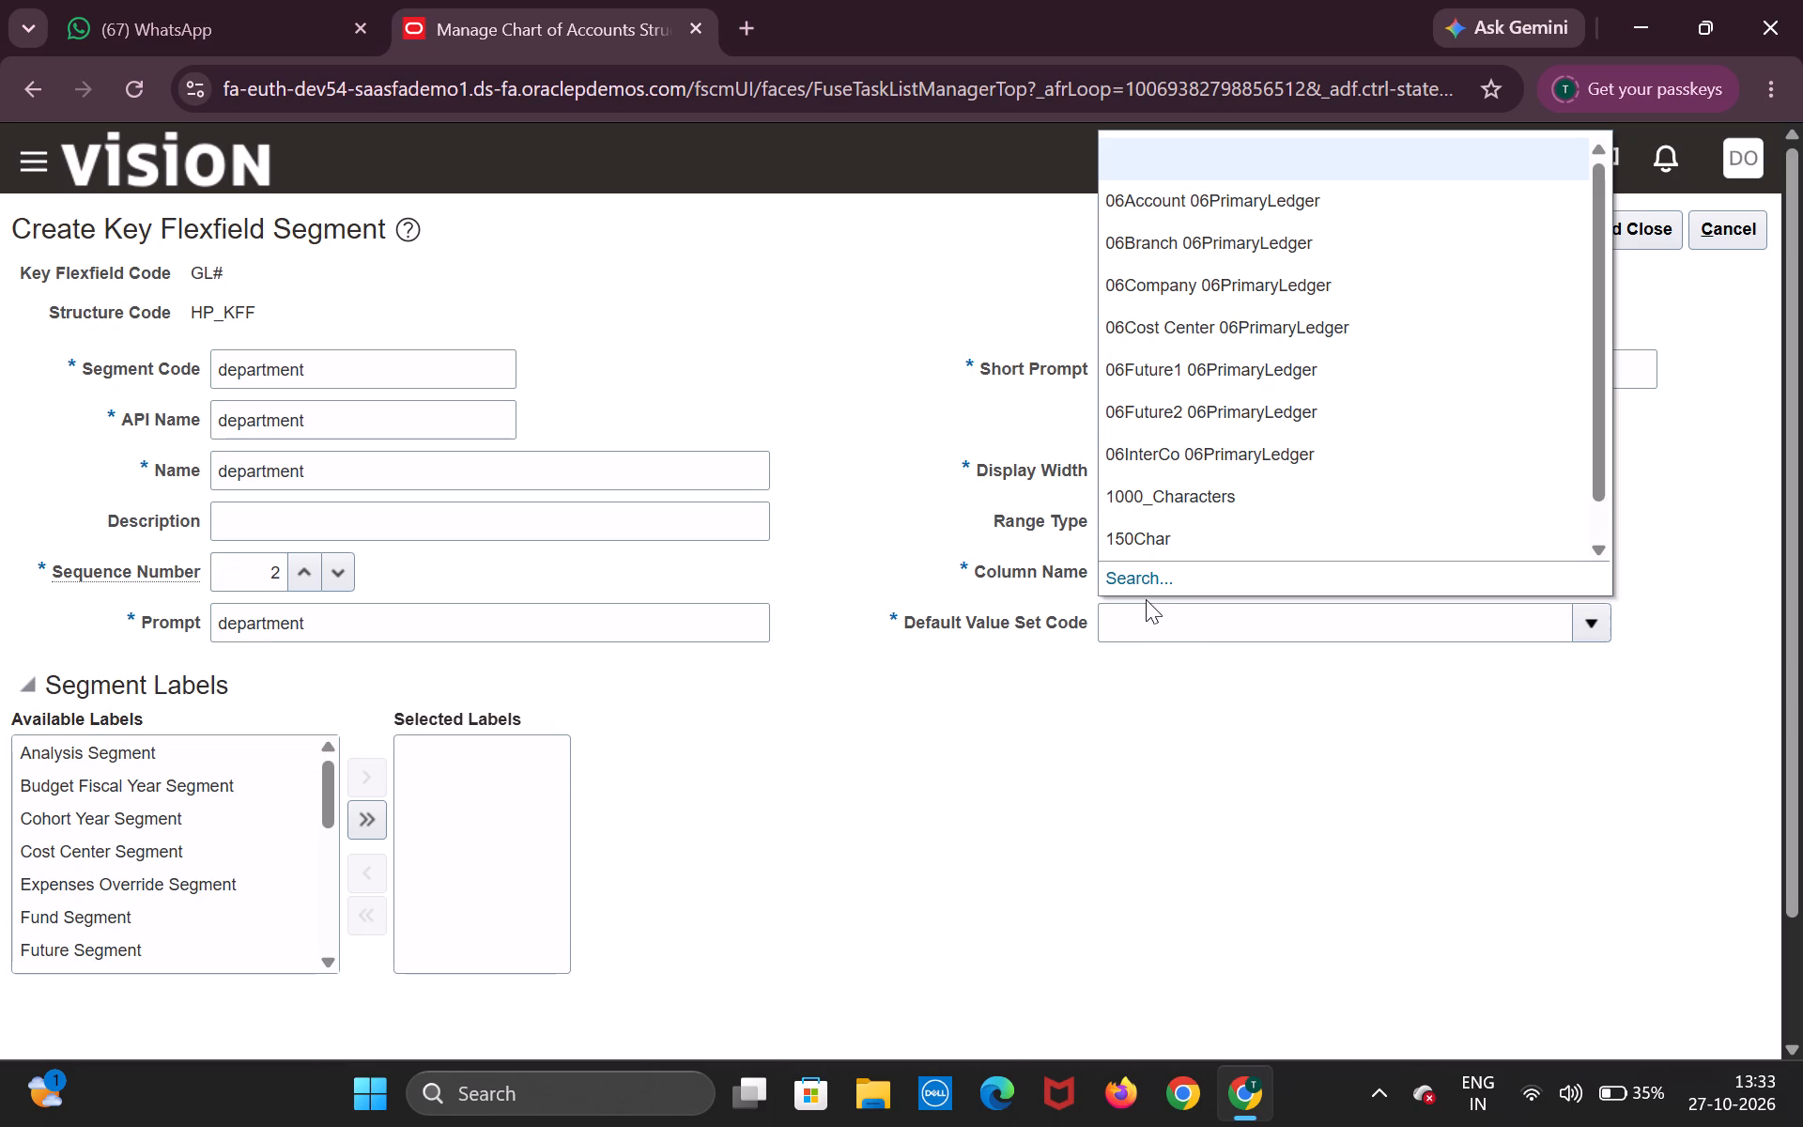
{"action": "left_click", "coordinate": [1146, 583]}
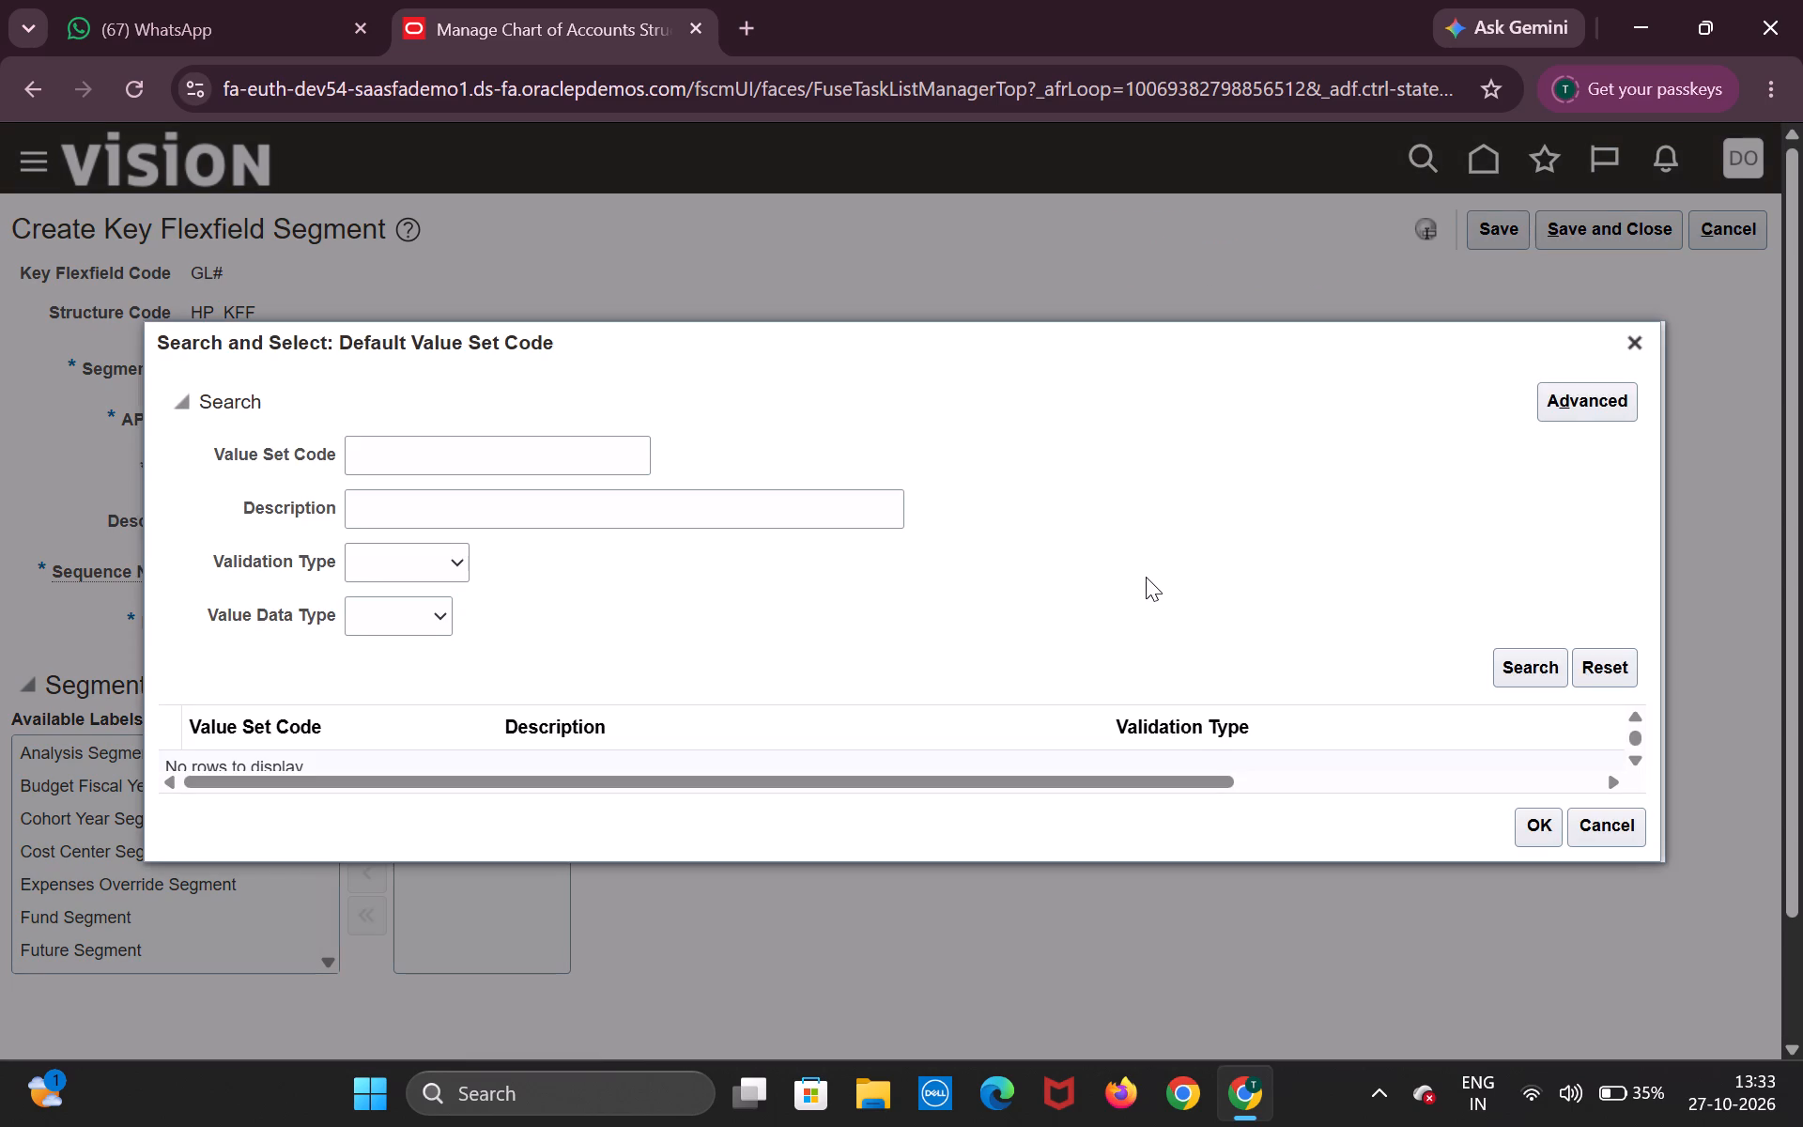
{"action": "left_click", "coordinate": [597, 455]}
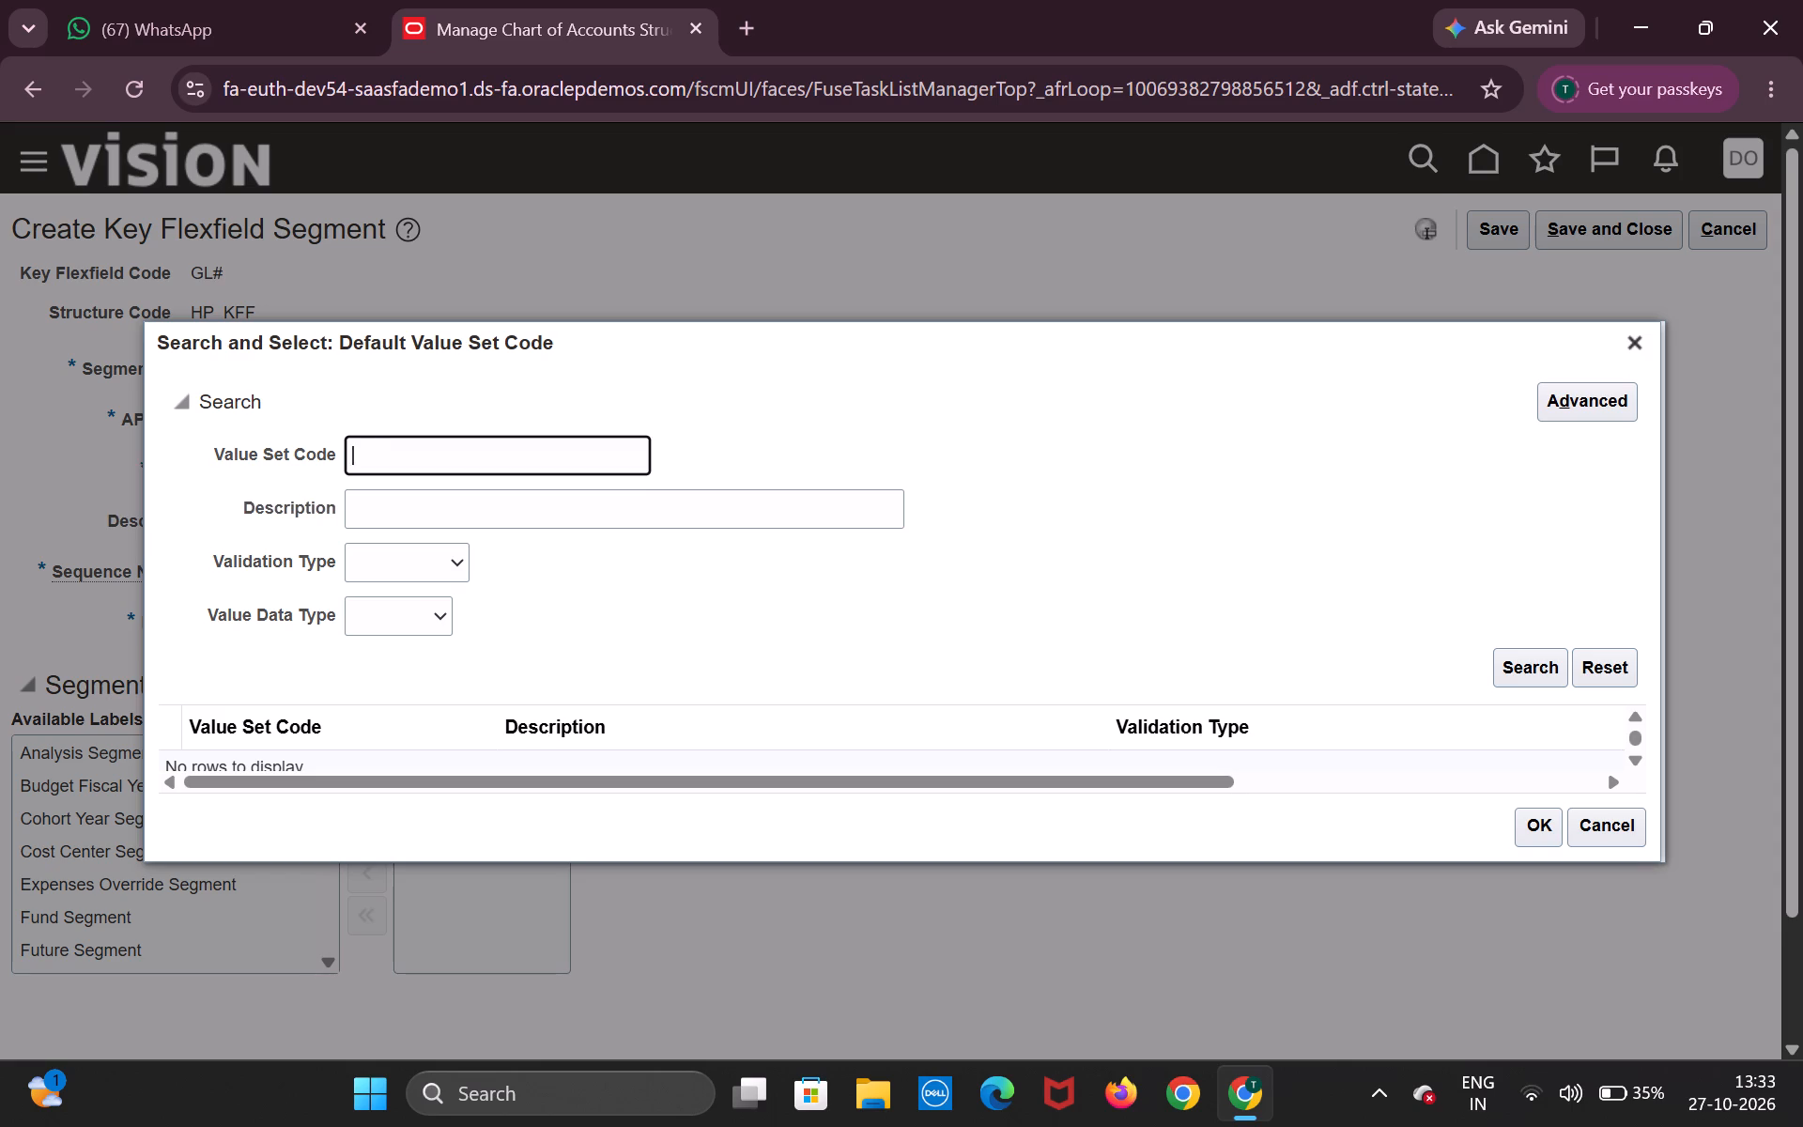
{"action": "key", "text": "d"}
{"action": "key", "text": "BackSpace"}
{"action": "key", "text": "shift+h"}
{"action": "key", "text": "shift+p"}
{"action": "key", "text": "Return"}
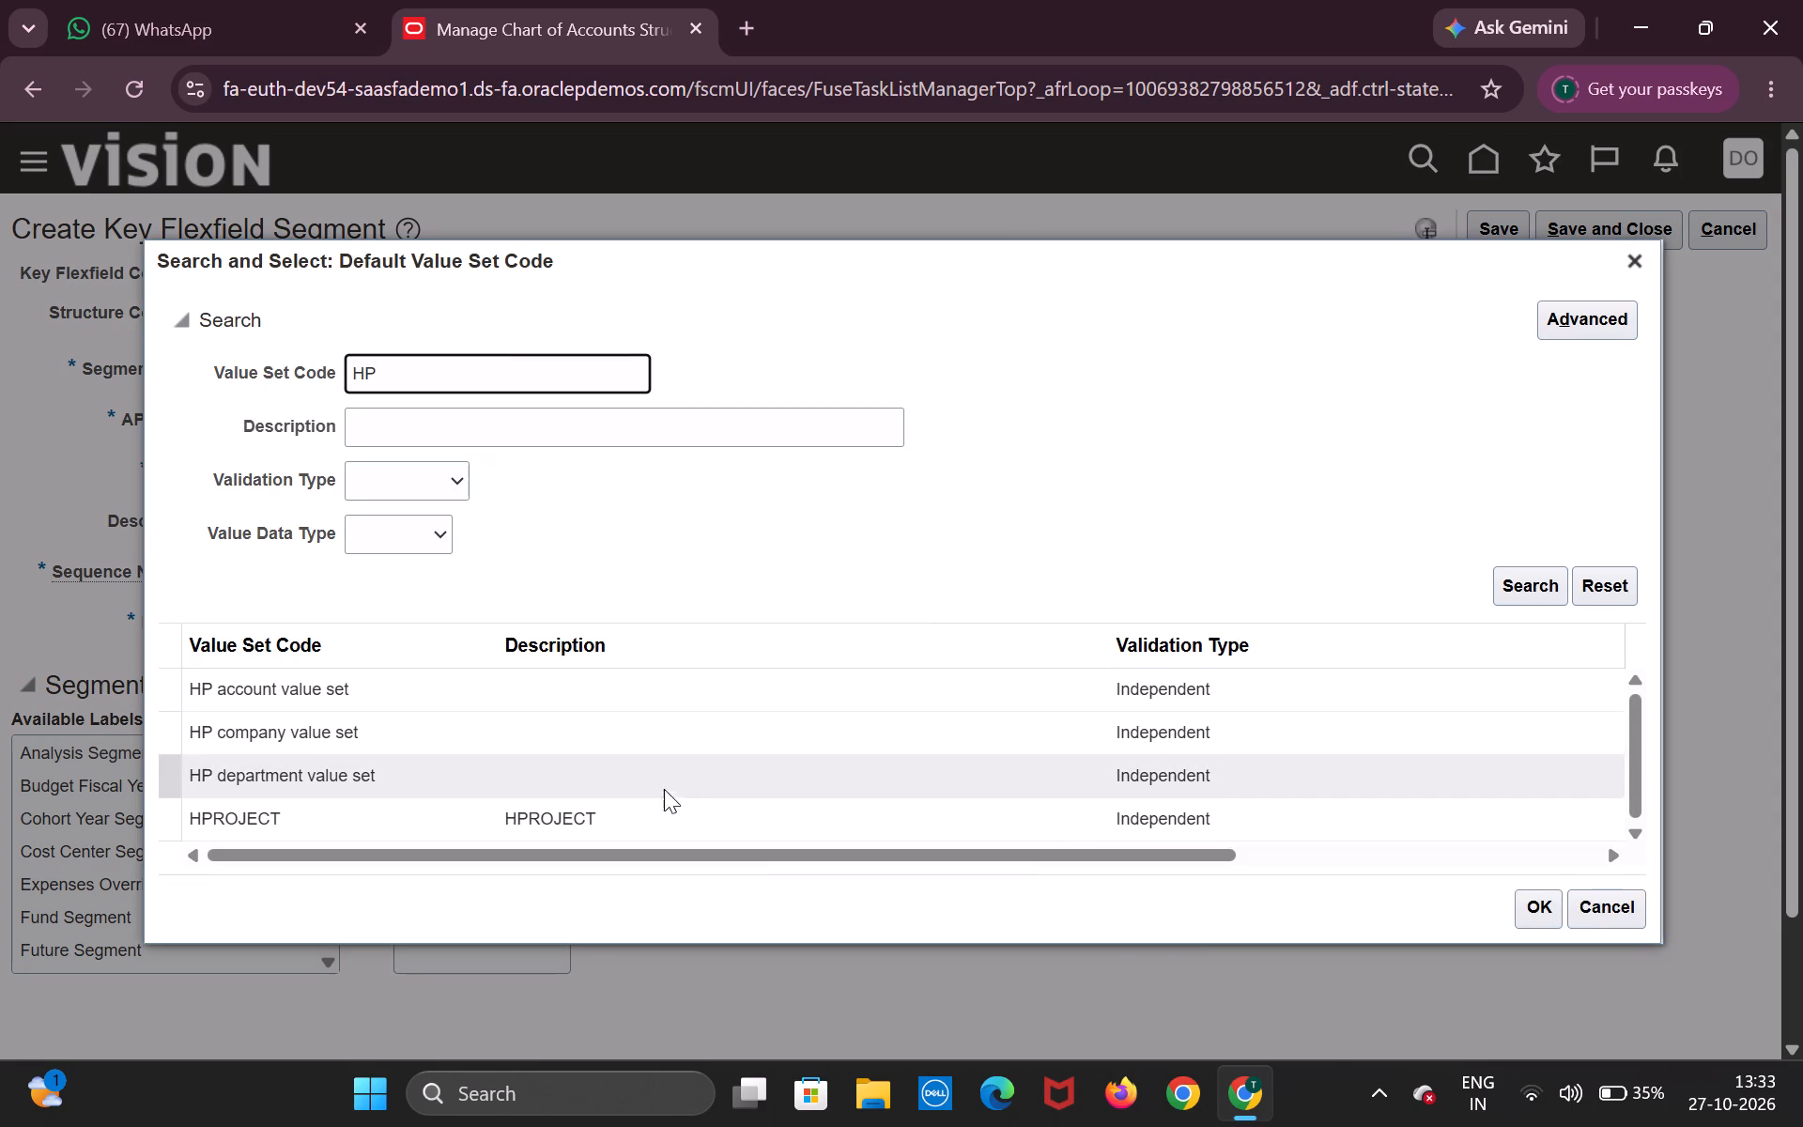
{"action": "left_click", "coordinate": [672, 790]}
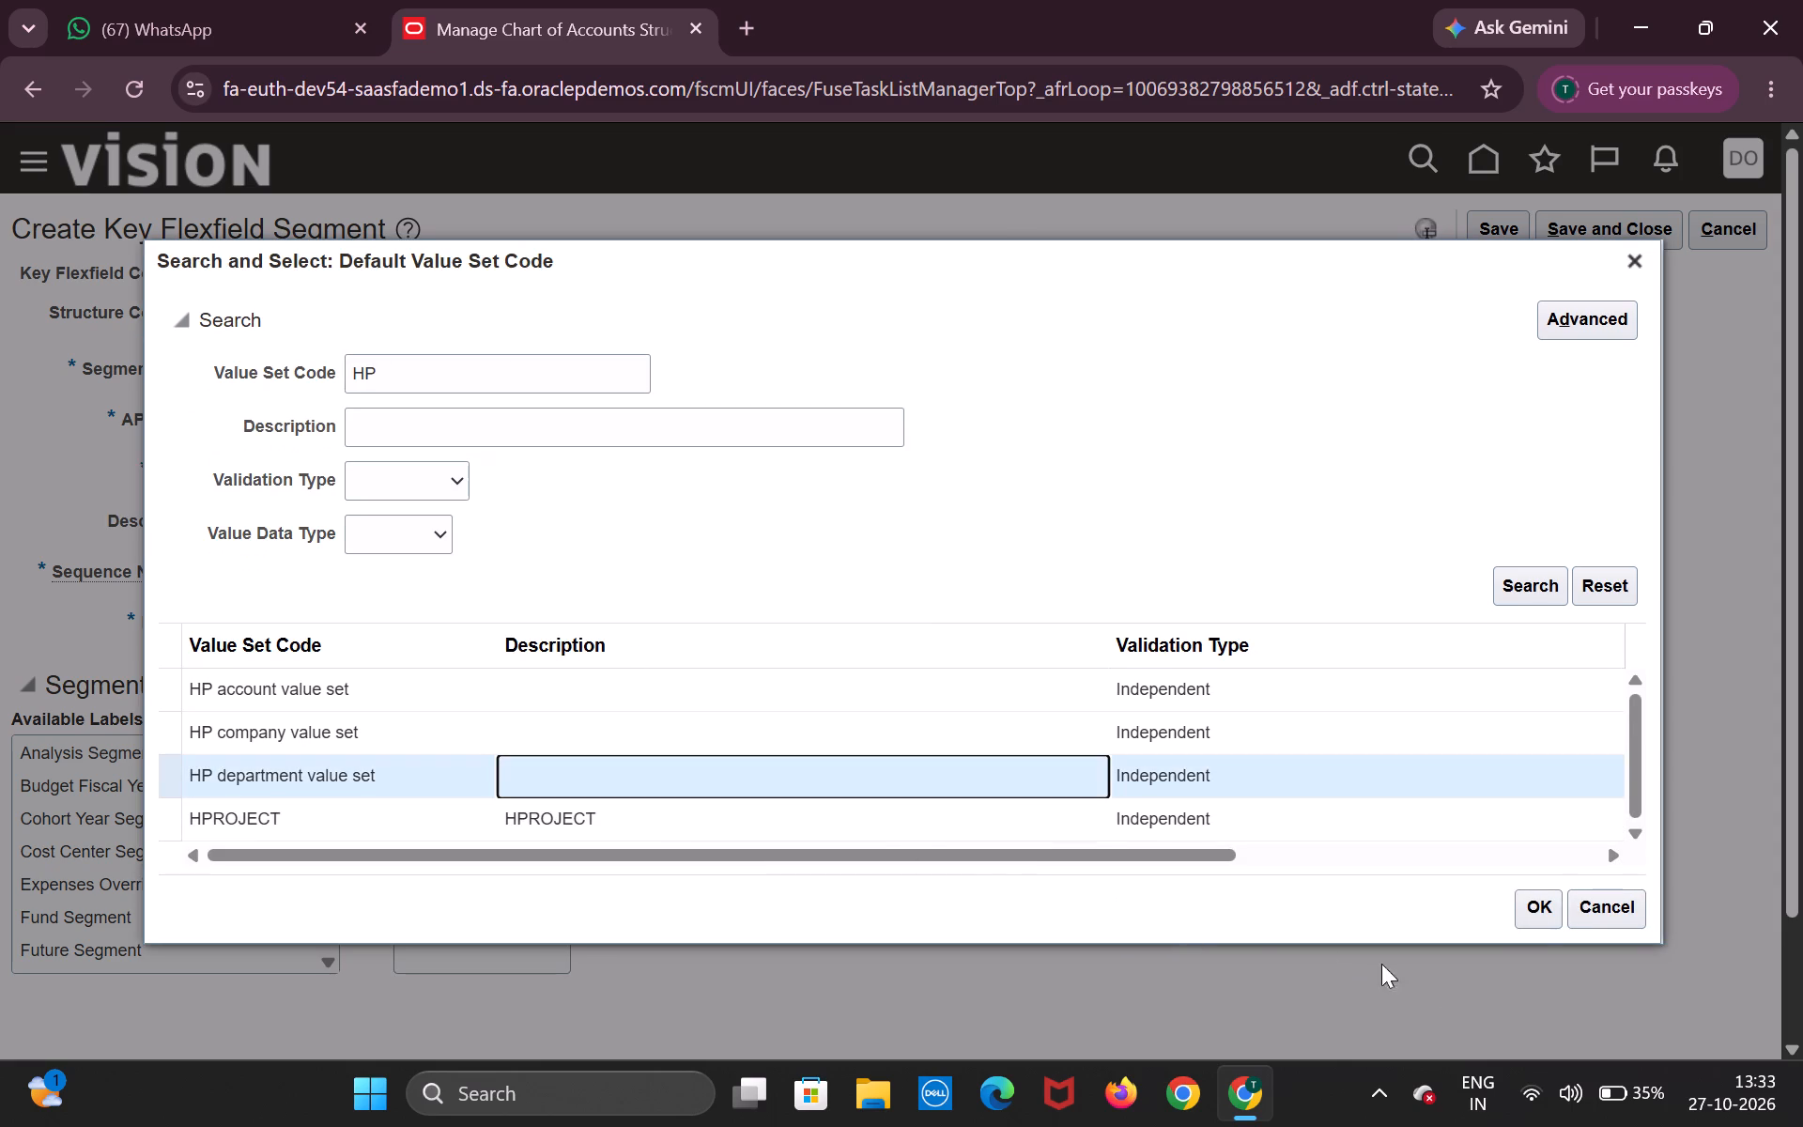
{"action": "left_click", "coordinate": [1525, 913]}
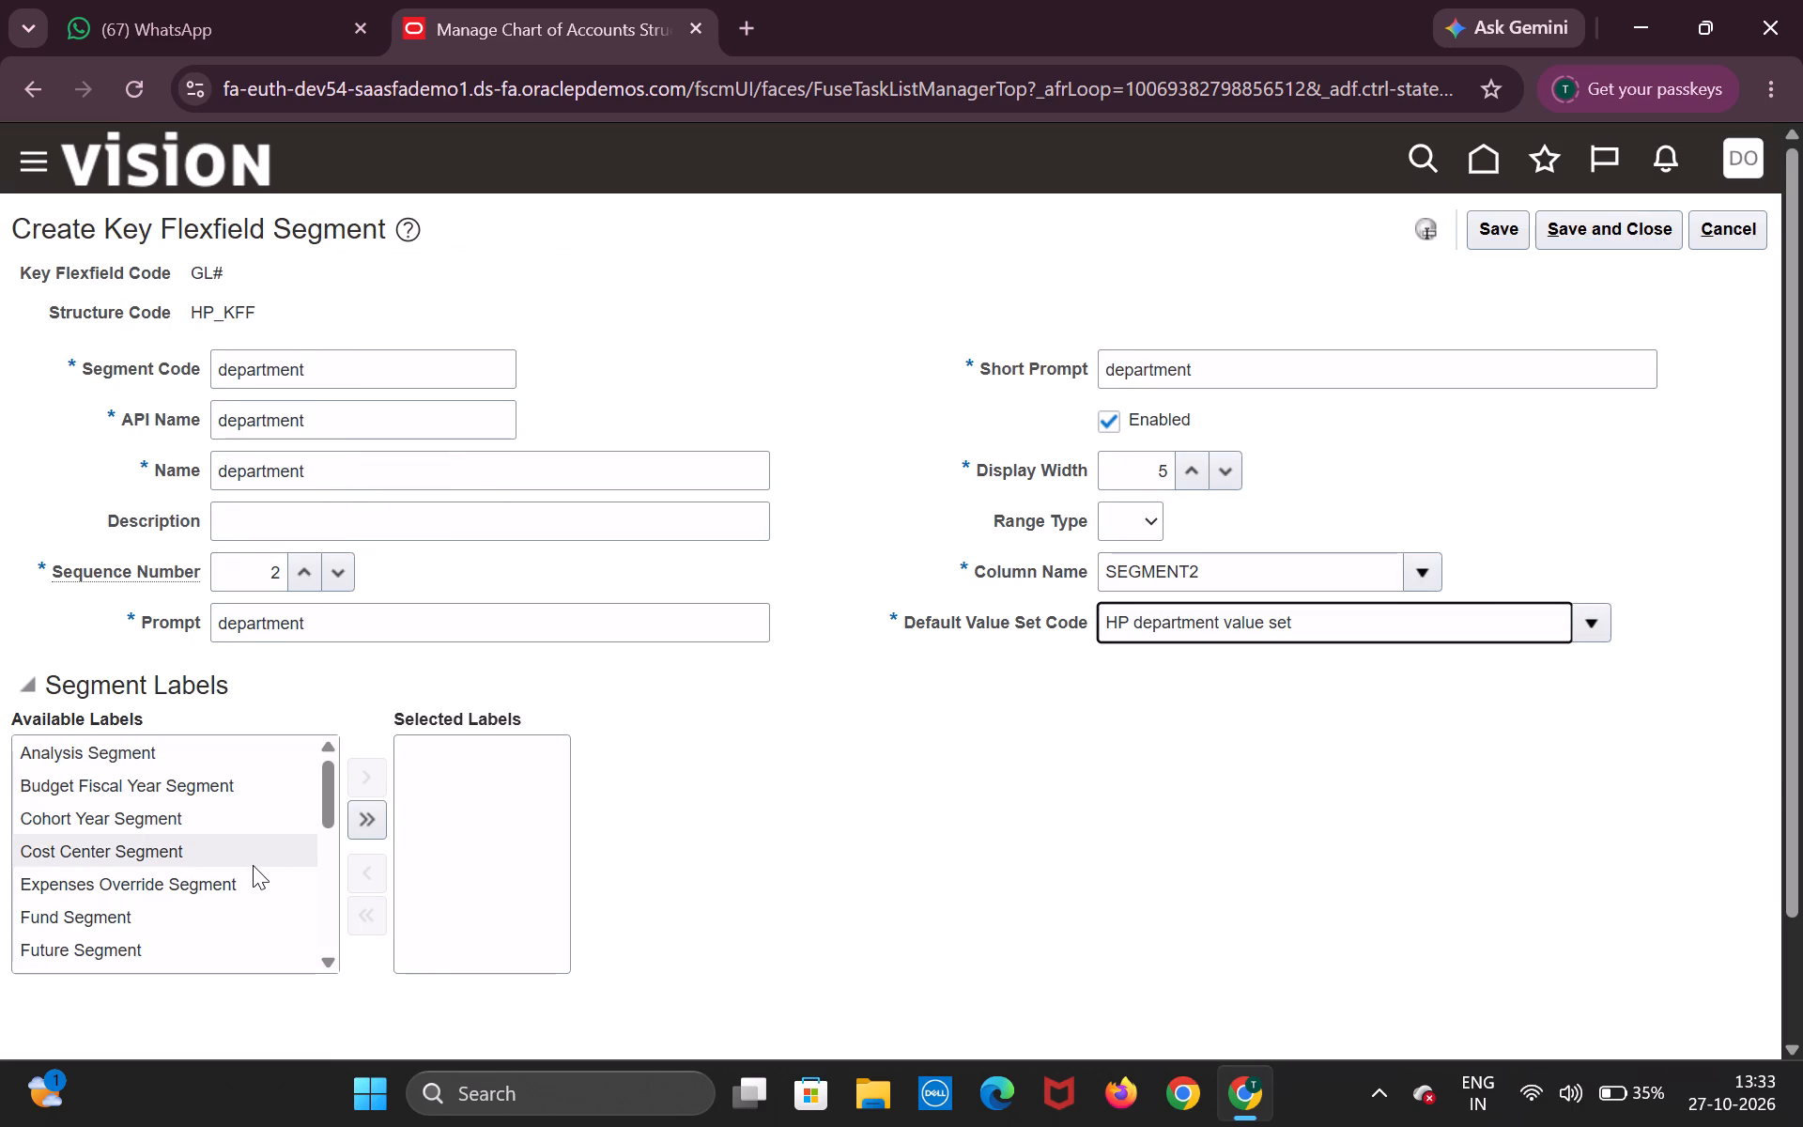
Assign the Cost Center Segment label to the department segment, then save and close the segment.
{"action": "double_click", "coordinate": [254, 865]}
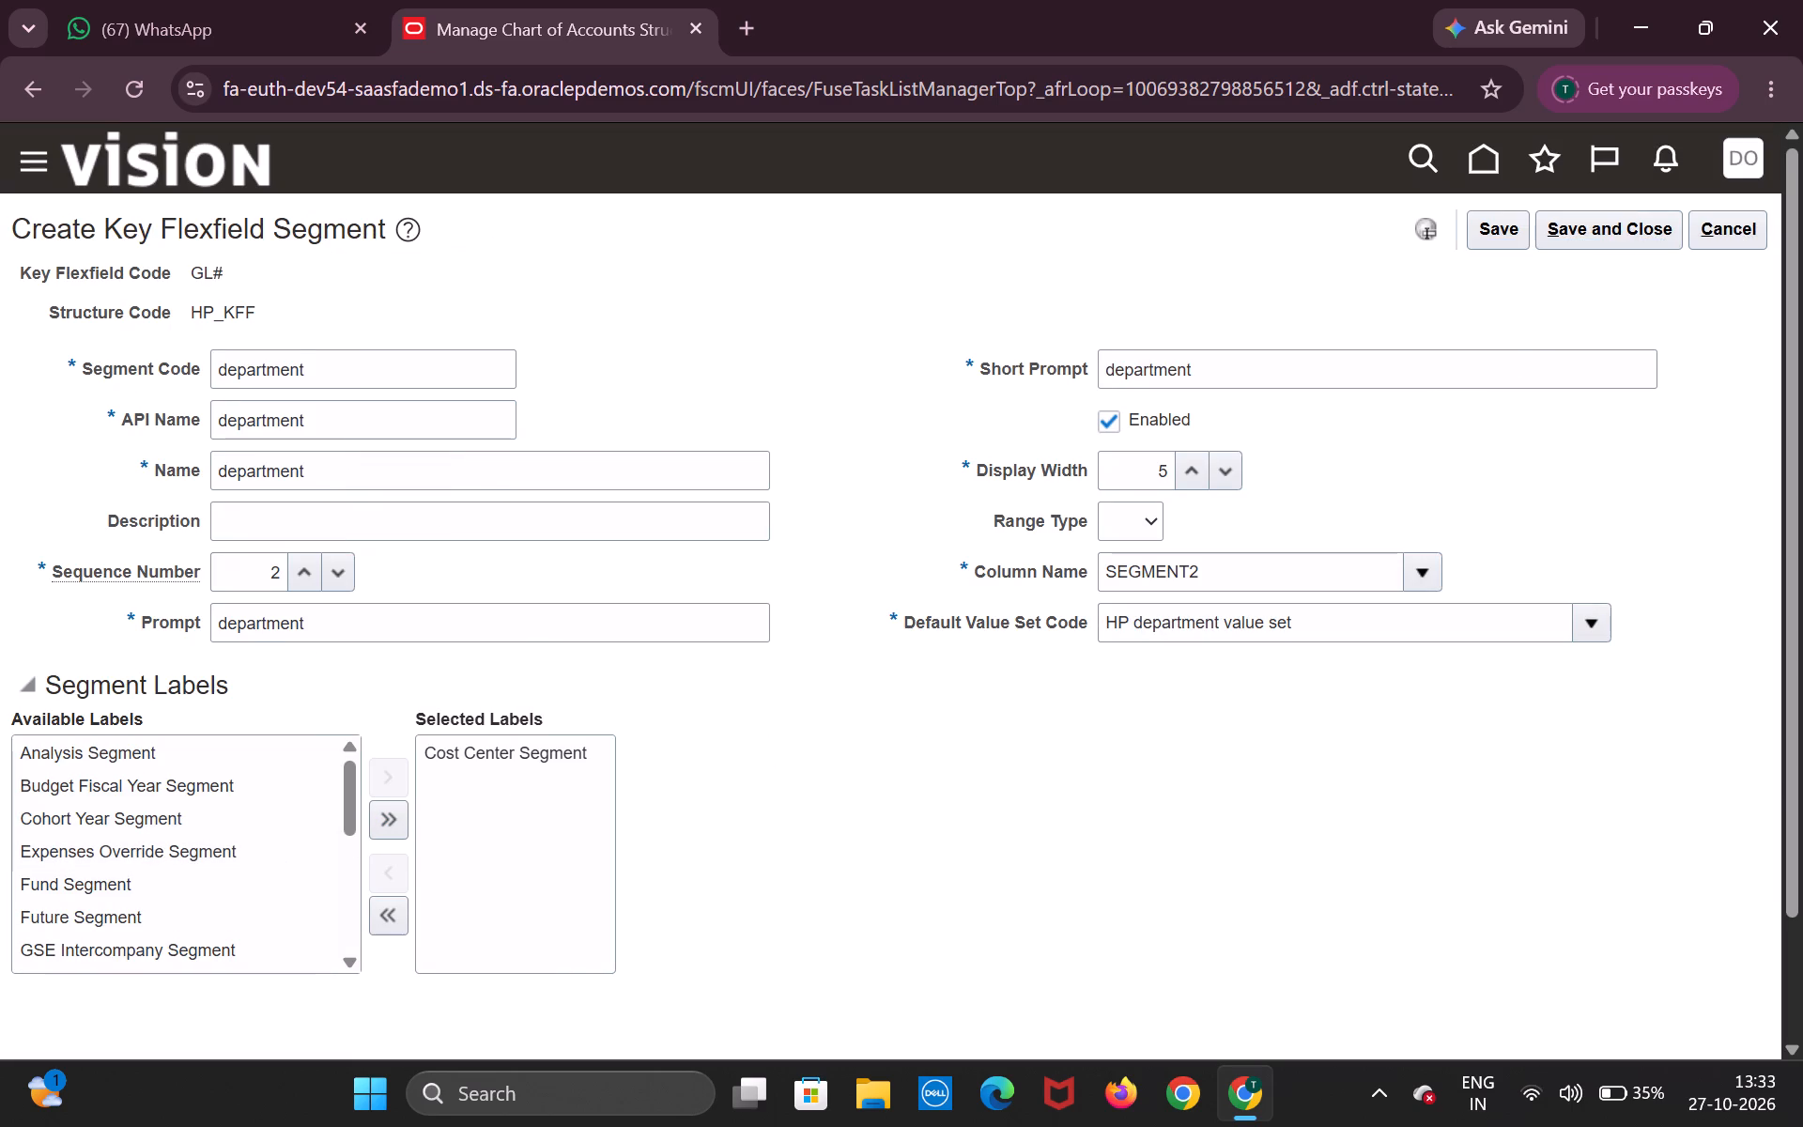
{"action": "left_click", "coordinate": [1630, 237]}
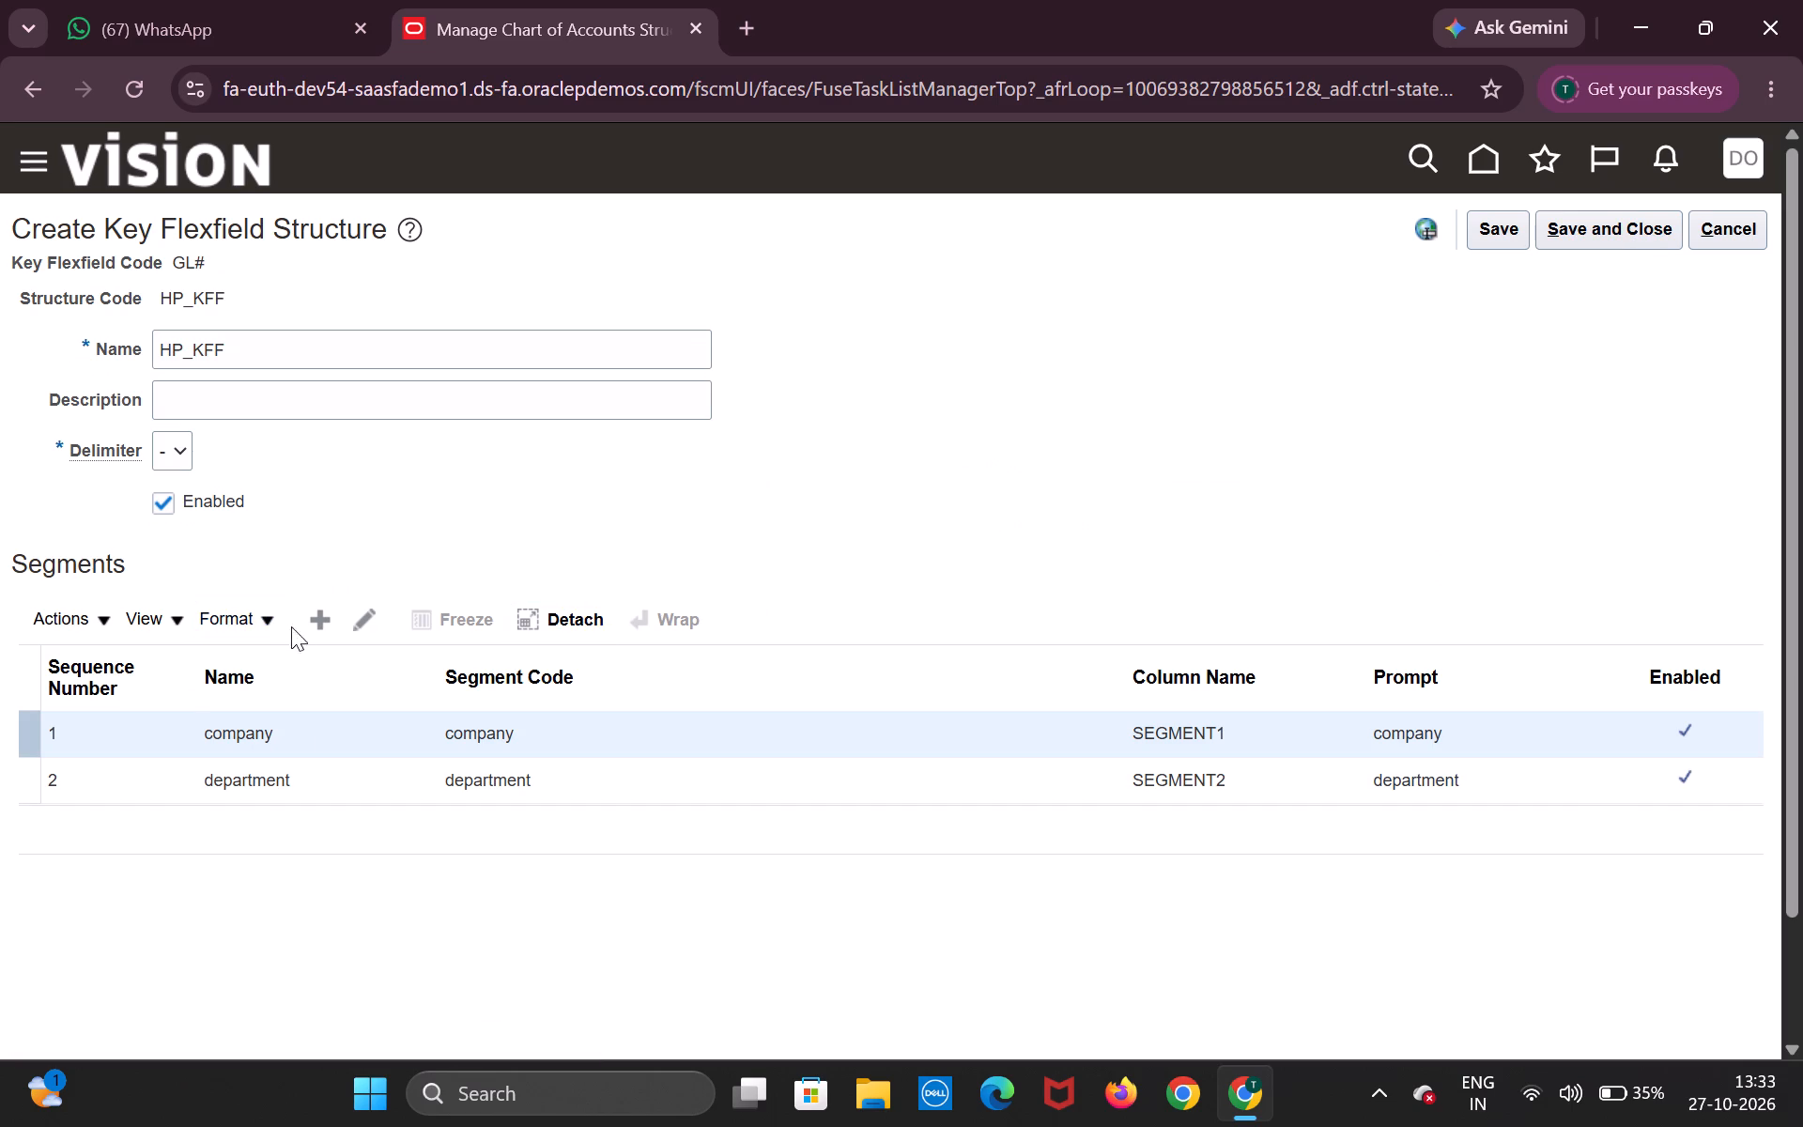
Add a third segment to the HP_KFF structure with account as its segment code and name.
{"action": "left_click", "coordinate": [321, 617]}
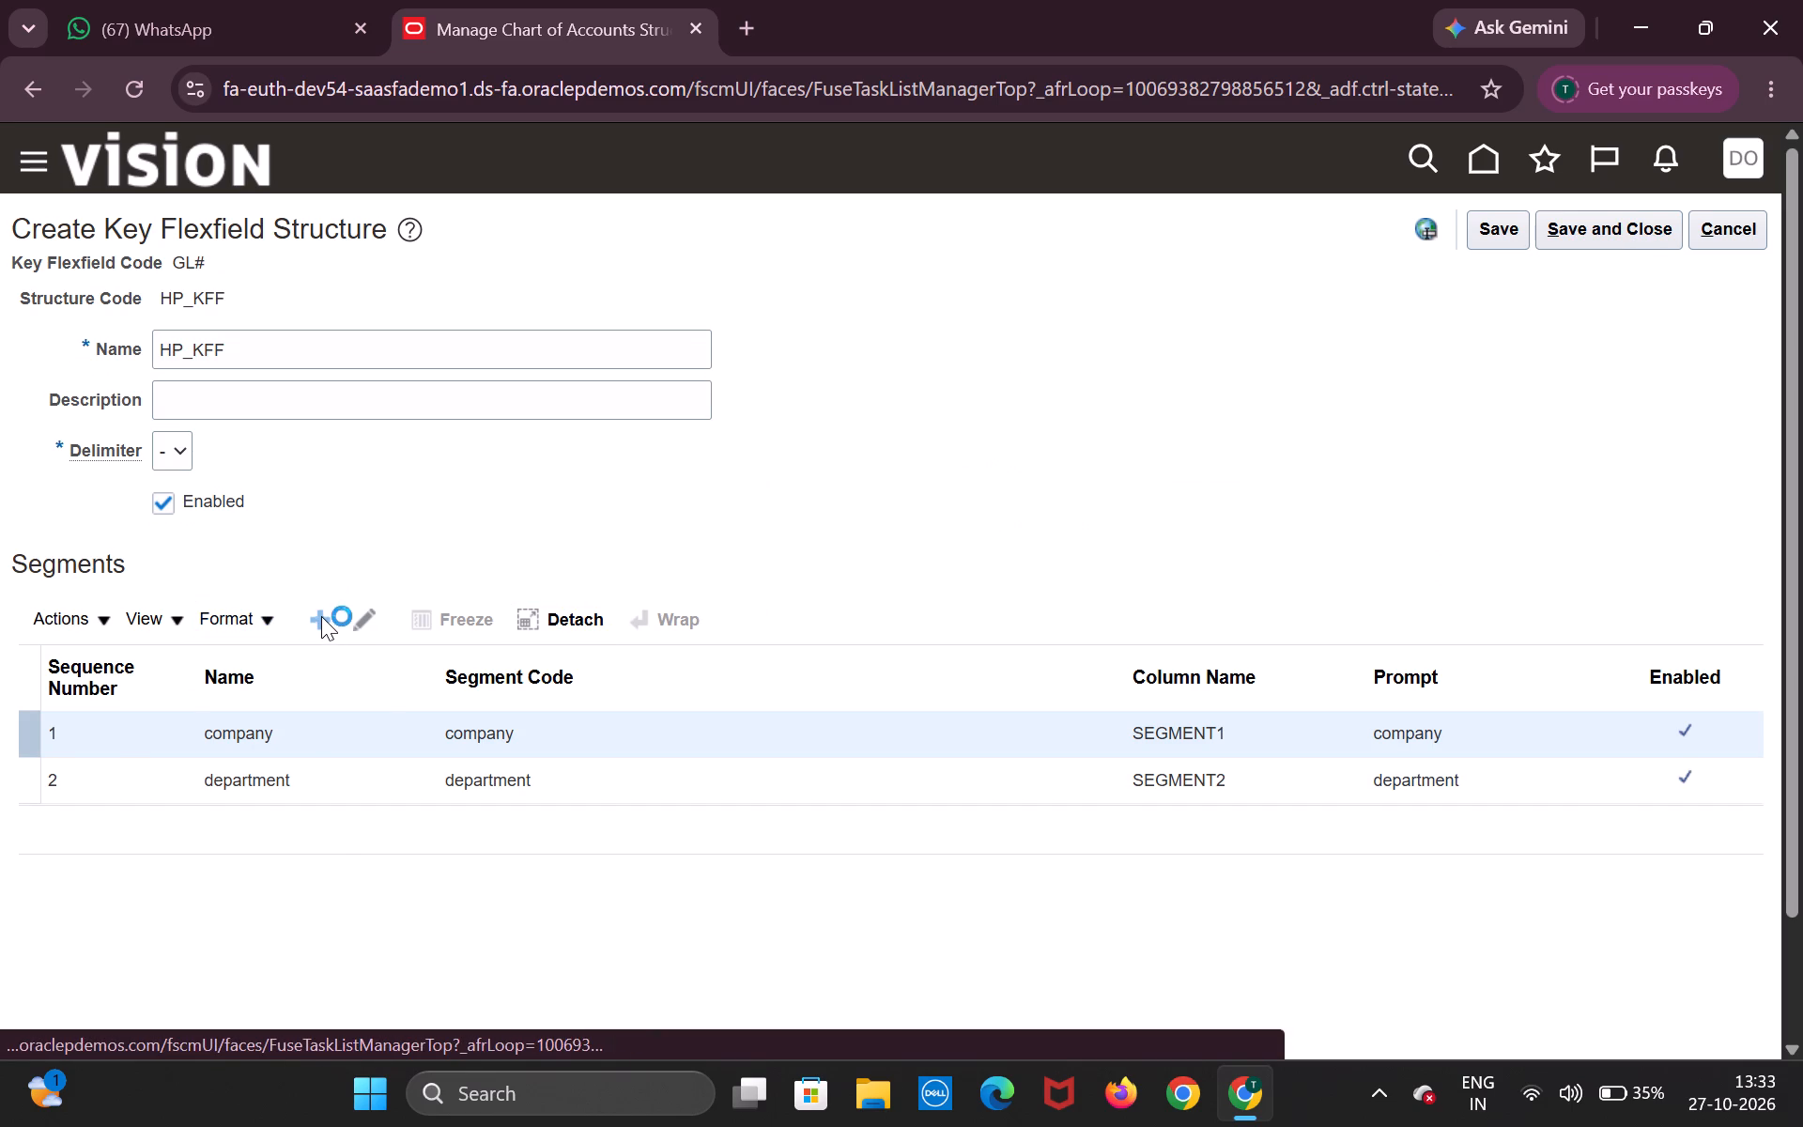
{"action": "left_click", "coordinate": [395, 372]}
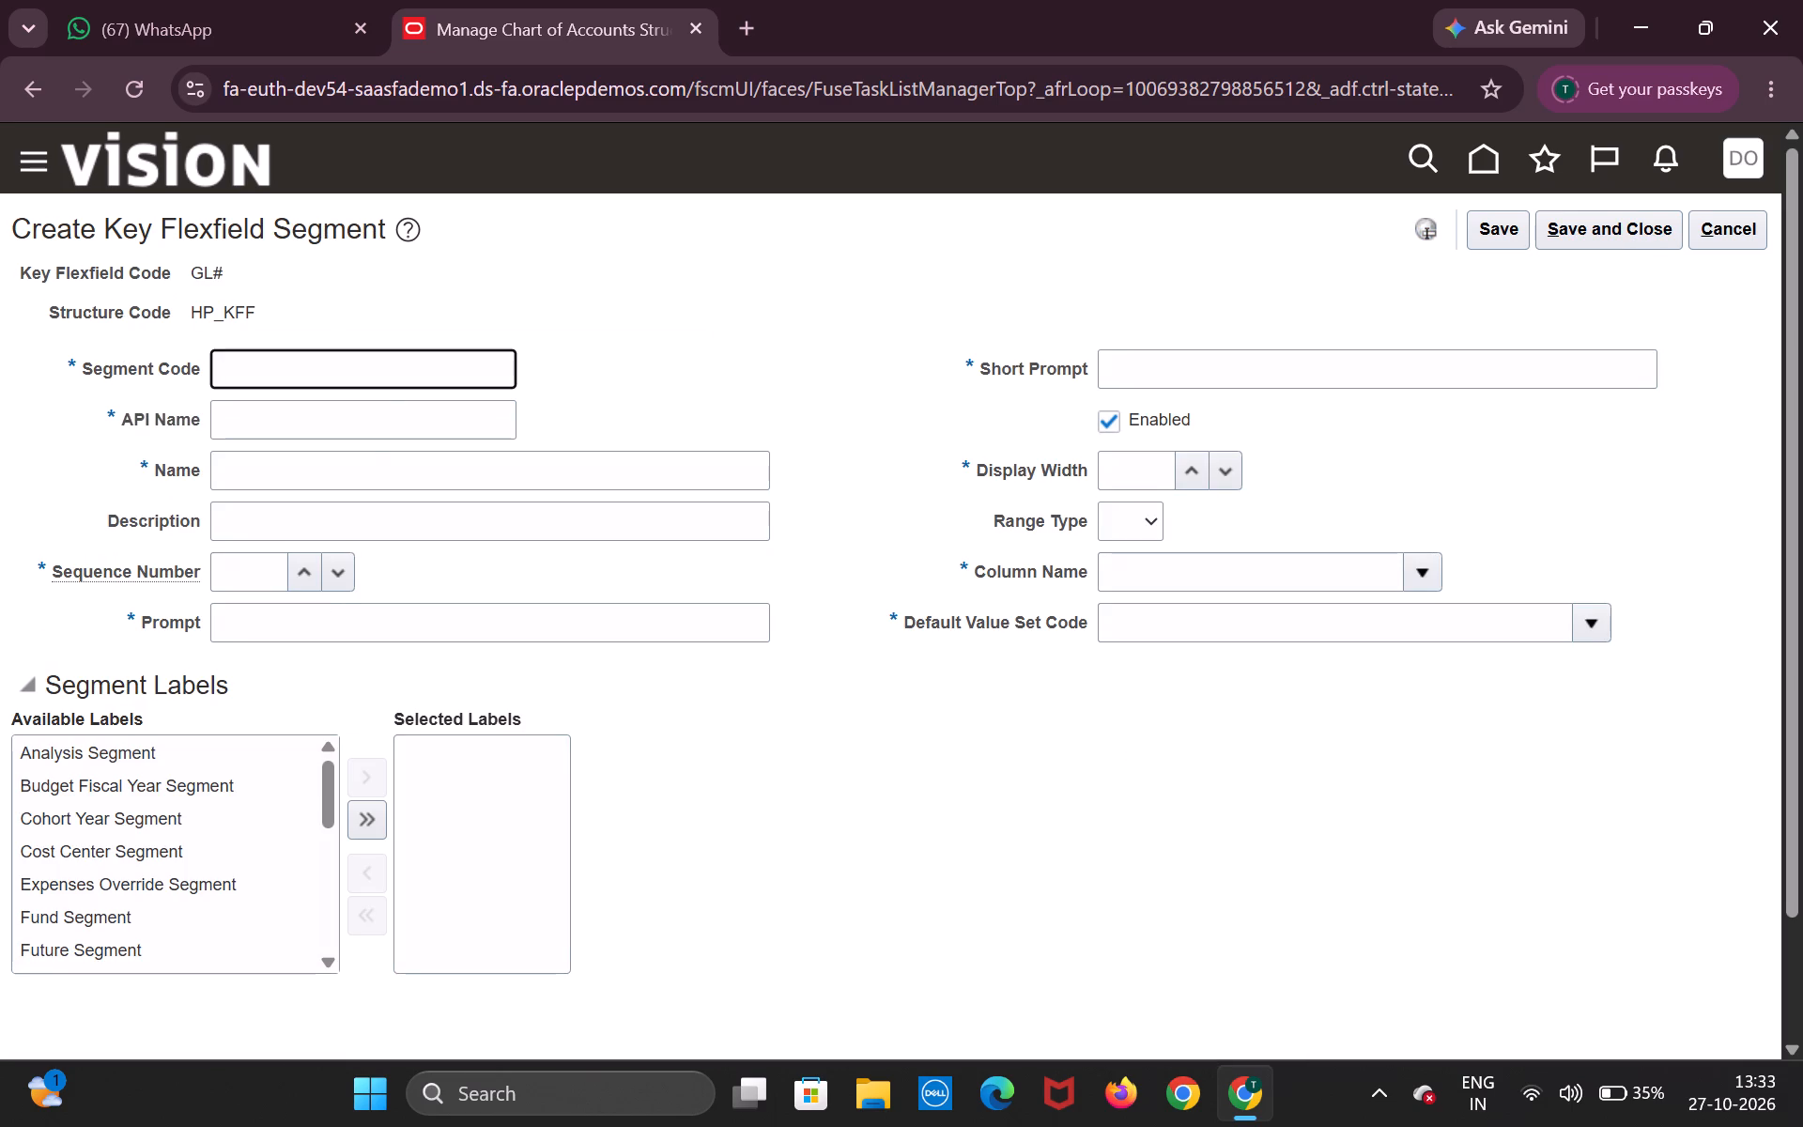
{"action": "type", "text": "account"}
{"action": "key", "text": "ctrl+a"}
{"action": "key", "text": "ctrl+c"}
{"action": "key", "text": "Tab"}
{"action": "key", "text": "Tab"}
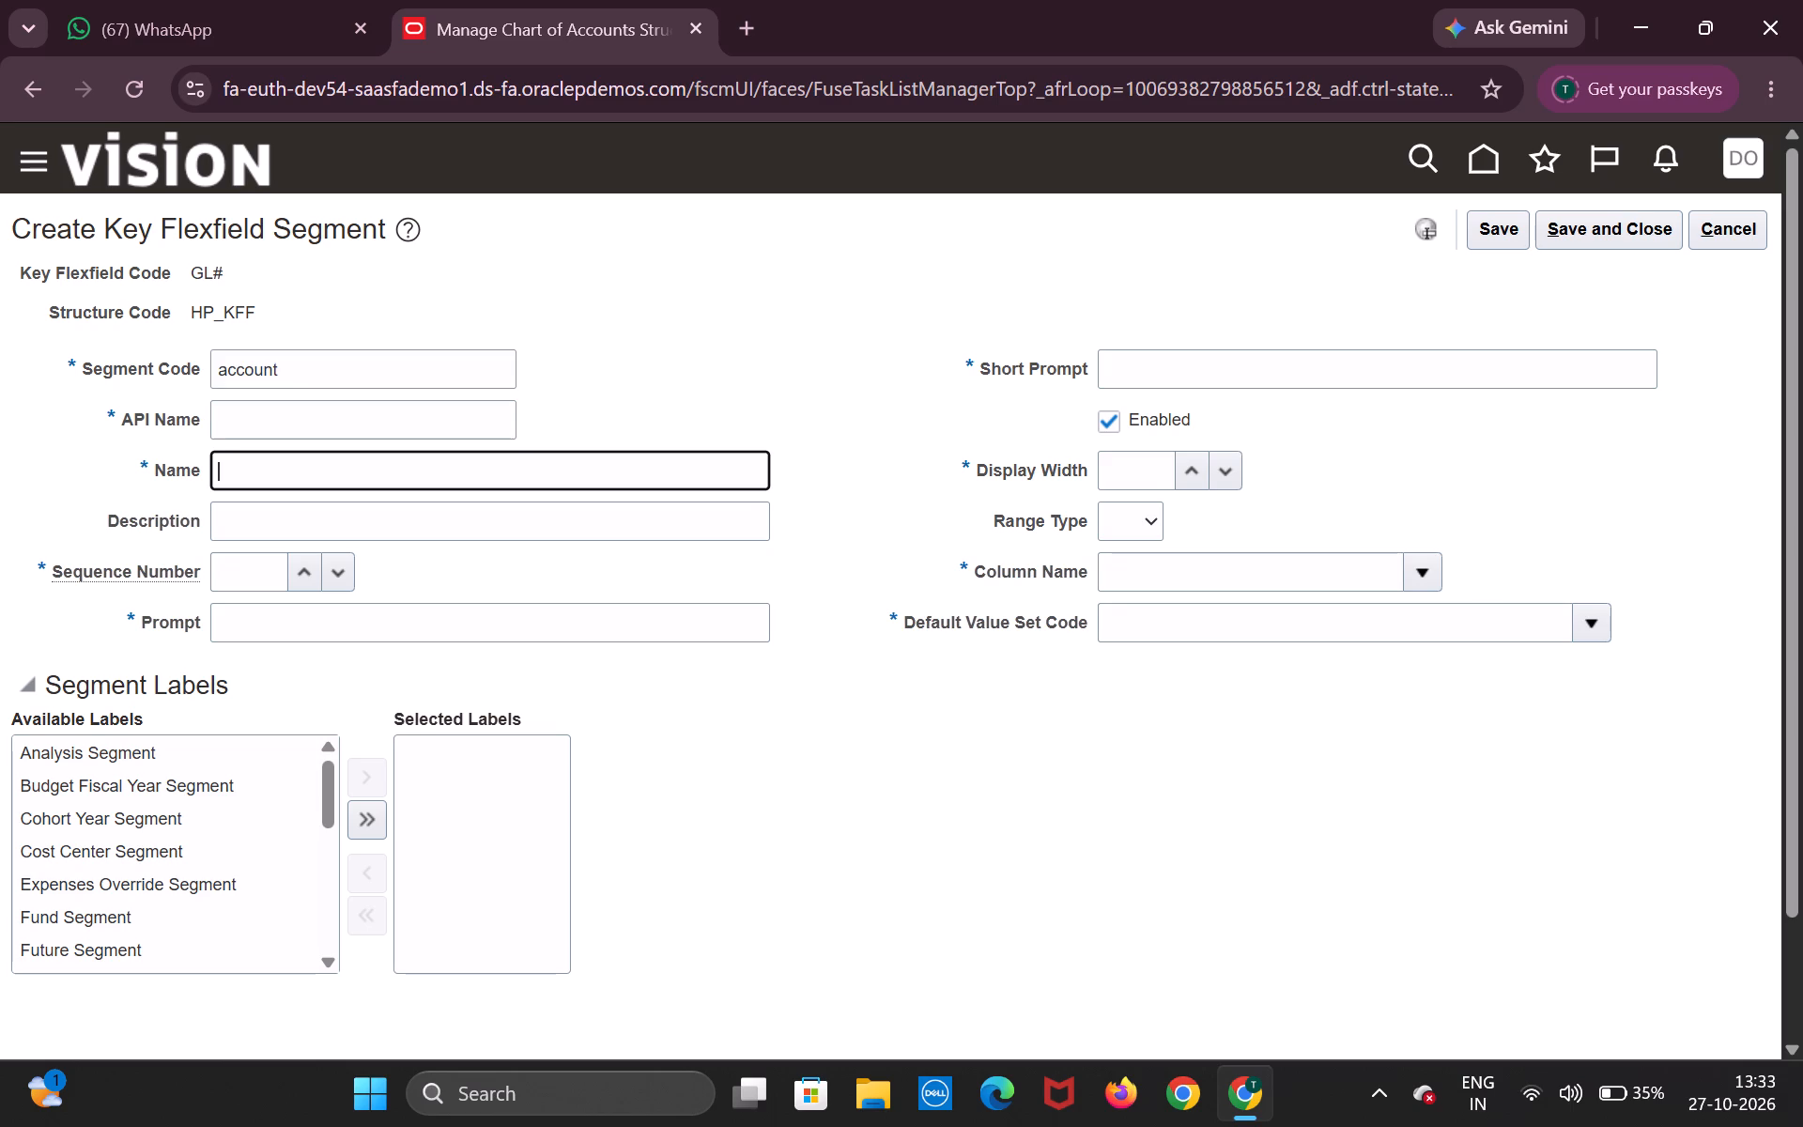
{"action": "key", "text": "ctrl+v"}
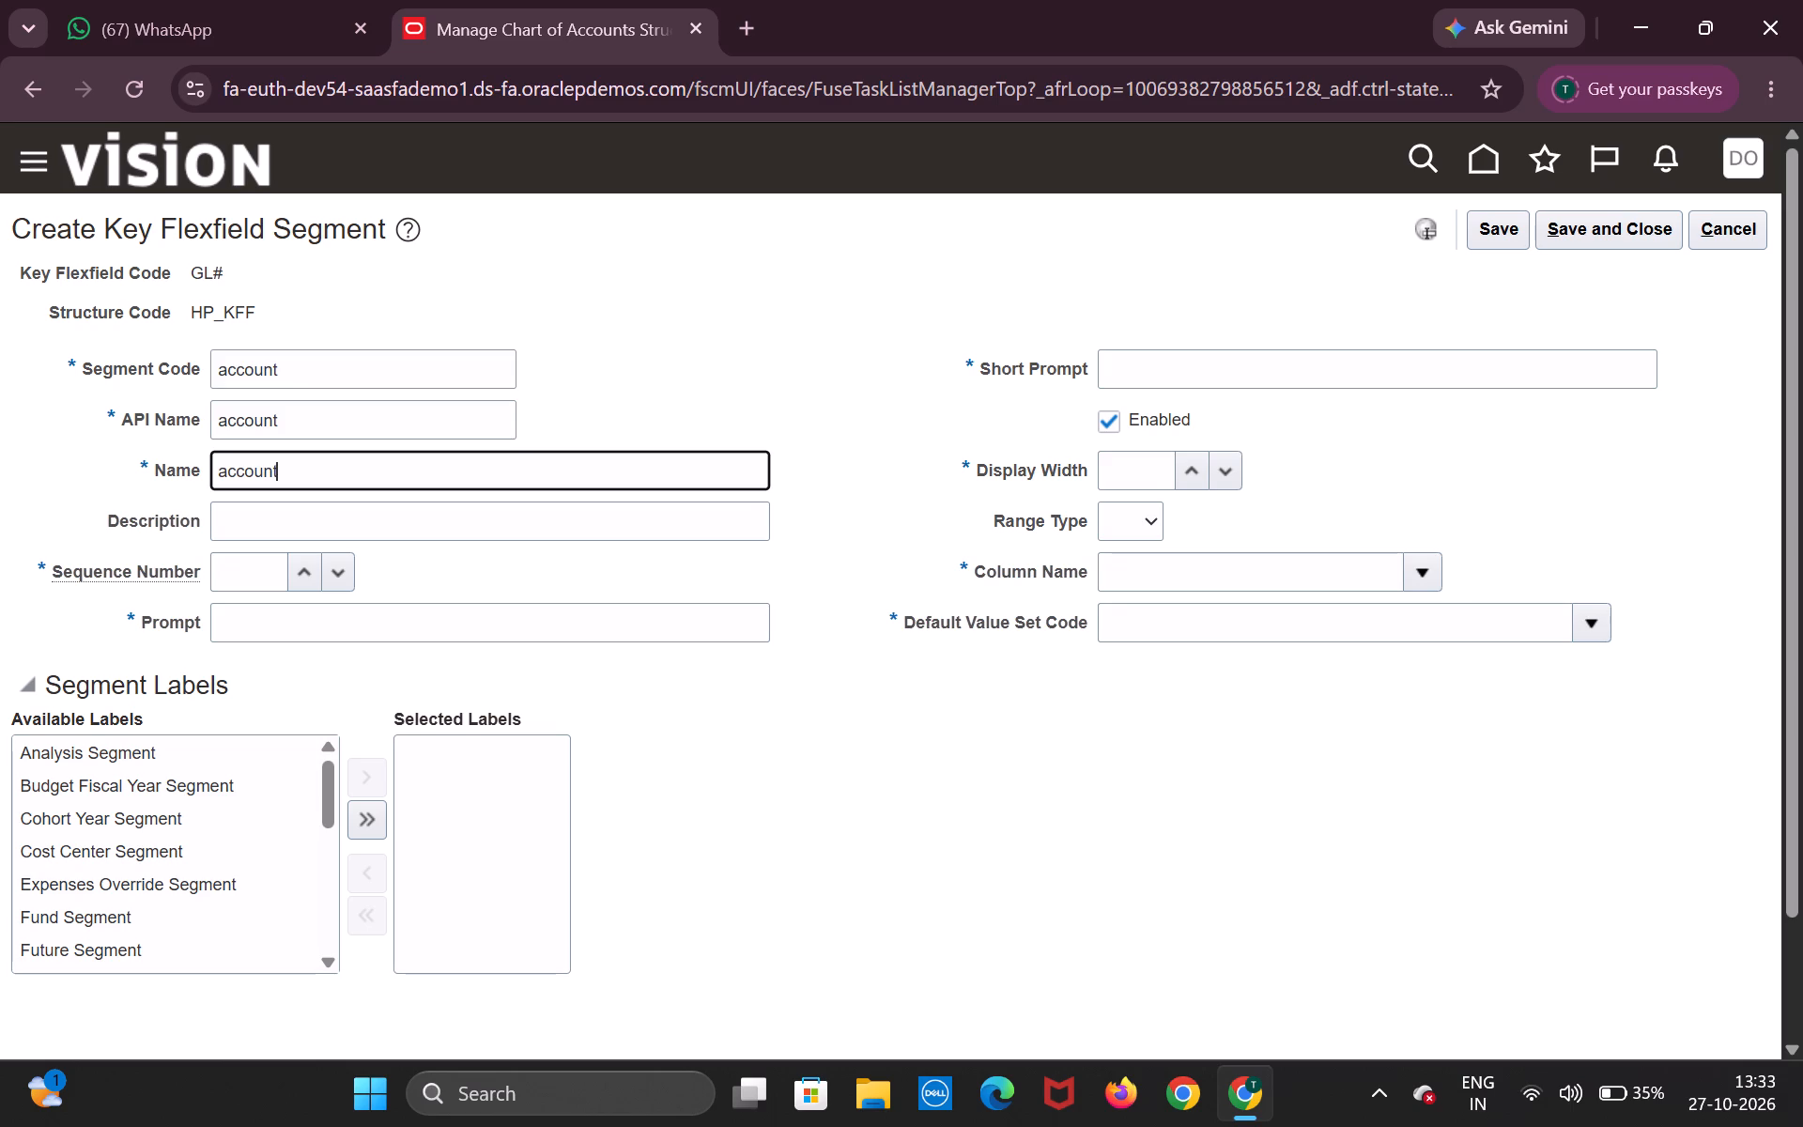
Set the account segment's sequence number to 3 and its prompt and short prompt to account.
{"action": "key", "text": "Tab"}
{"action": "key", "text": "Tab"}
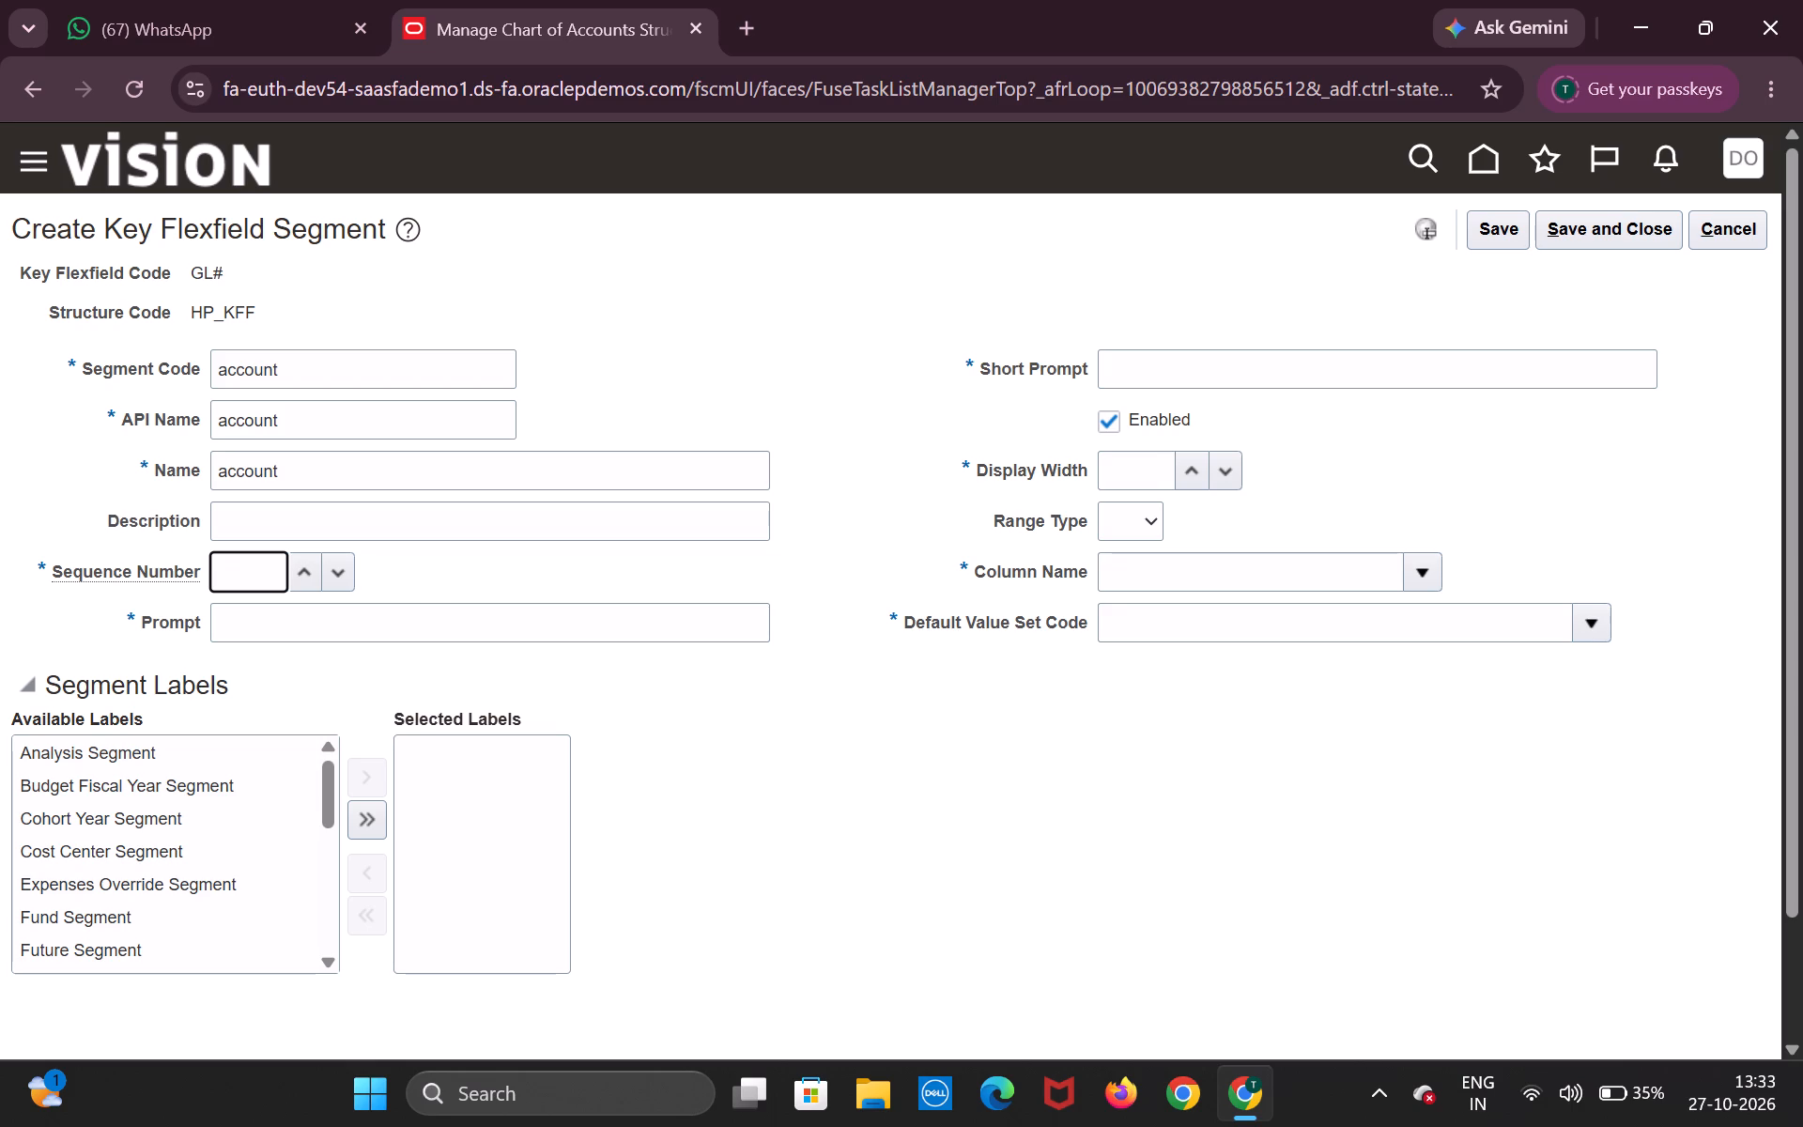
{"action": "key", "text": "3"}
{"action": "key", "text": "Tab"}
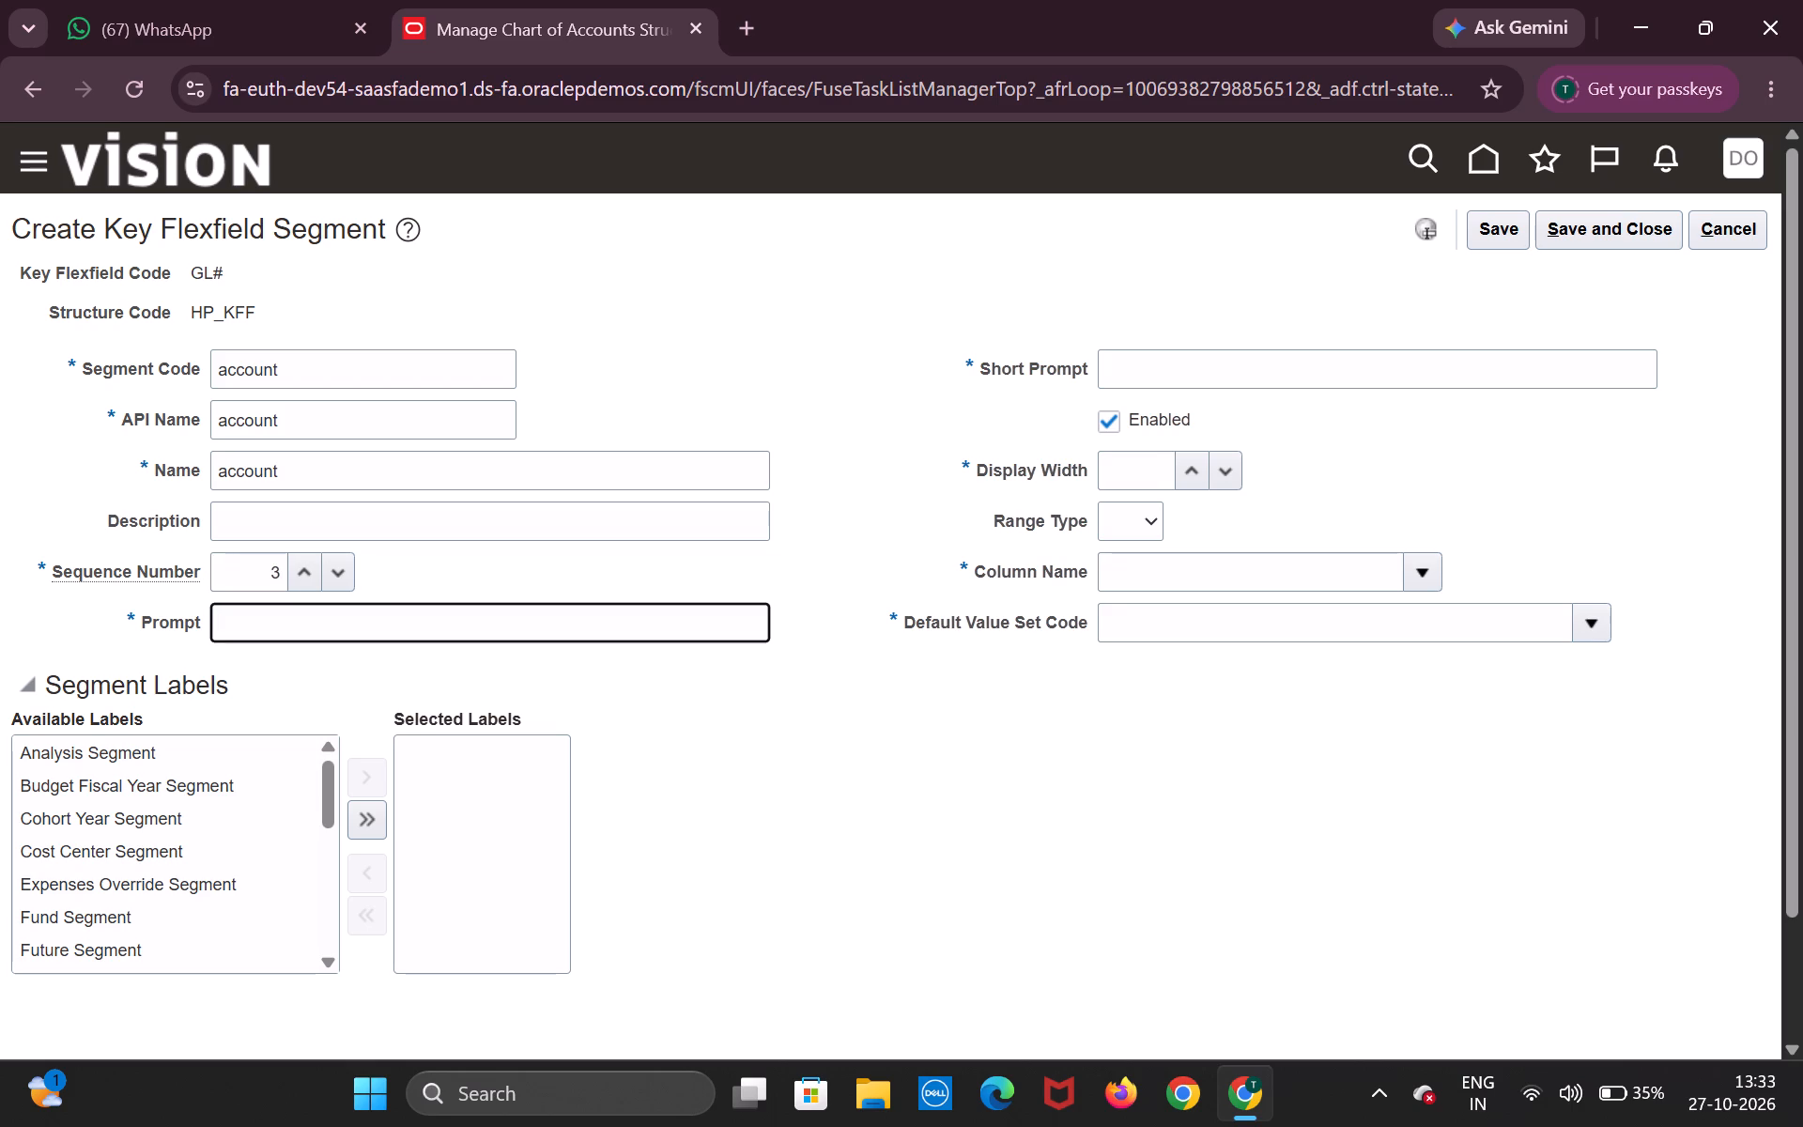
{"action": "key", "text": "ctrl+v"}
{"action": "key", "text": "Tab"}
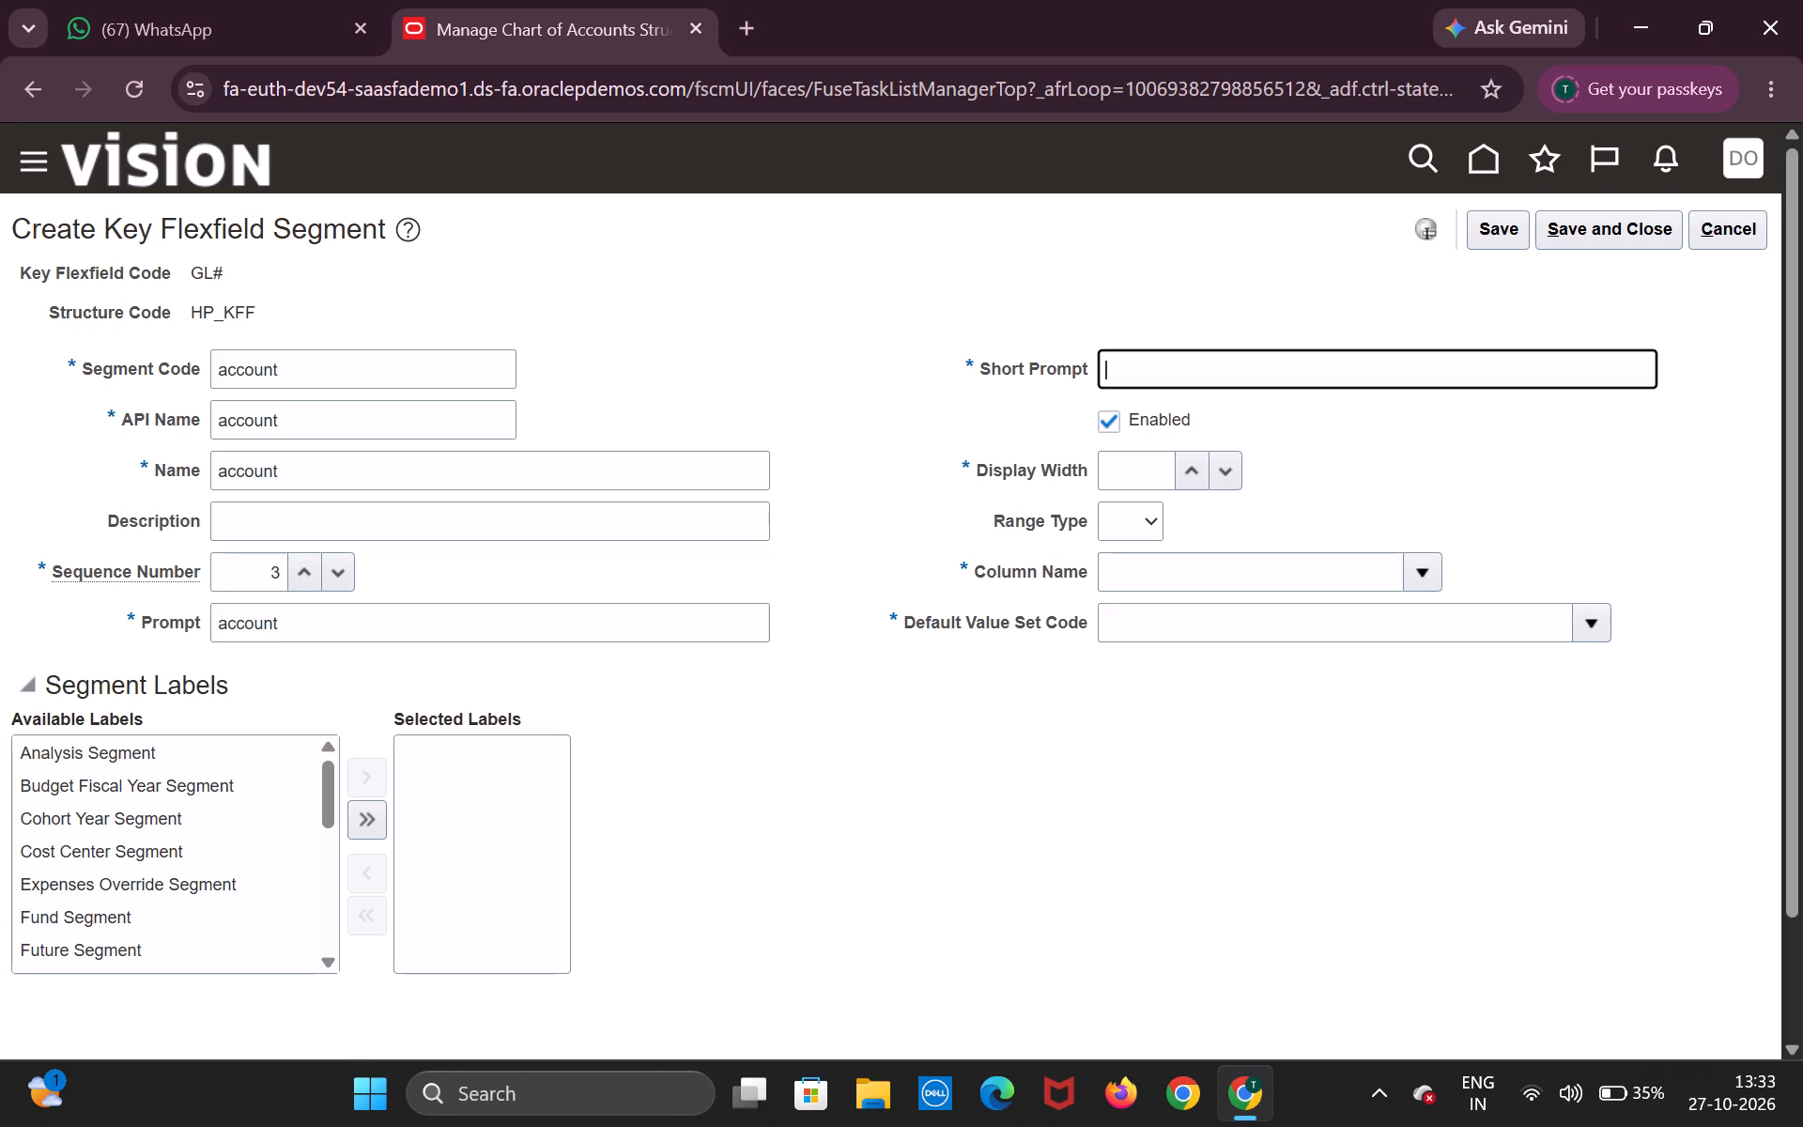
{"action": "key", "text": "ctrl+v"}
{"action": "key", "text": "Tab"}
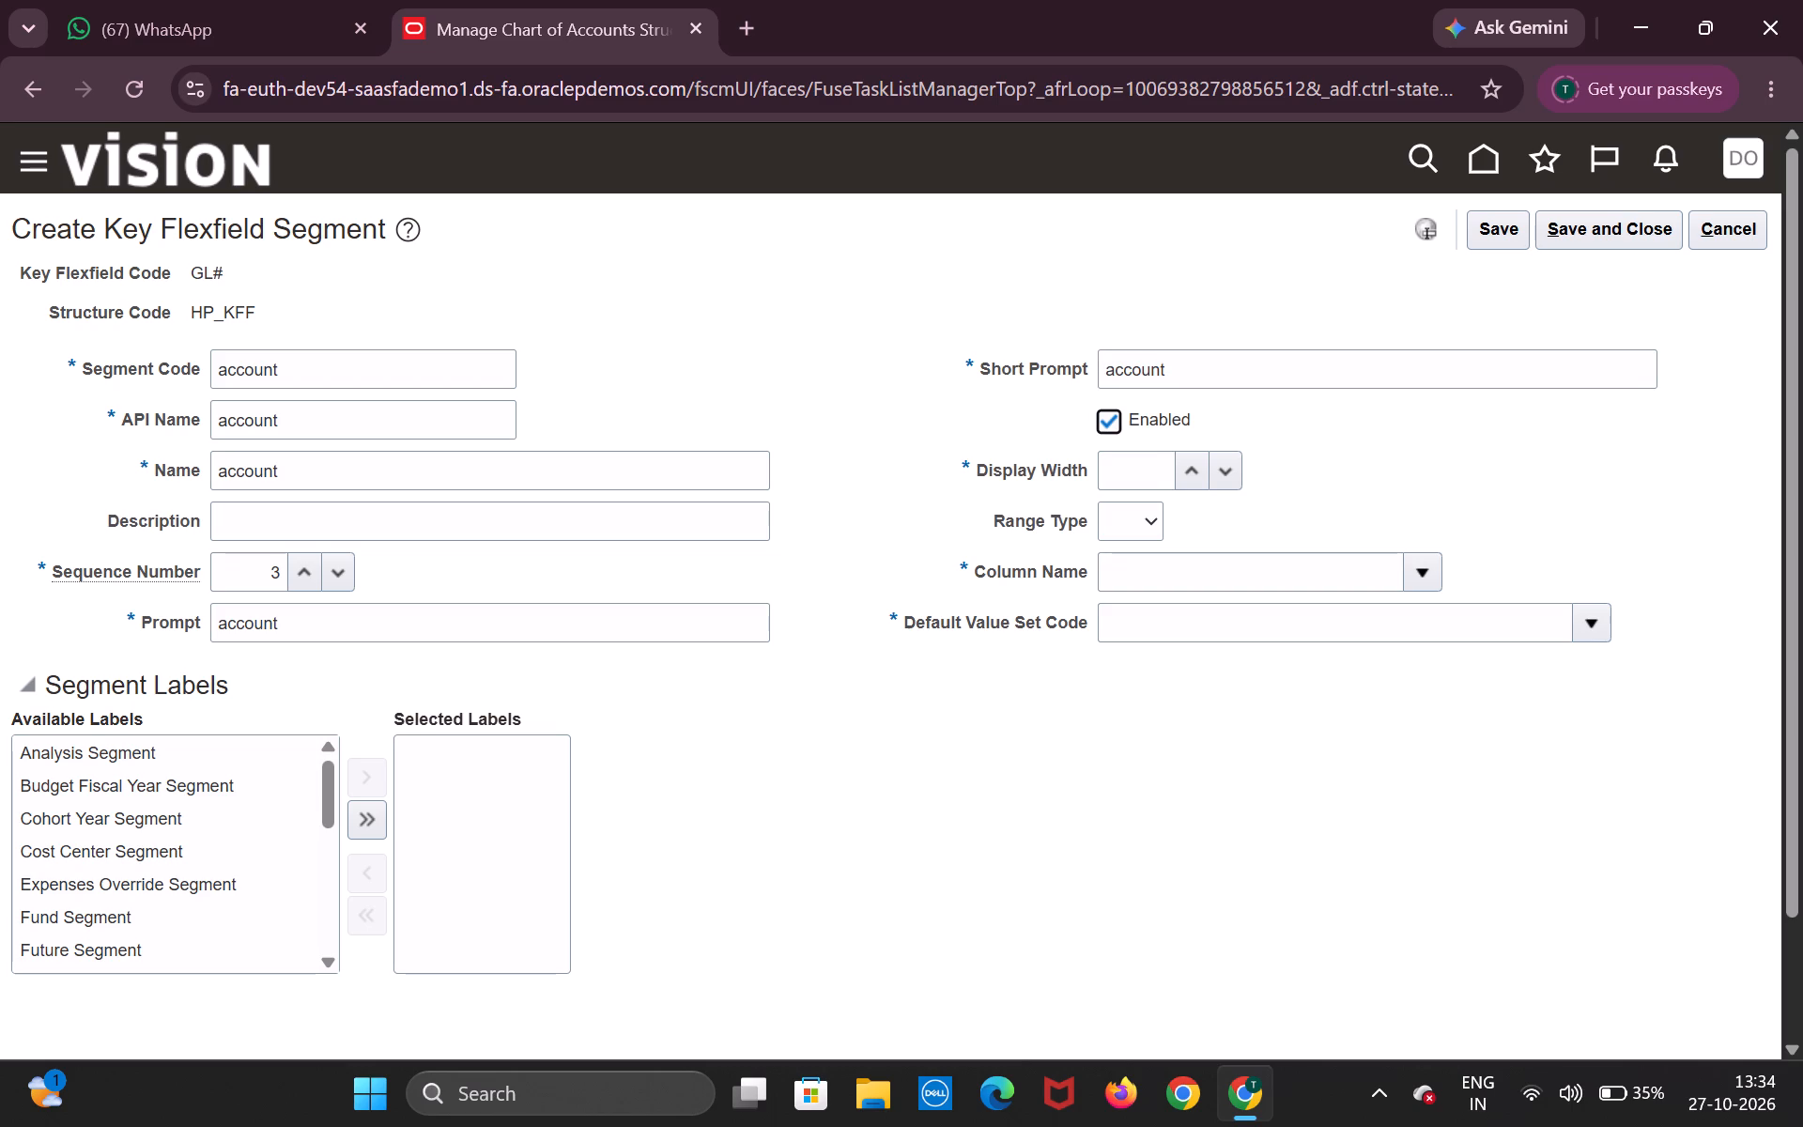
Set the account segment's display width to 5 and its column name to SEGMENT3.
{"action": "key", "text": "Tab"}
{"action": "key", "text": "5"}
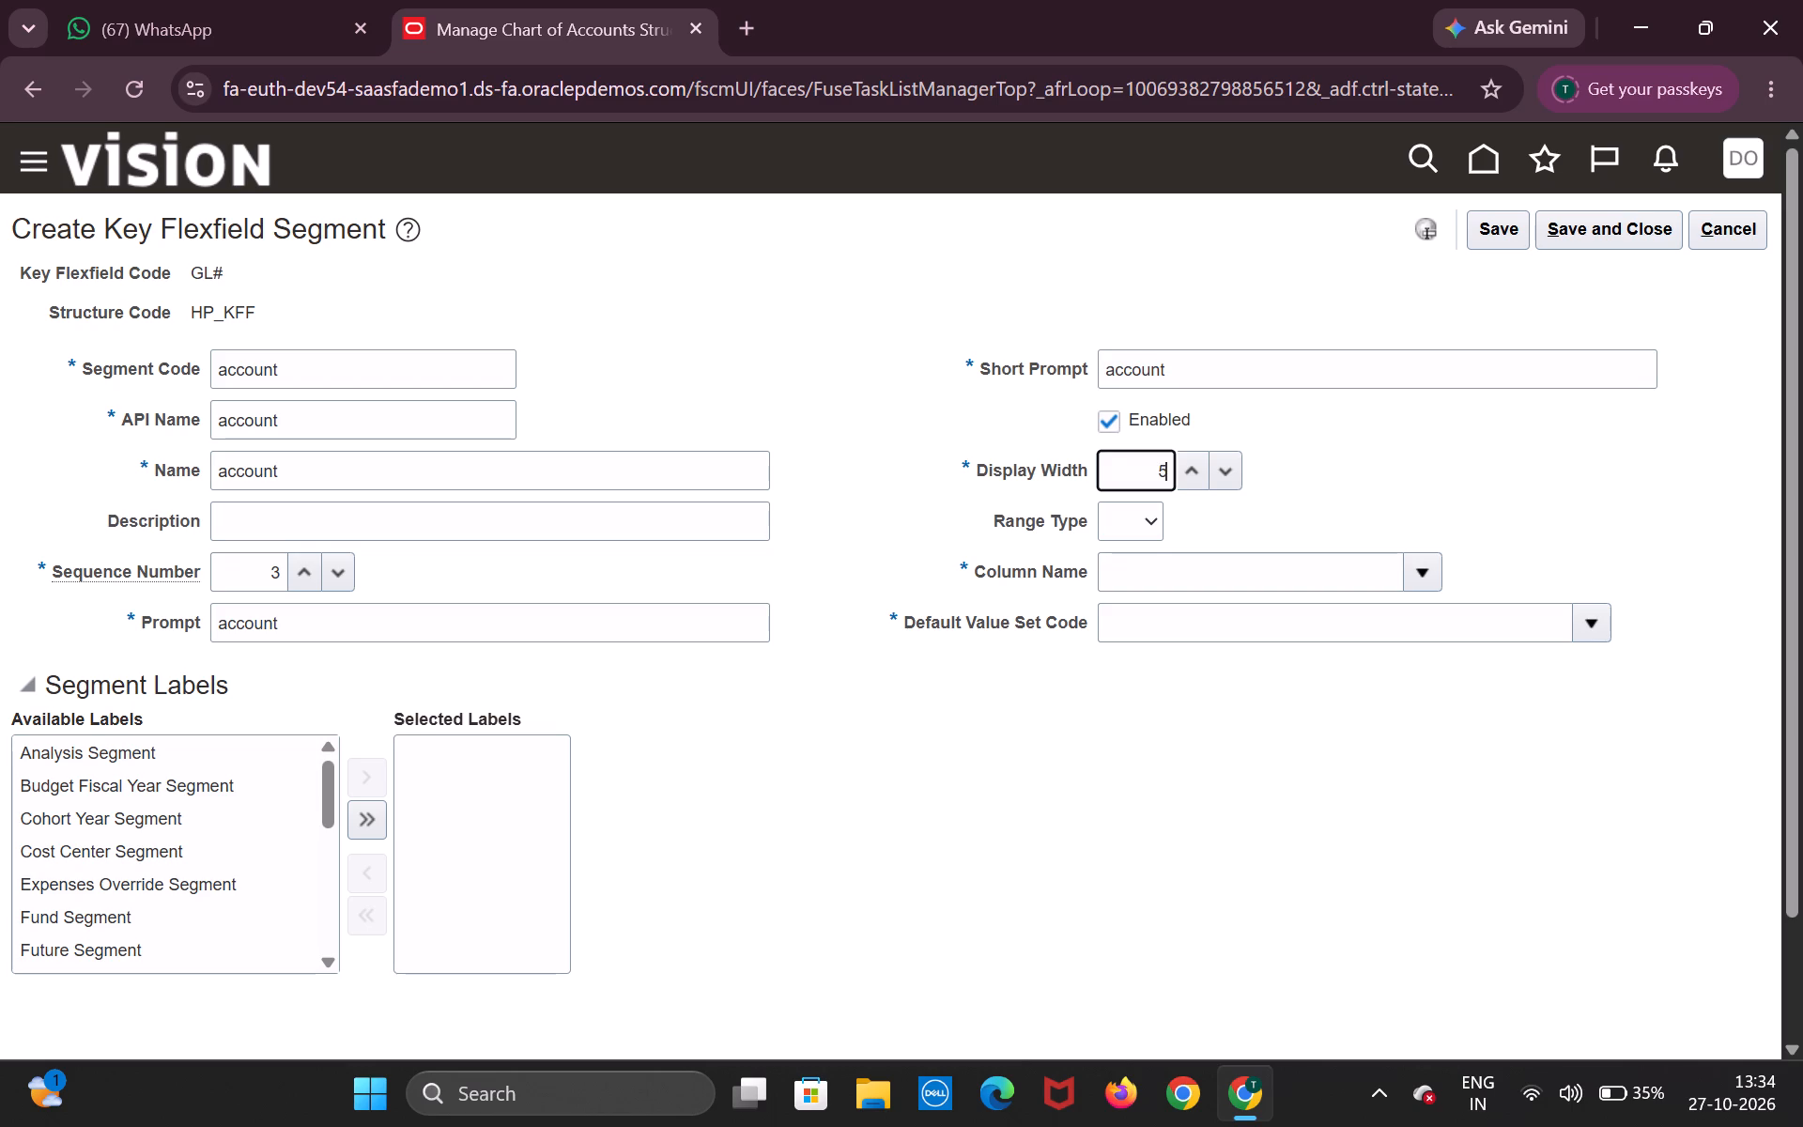
{"action": "key", "text": "Tab"}
{"action": "key", "text": "Tab"}
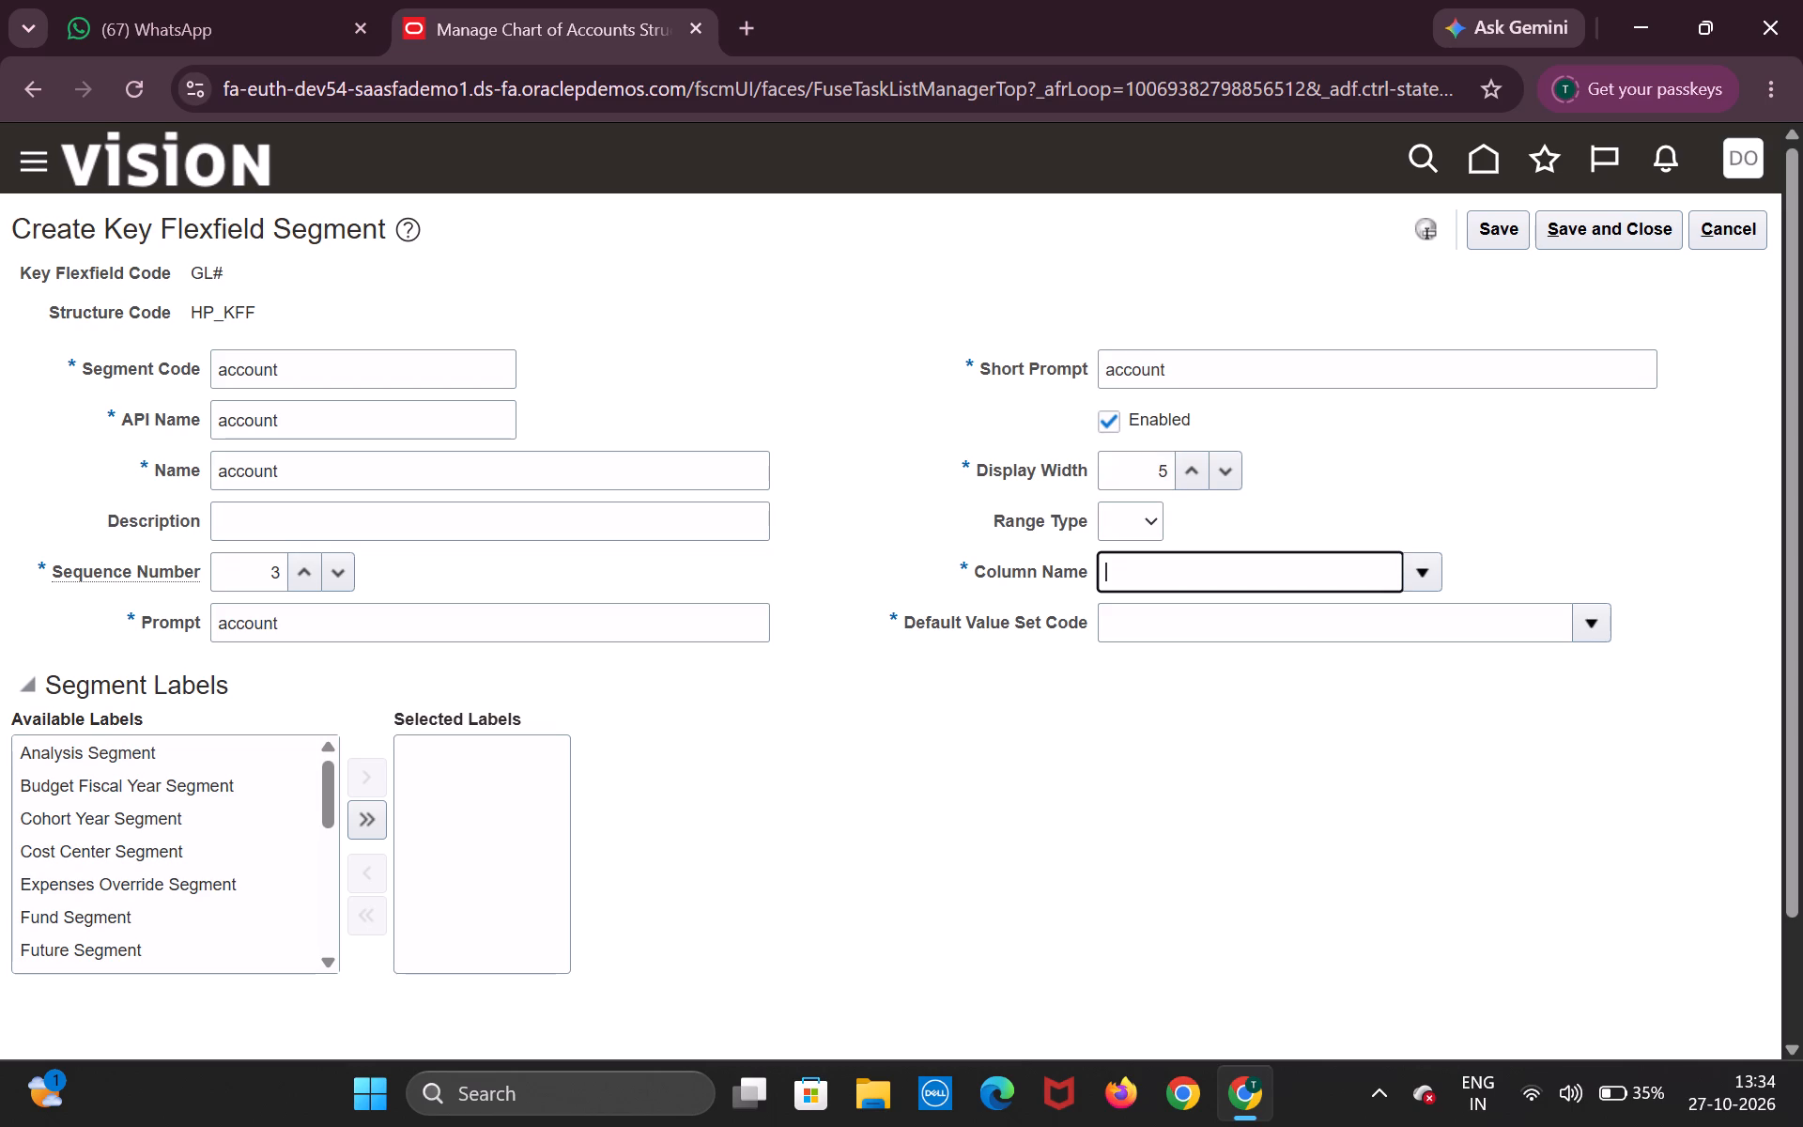
{"action": "key", "text": "Down"}
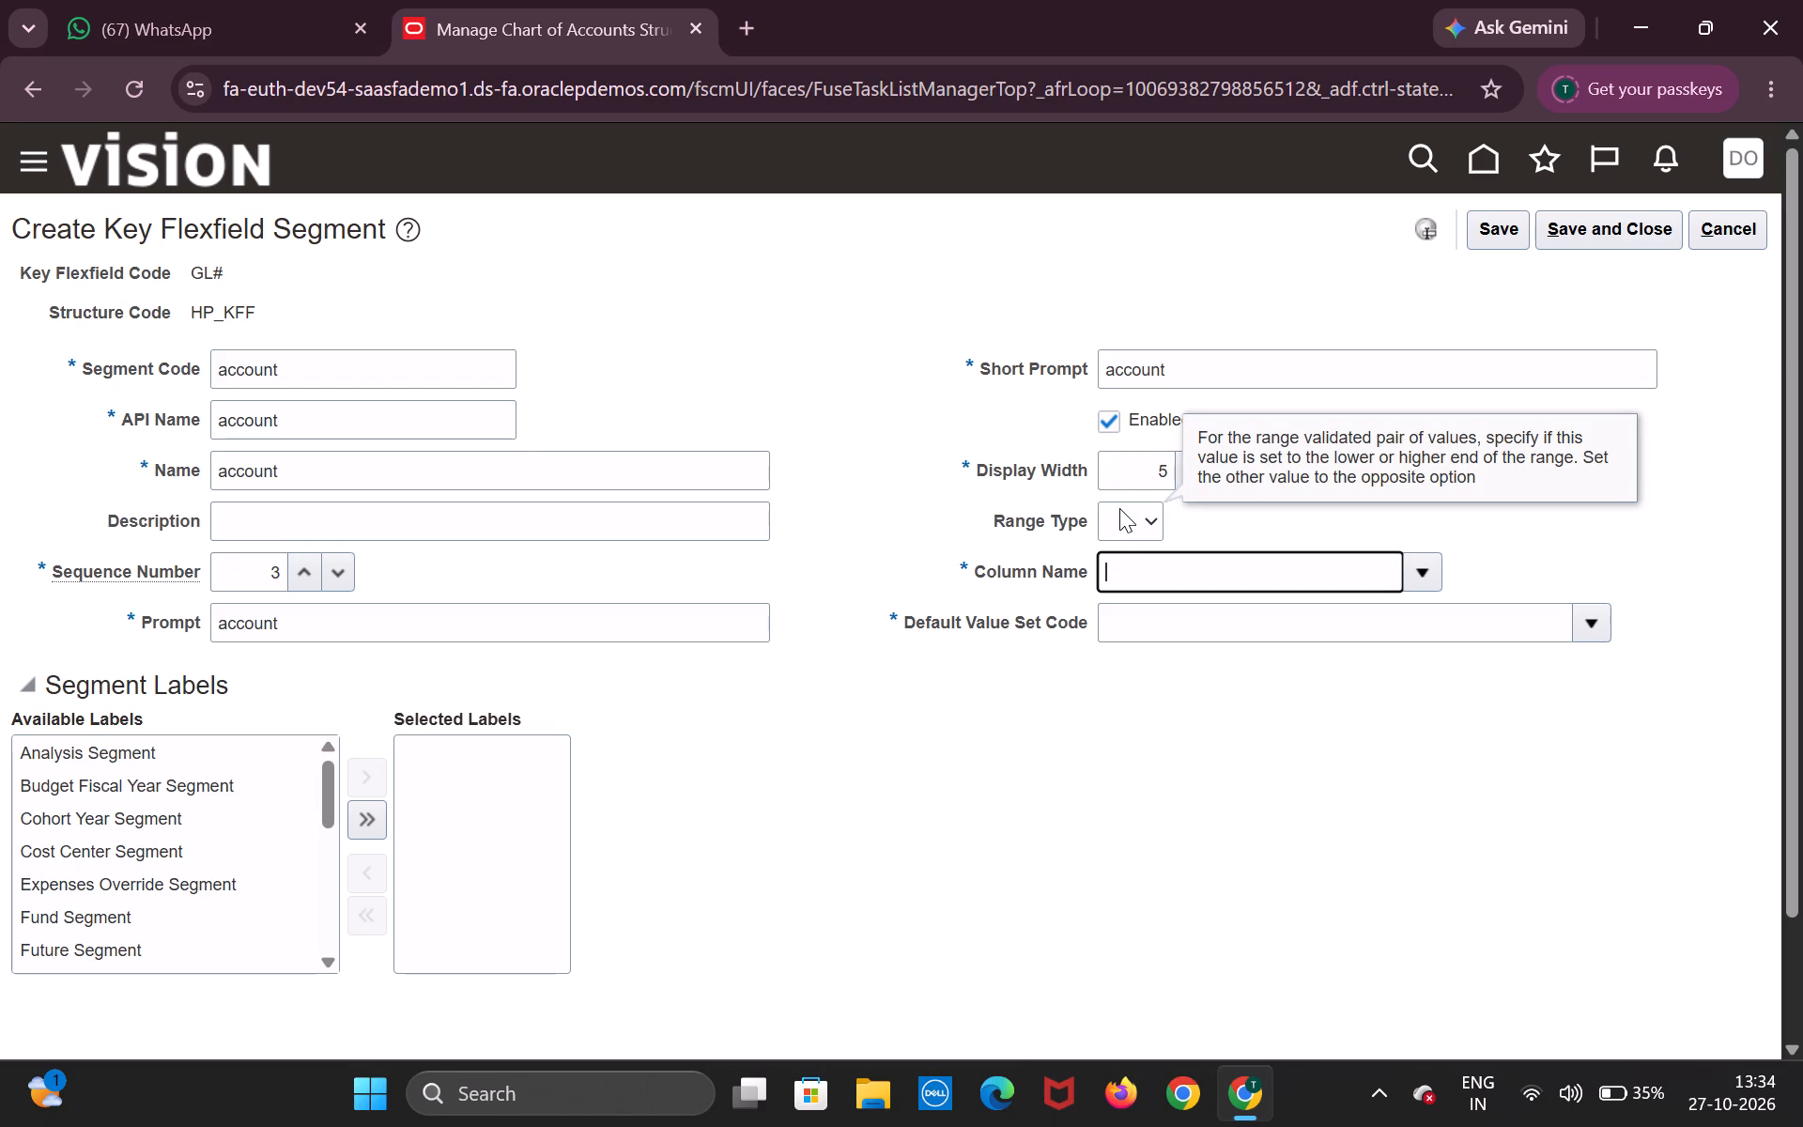
{"action": "left_click", "coordinate": [1234, 738]}
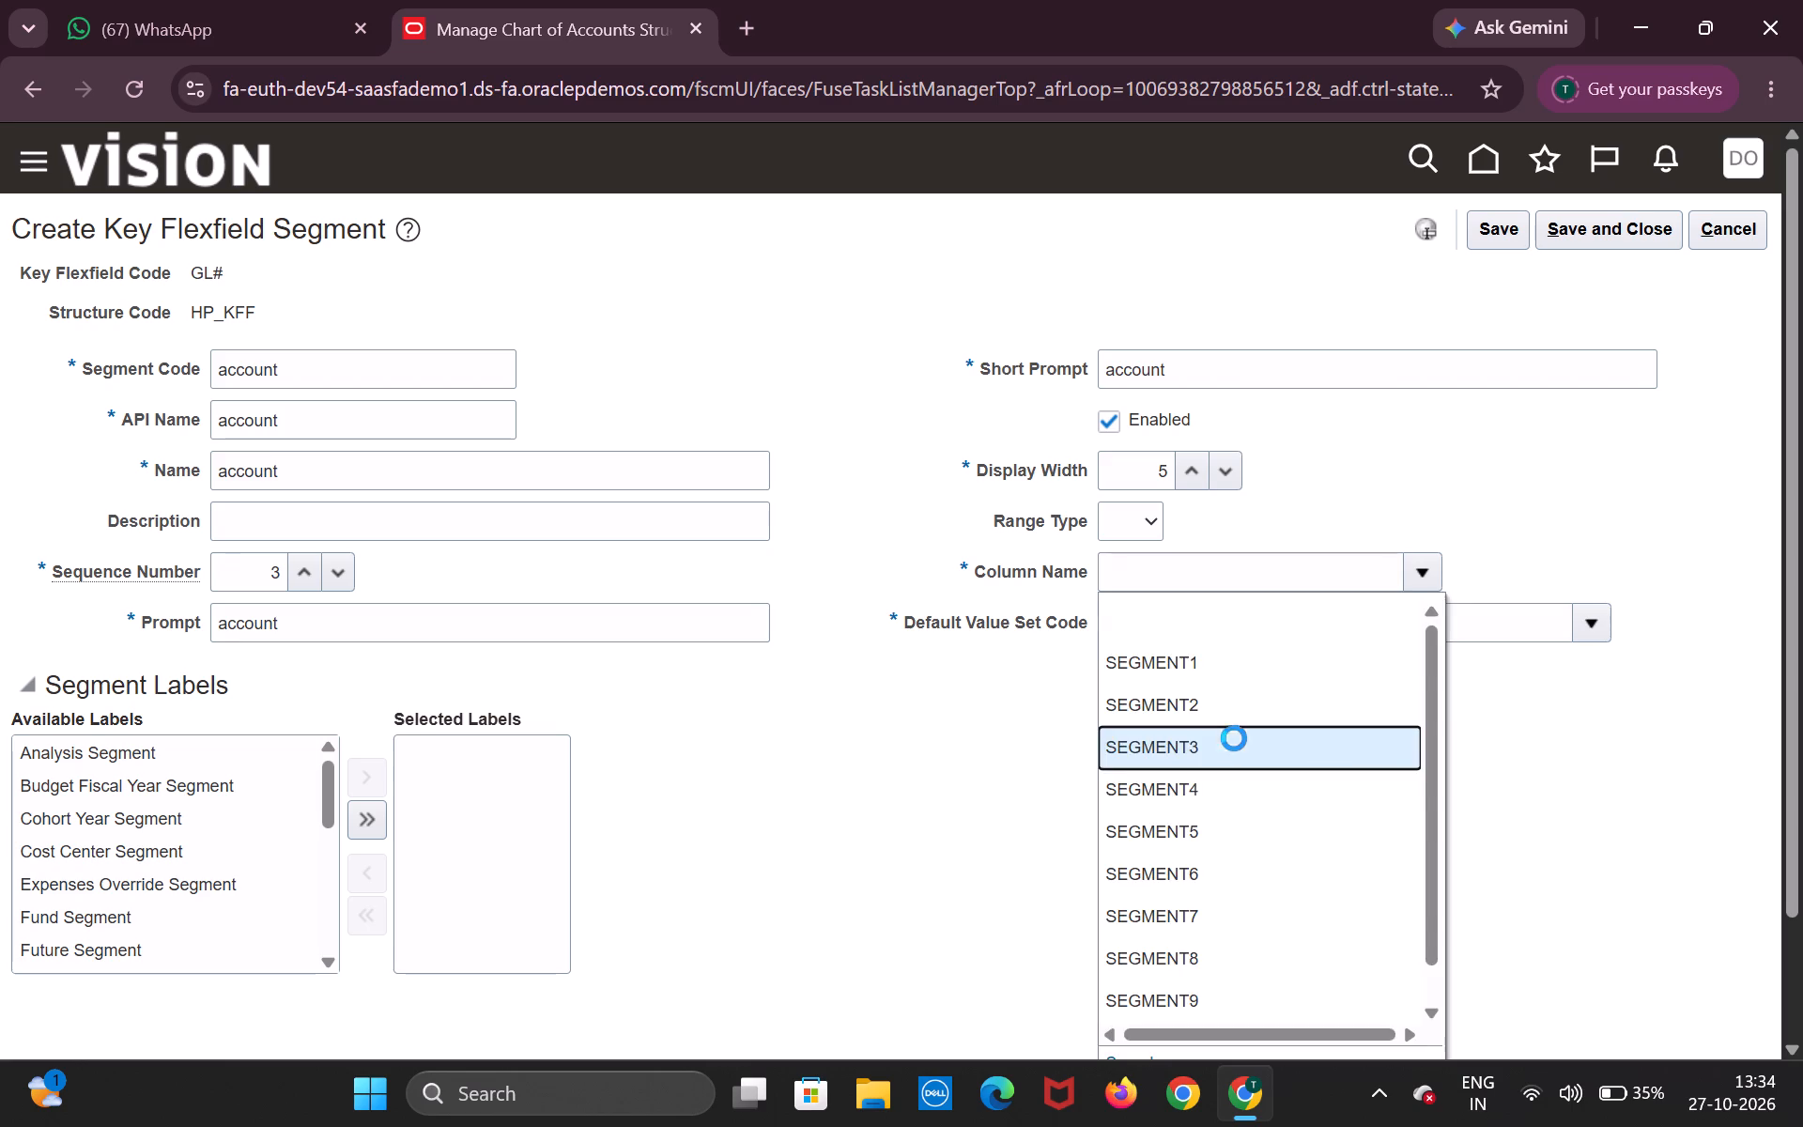
Search the value set codes for HP and assign HP department value set as the account segment's default value set.
{"action": "left_click", "coordinate": [1608, 628]}
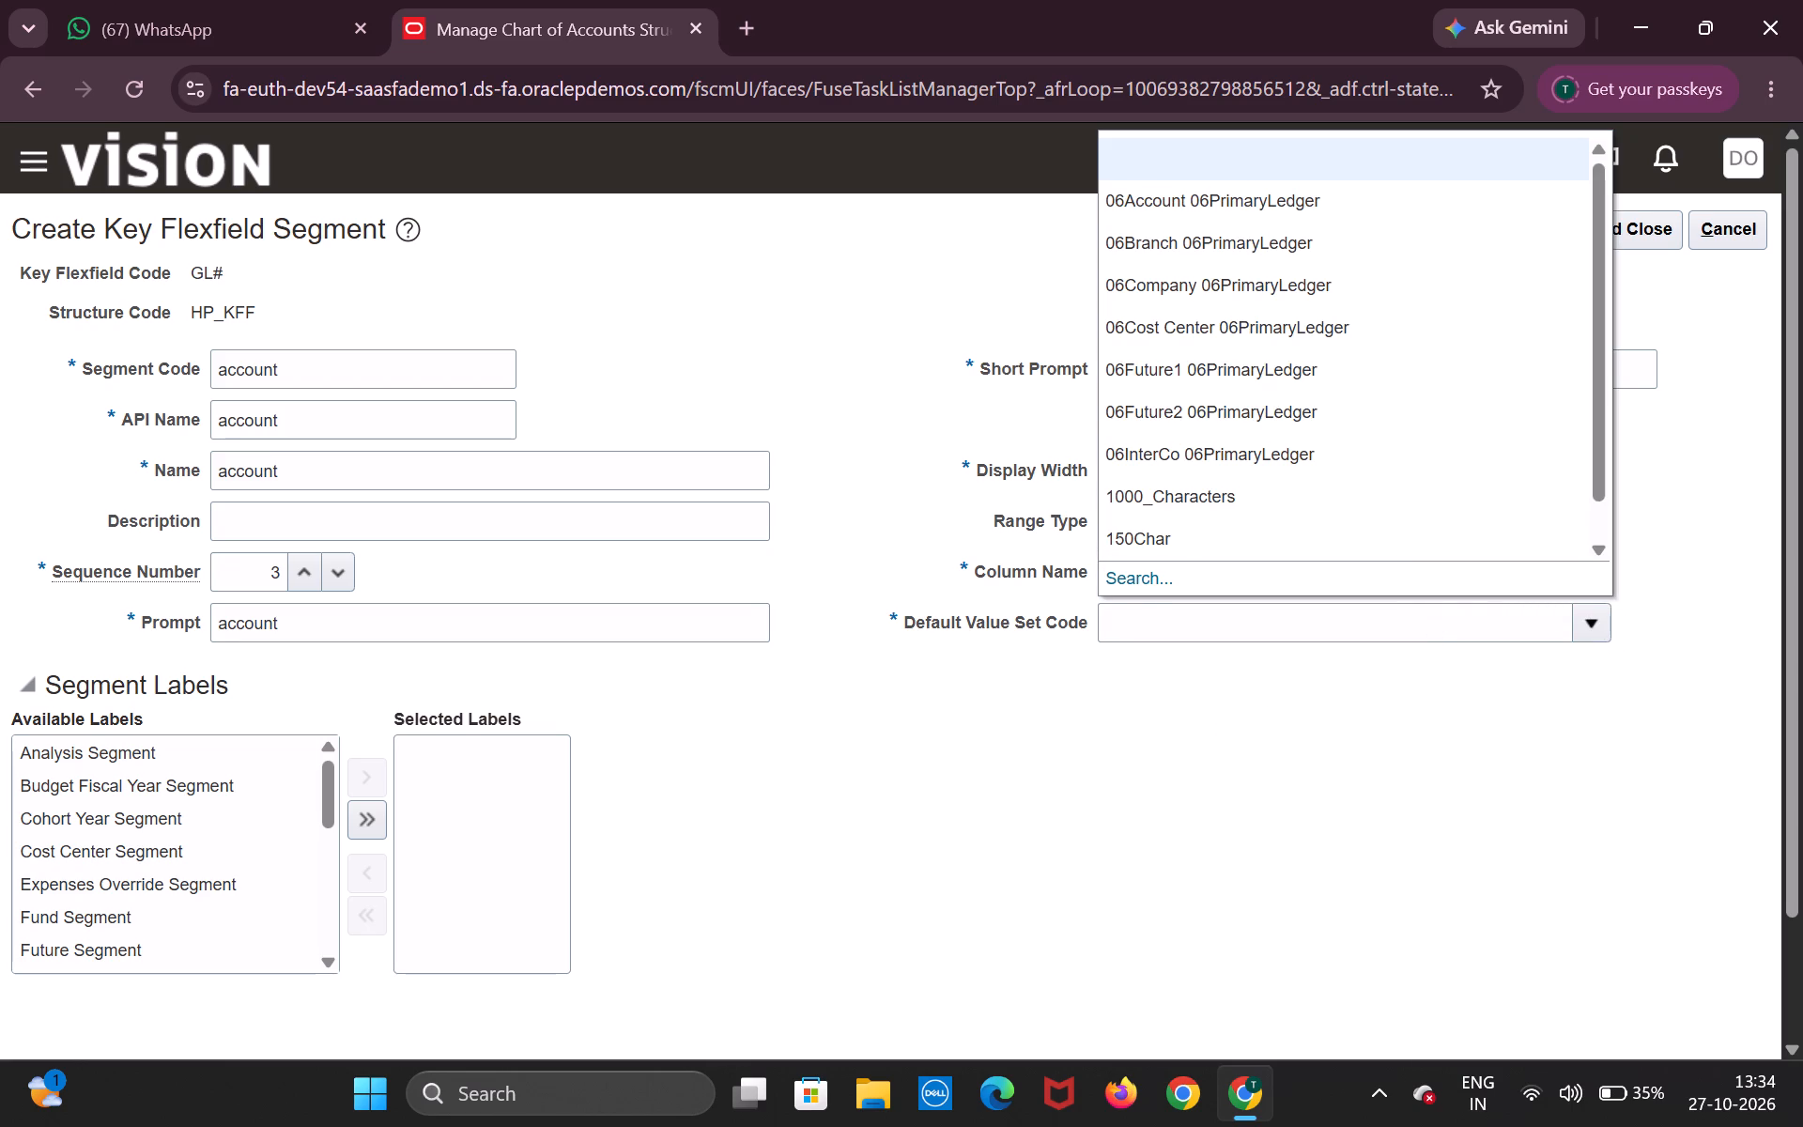
{"action": "left_click", "coordinate": [1129, 580]}
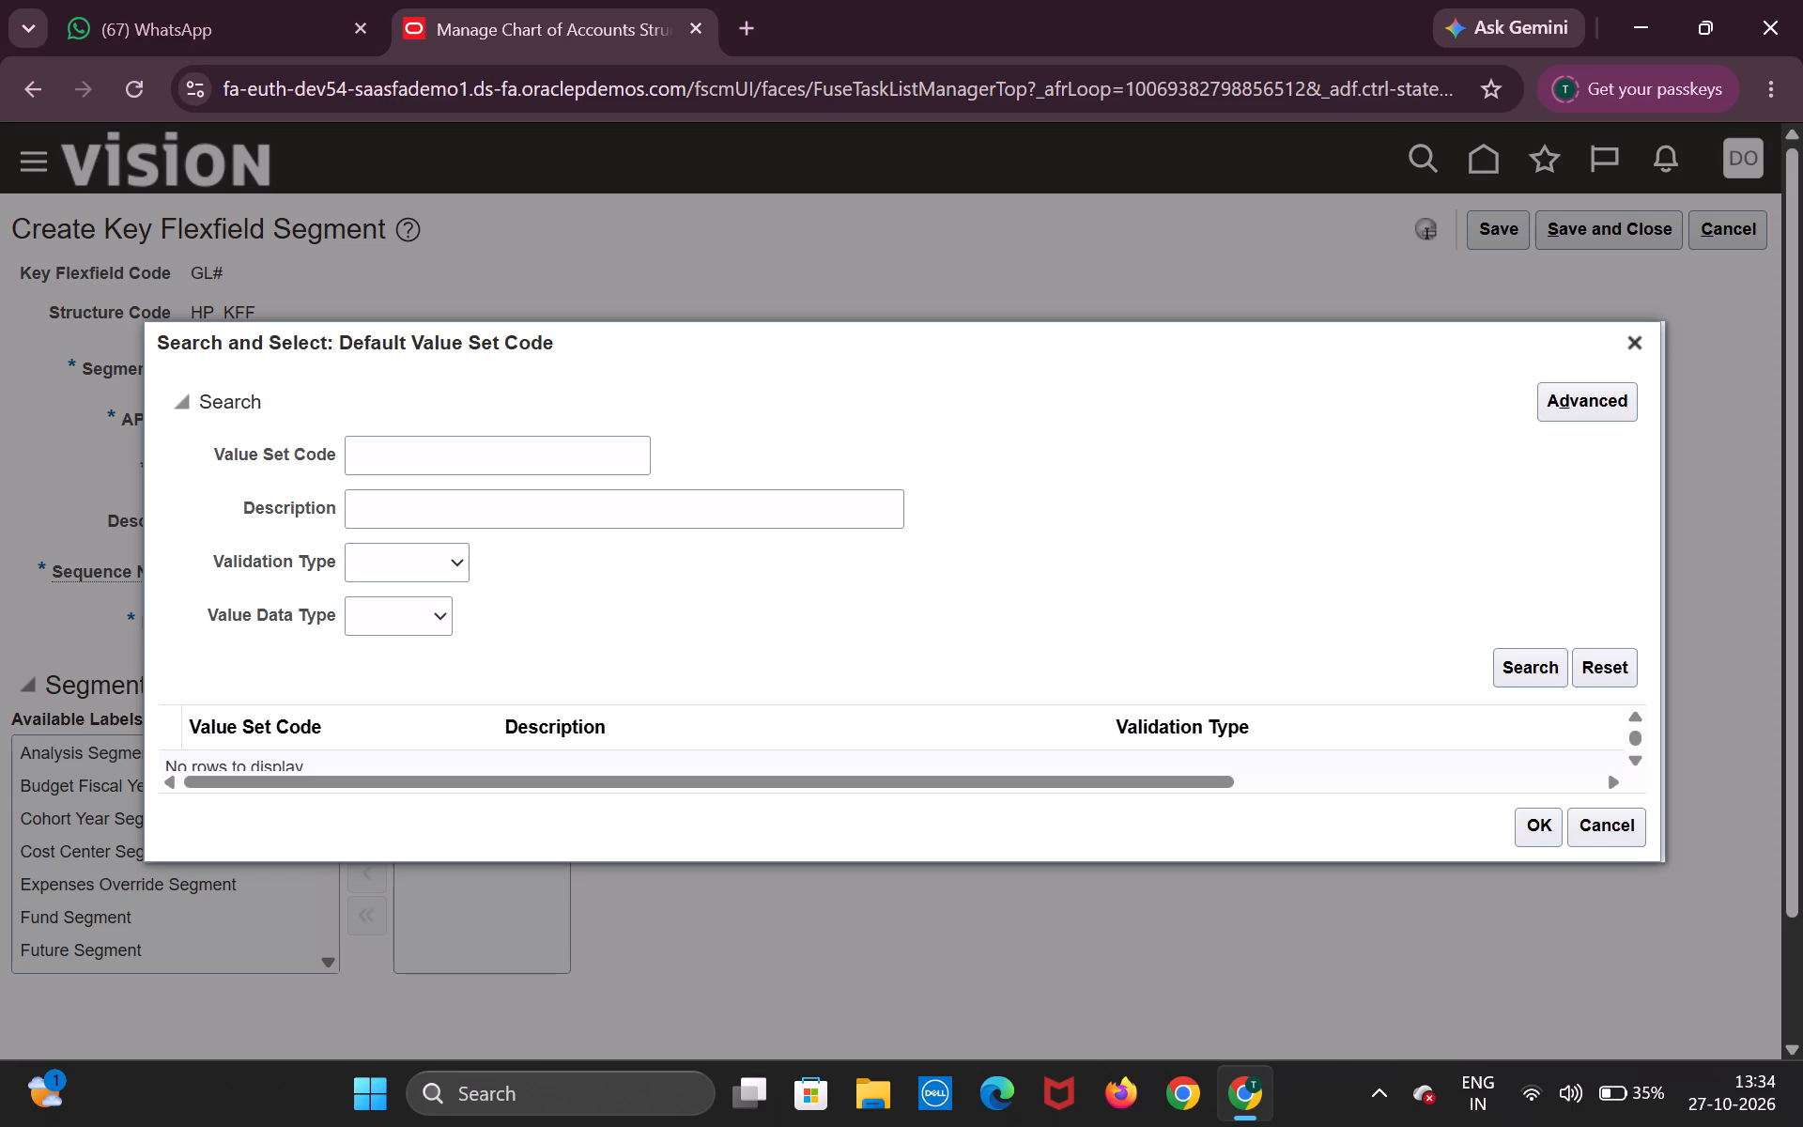
{"action": "left_click", "coordinate": [595, 463]}
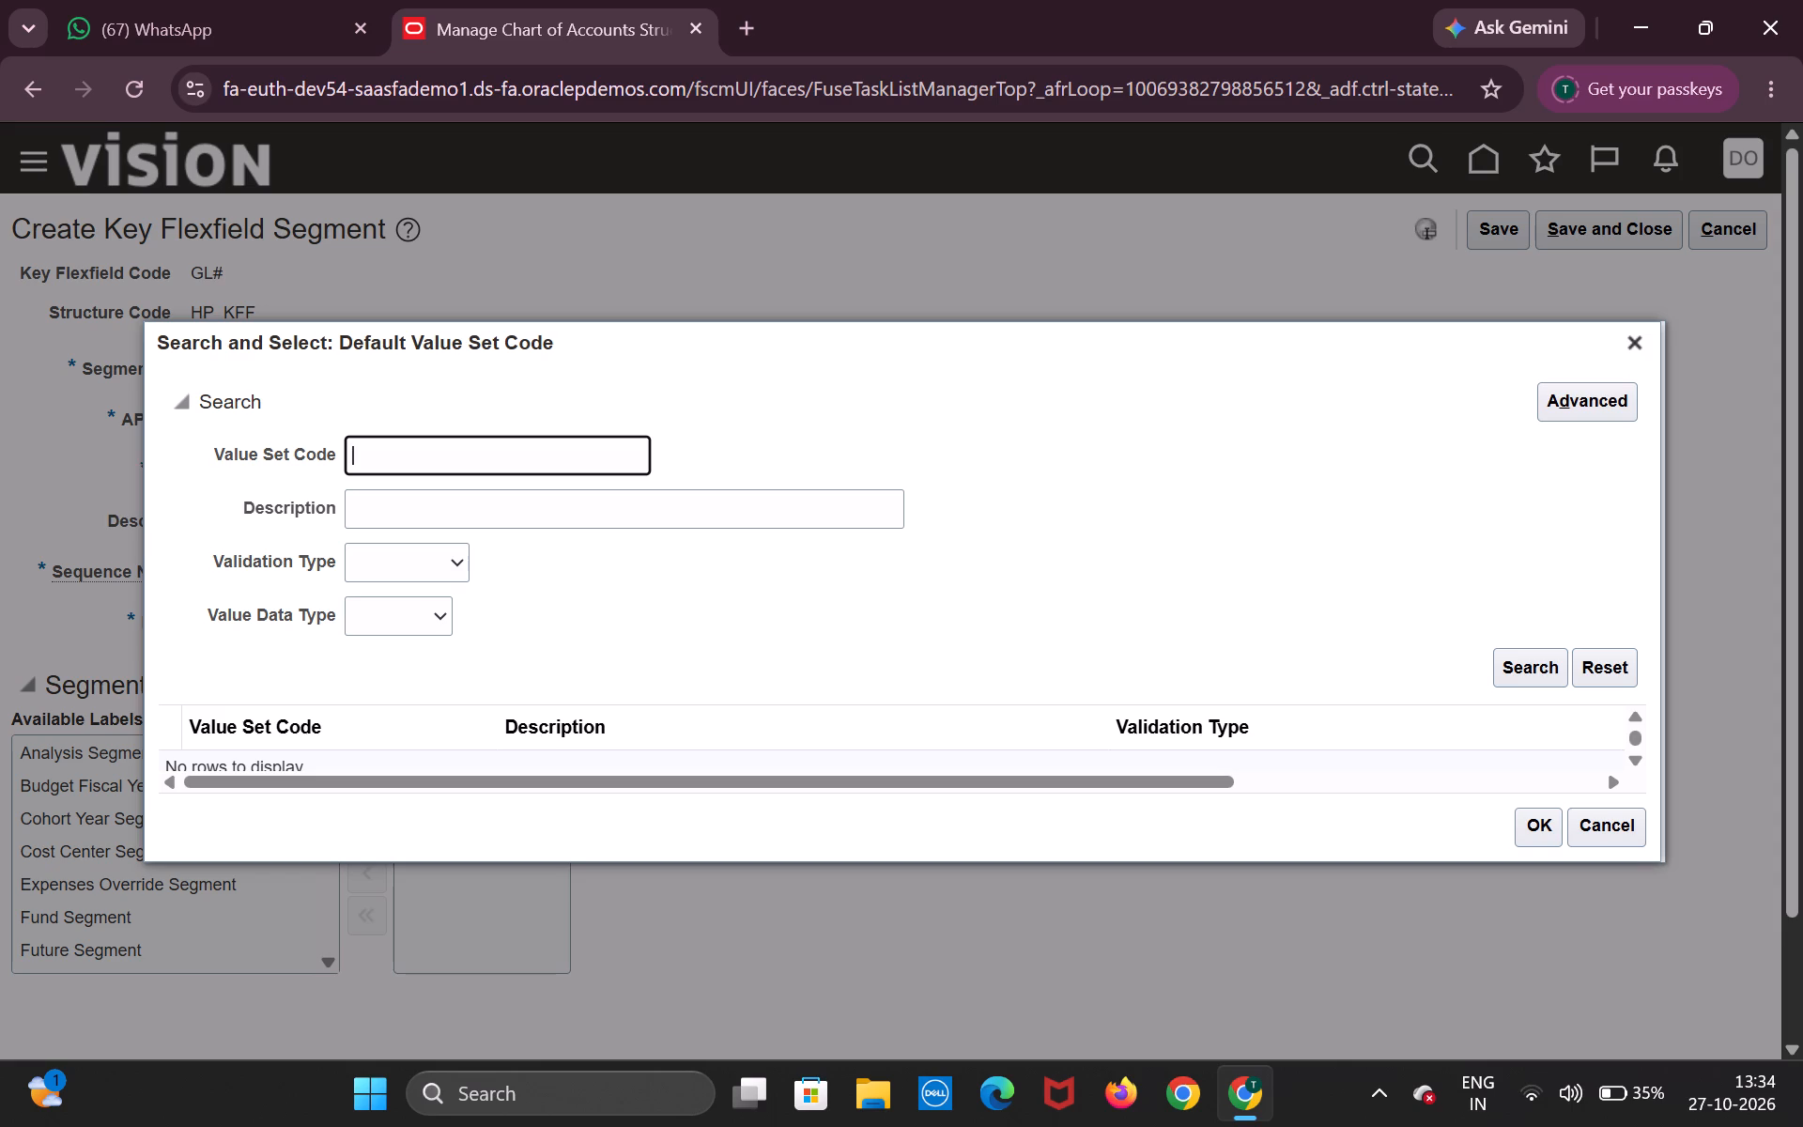
{"action": "type", "text": "Hp"}
{"action": "key", "text": "BackSpace"}
{"action": "key", "text": "shift+p"}
{"action": "key", "text": "Return"}
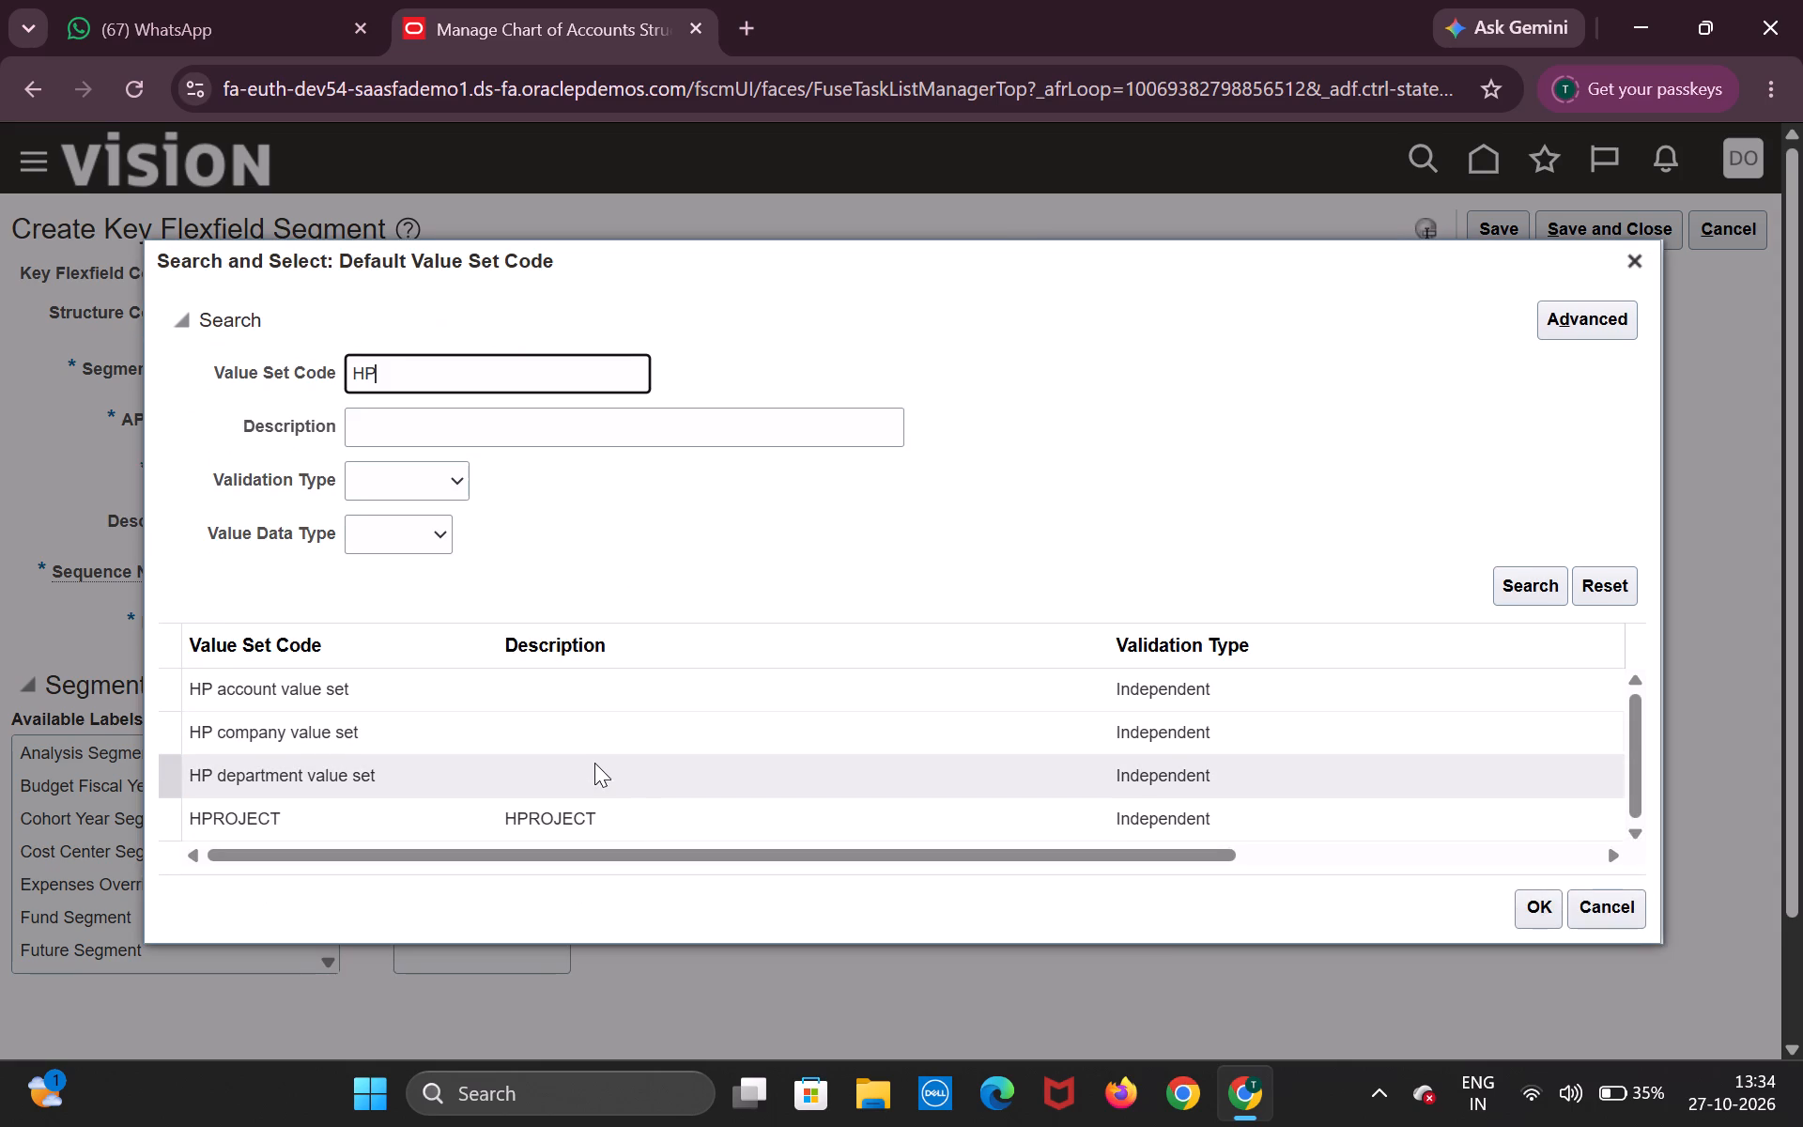
{"action": "left_click", "coordinate": [596, 791]}
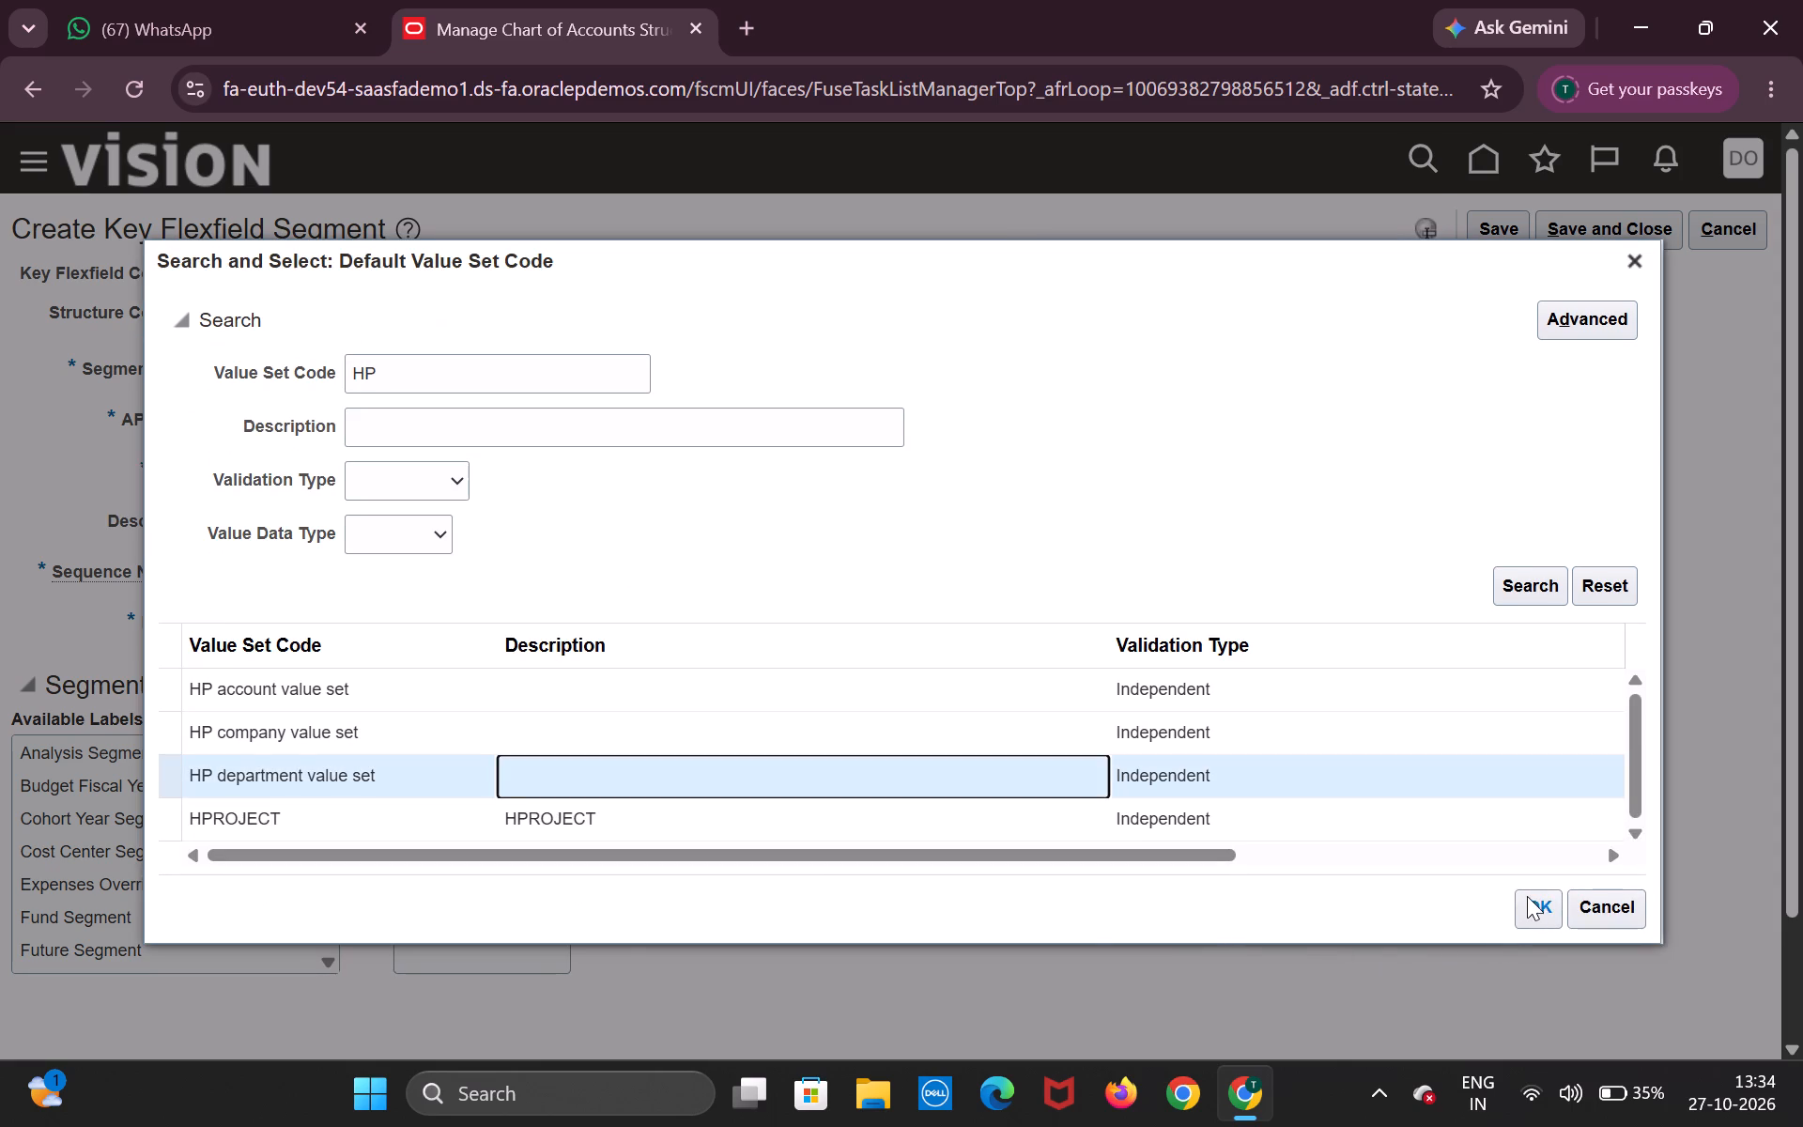
{"action": "left_click", "coordinate": [1529, 891]}
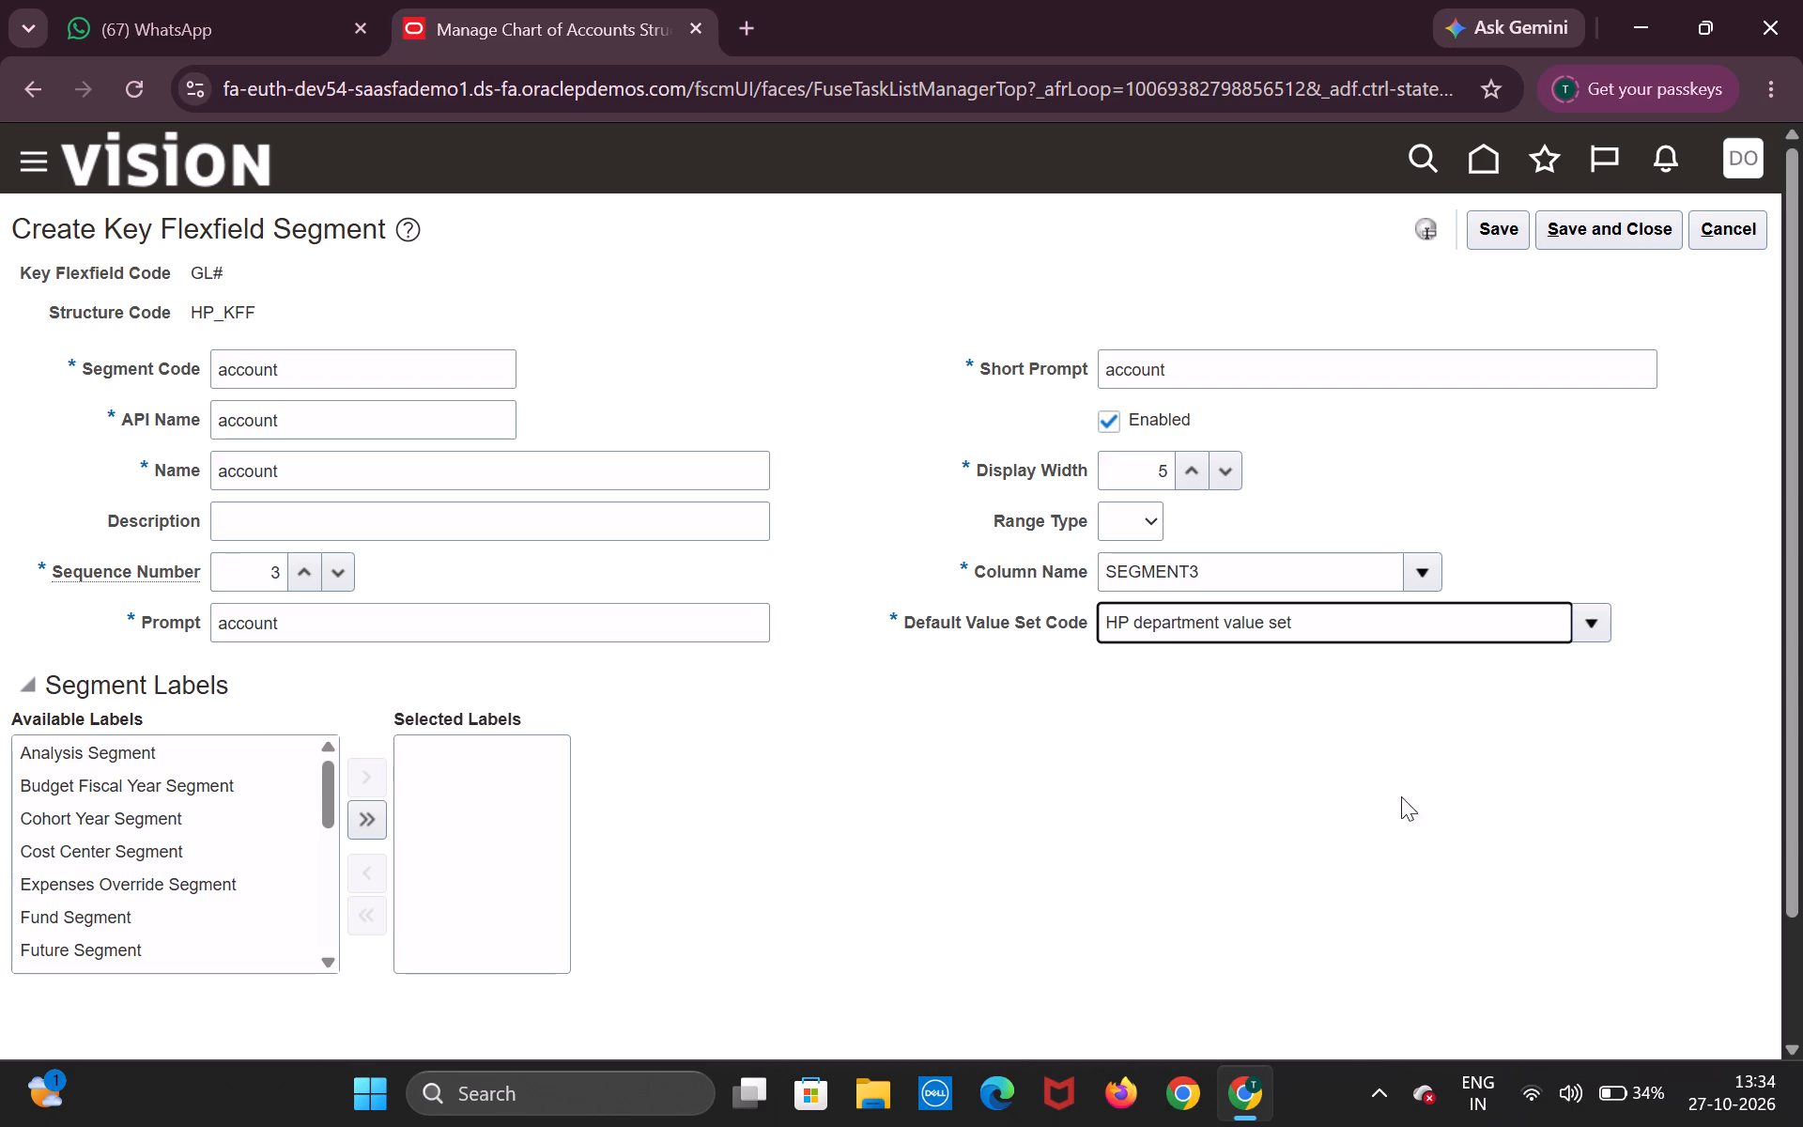
Search the value set codes for corporate and assign Corporate Account as the account segment's default value set.
{"action": "left_click", "coordinate": [1606, 625]}
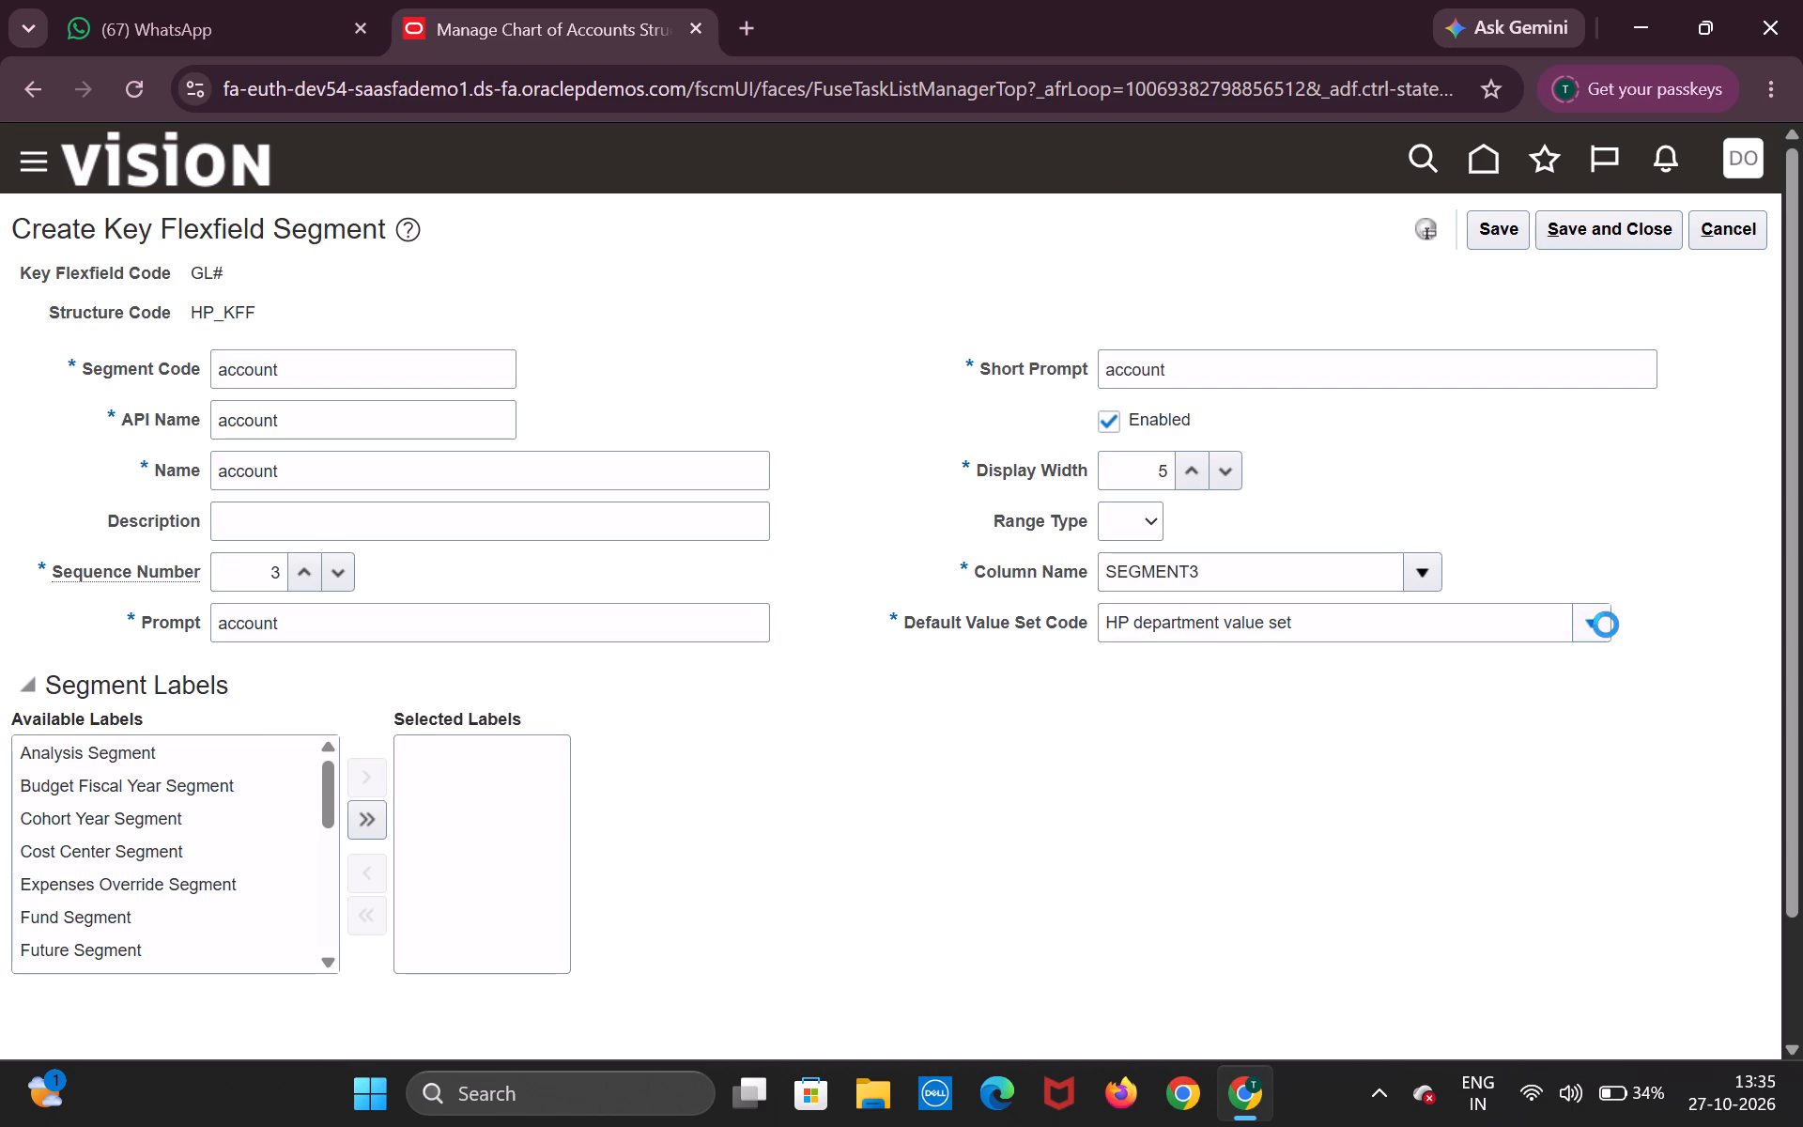
{"action": "left_click", "coordinate": [1148, 582]}
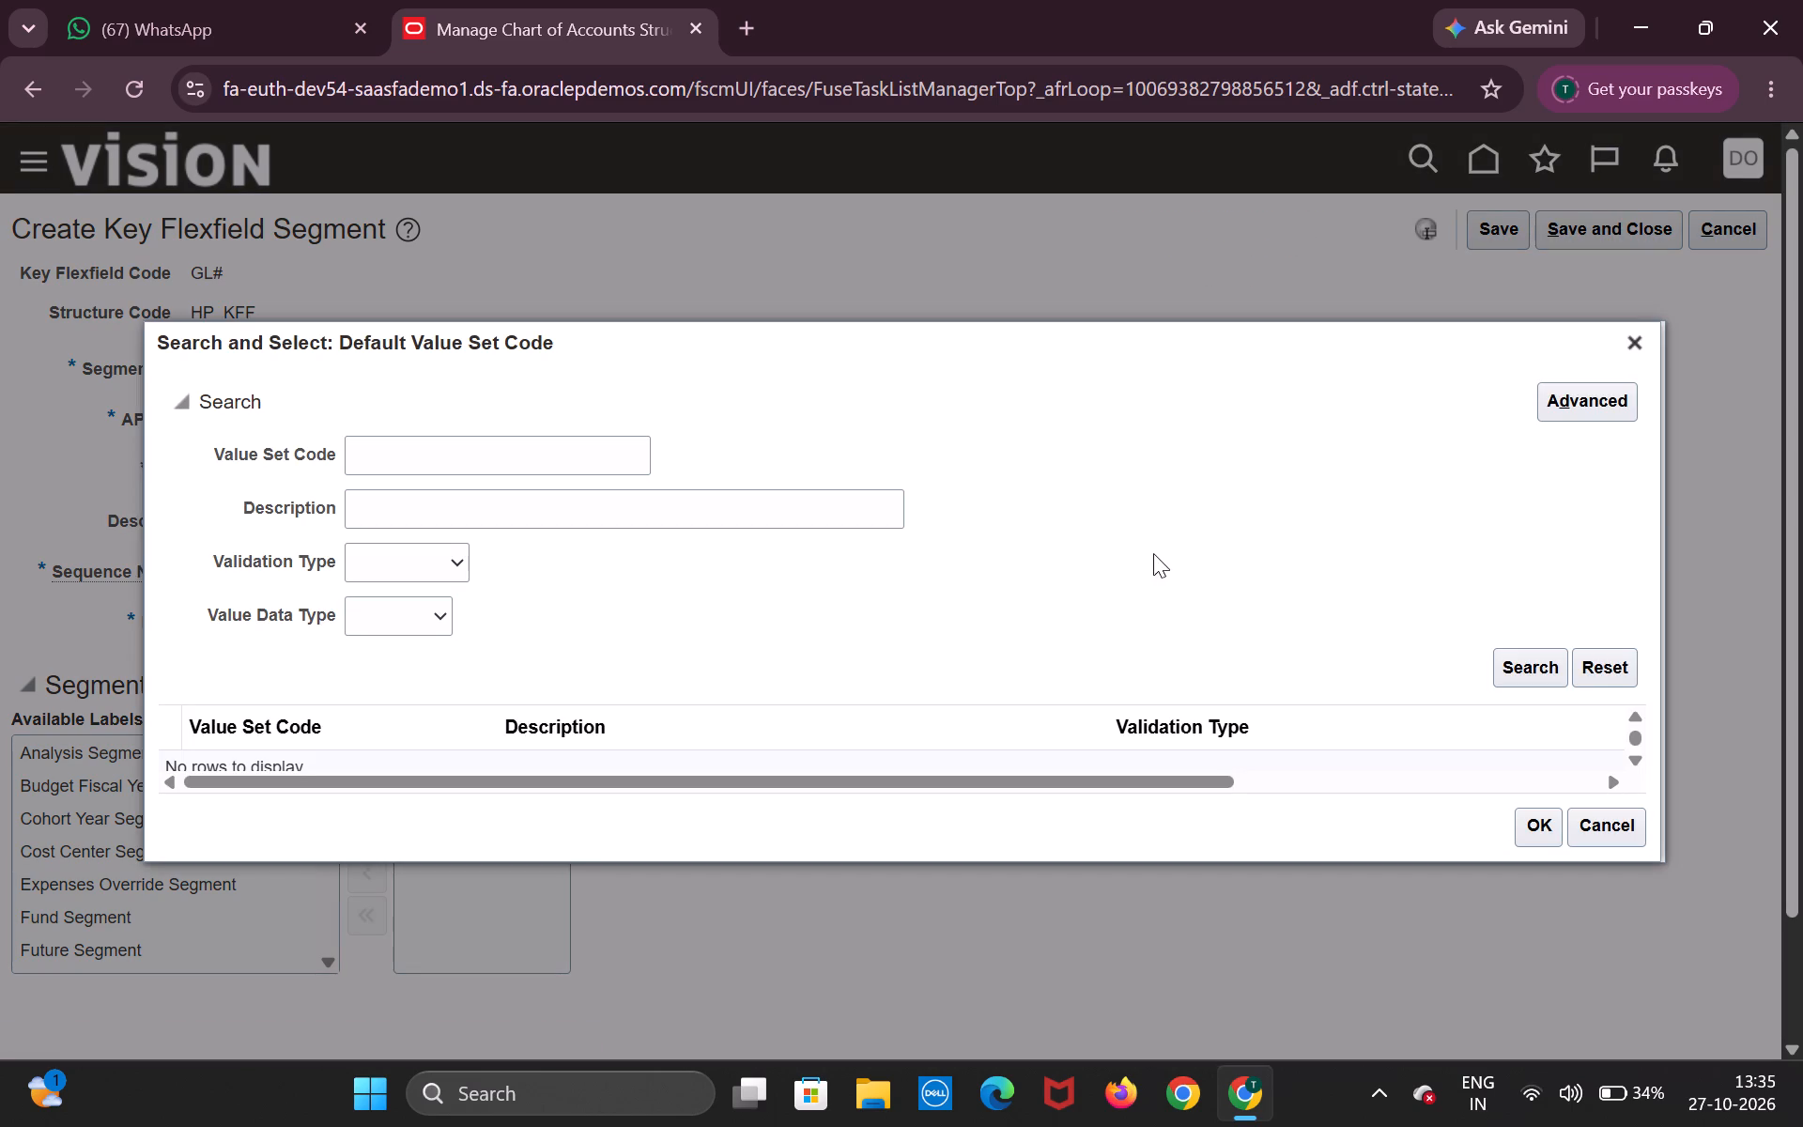
{"action": "left_click", "coordinate": [604, 452]}
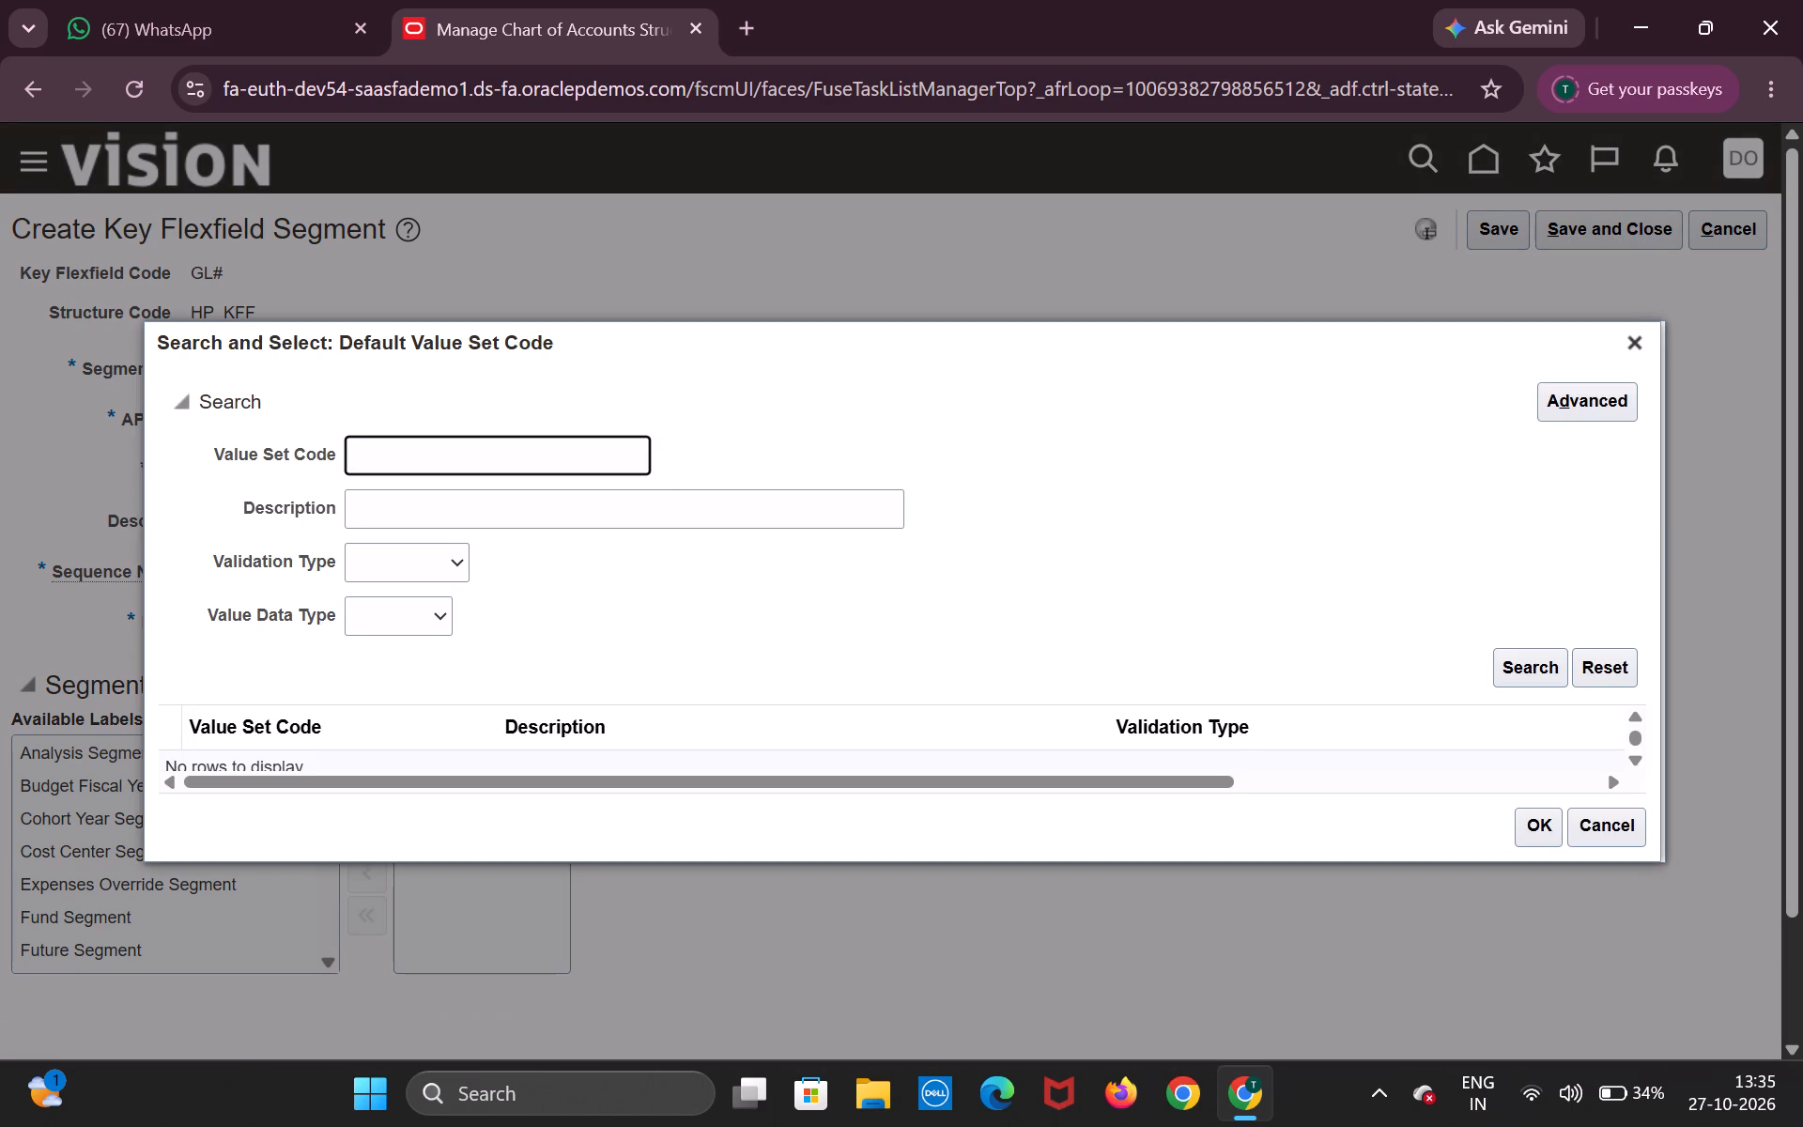
{"action": "type", "text": "corporate"}
{"action": "left_click", "coordinate": [1529, 676]}
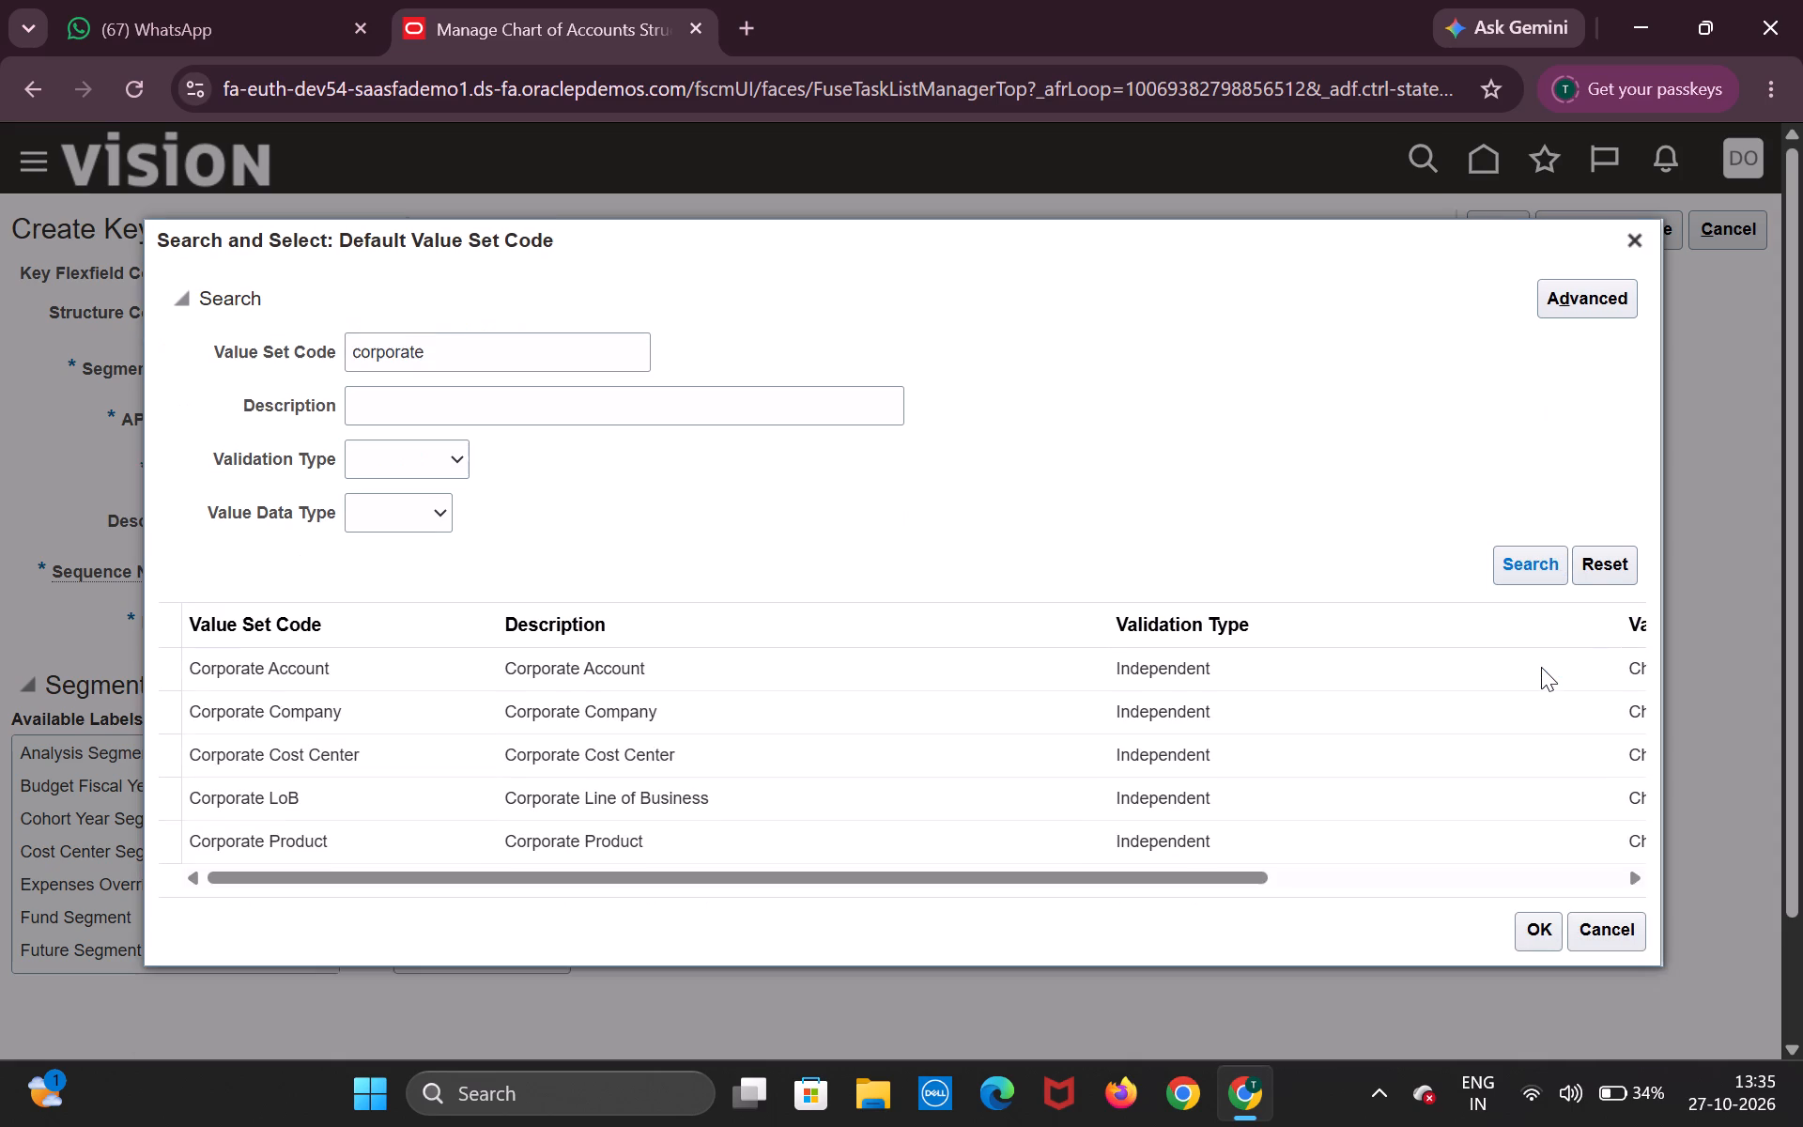
{"action": "left_click", "coordinate": [1419, 670]}
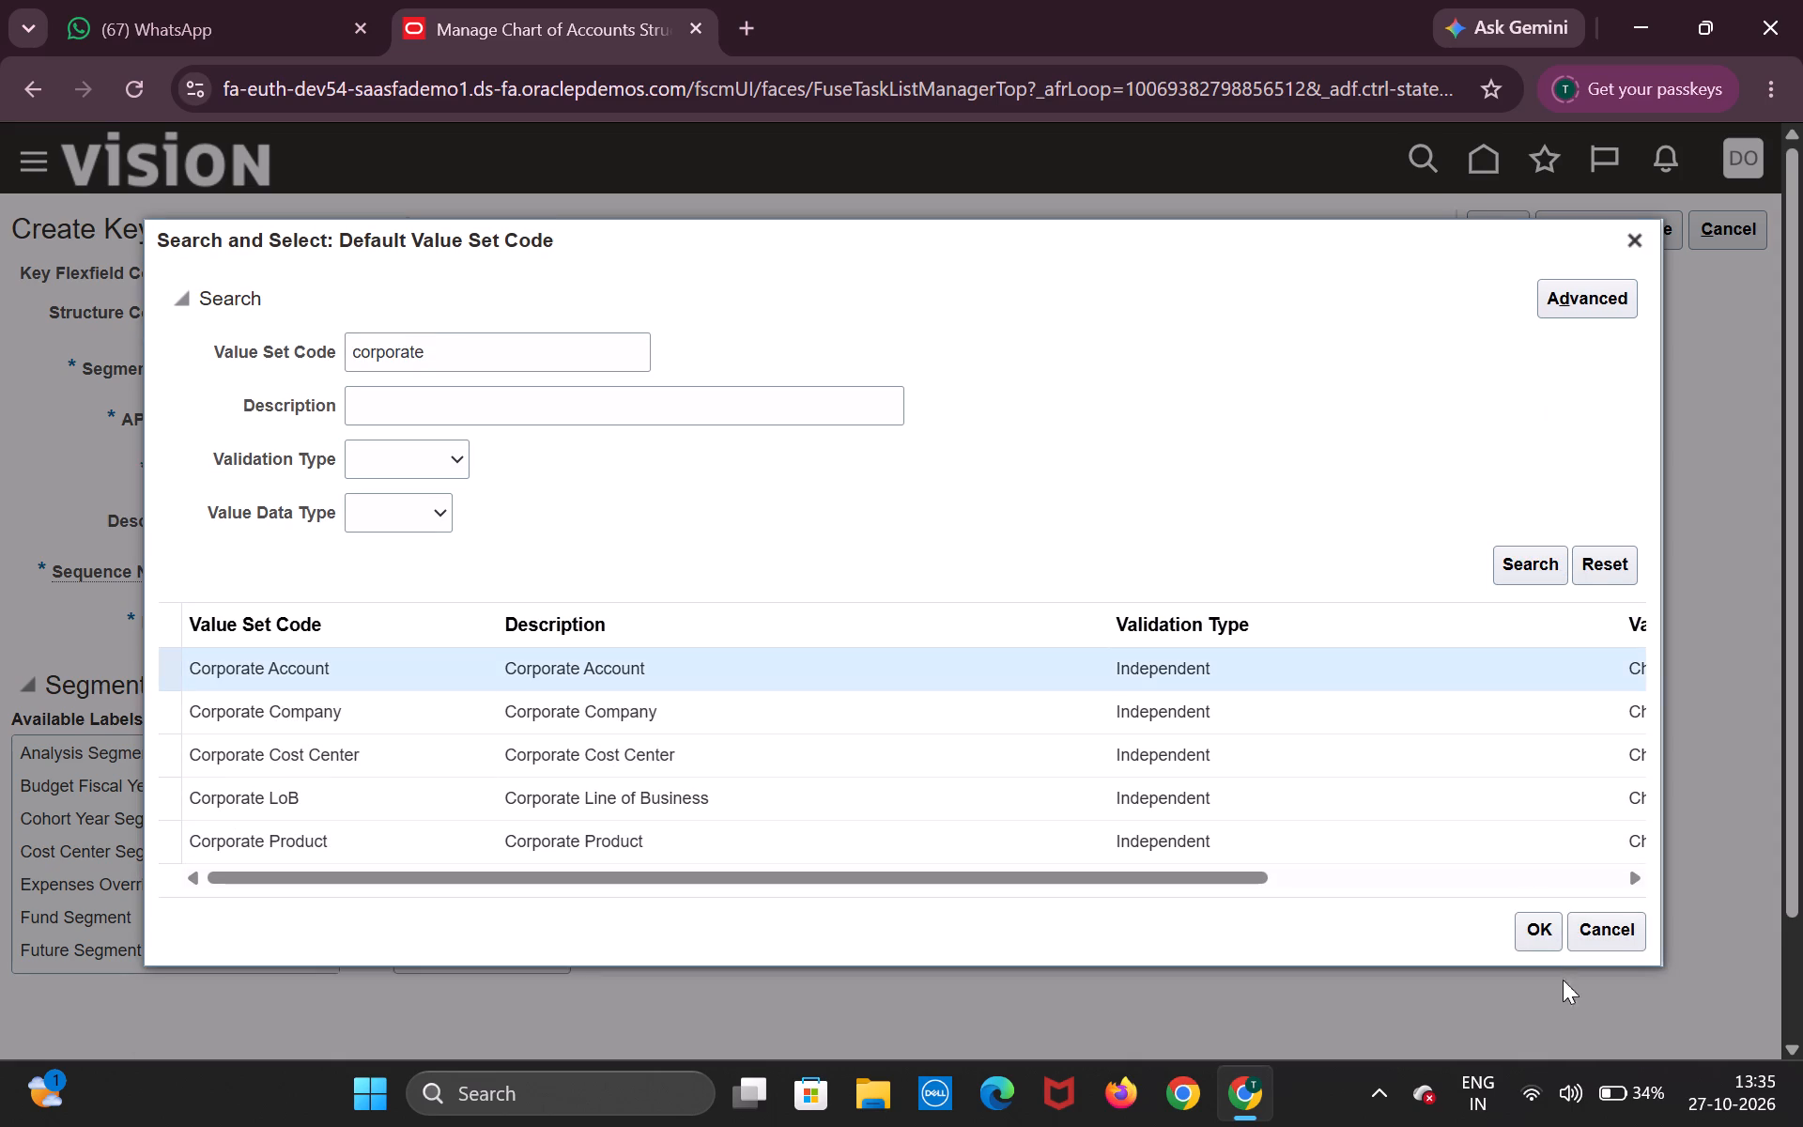
{"action": "left_click", "coordinate": [1536, 937]}
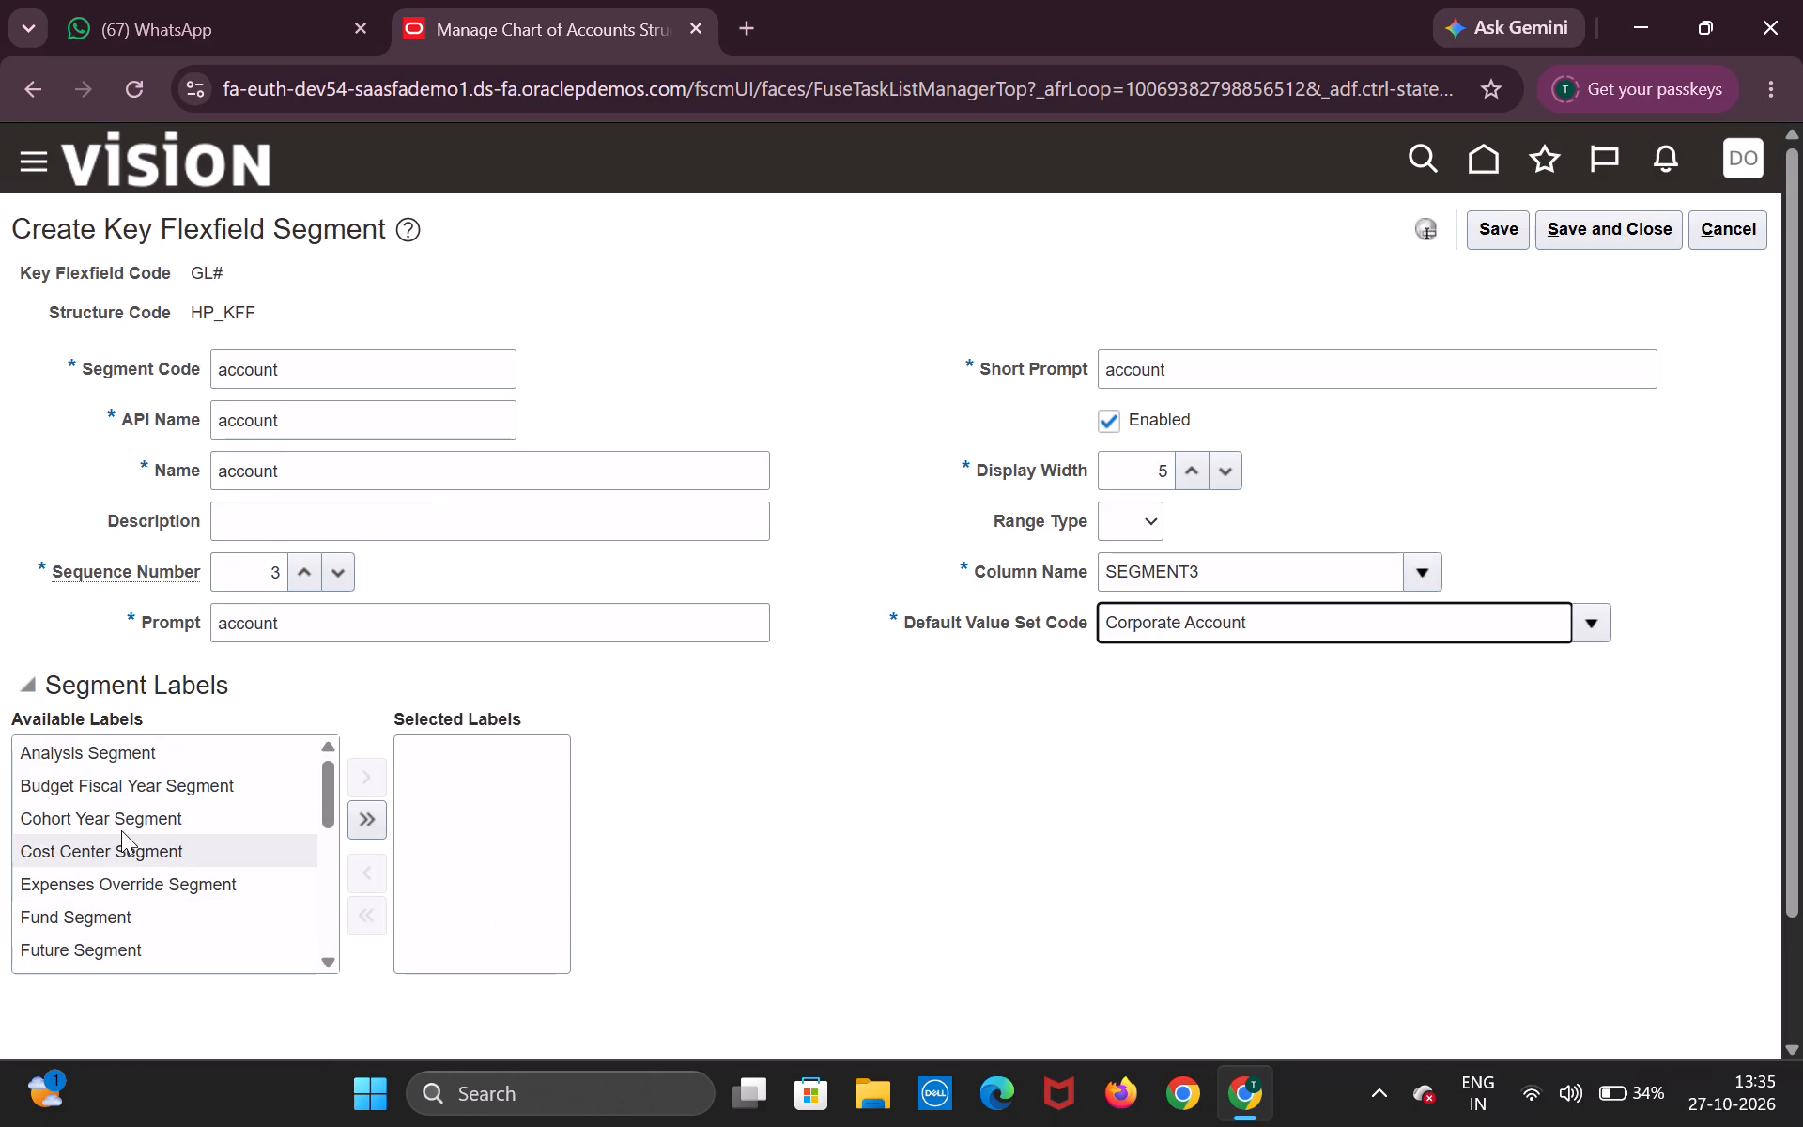
Assign the Natural Account Segment label to the account segment, and save and close the segment.
{"action": "scroll", "coordinate": [121, 830], "scroll_direction": "down", "scroll_amount": 4}
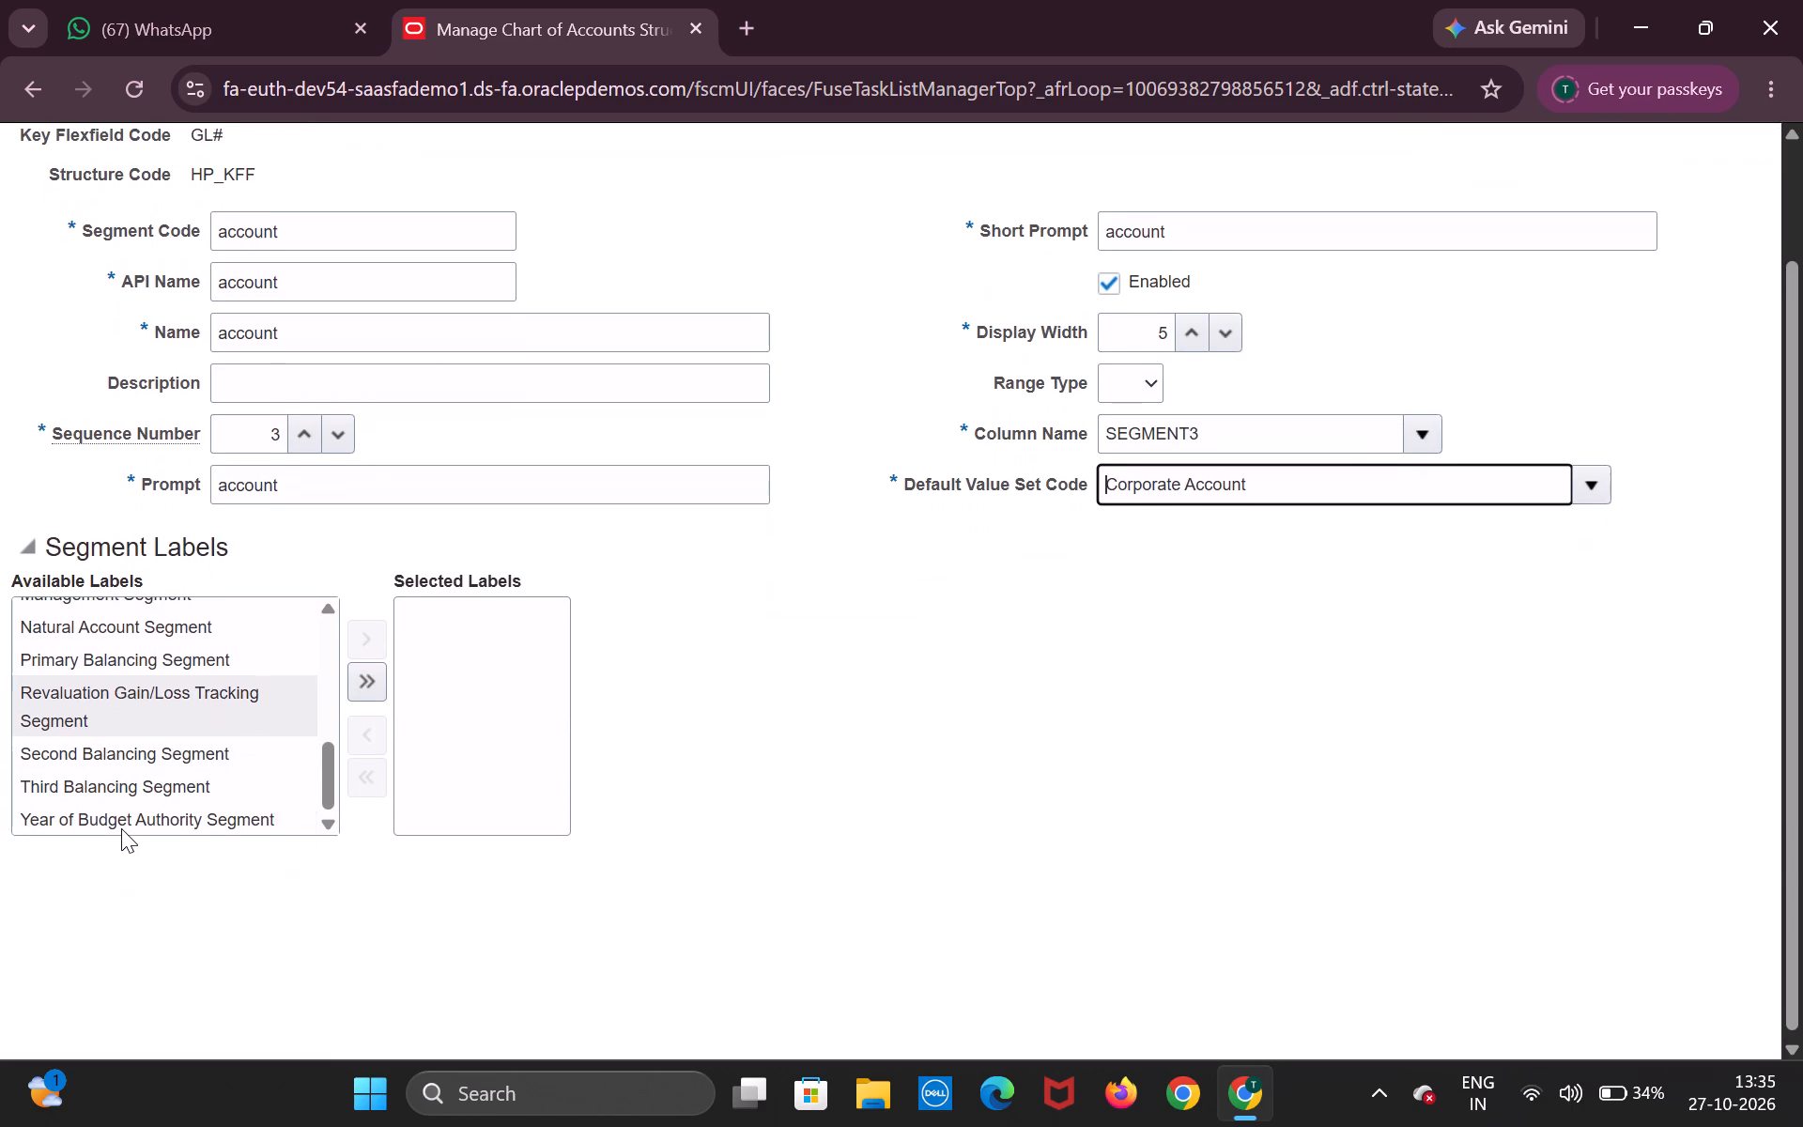
{"action": "scroll", "coordinate": [140, 779], "scroll_direction": "down", "scroll_amount": 5}
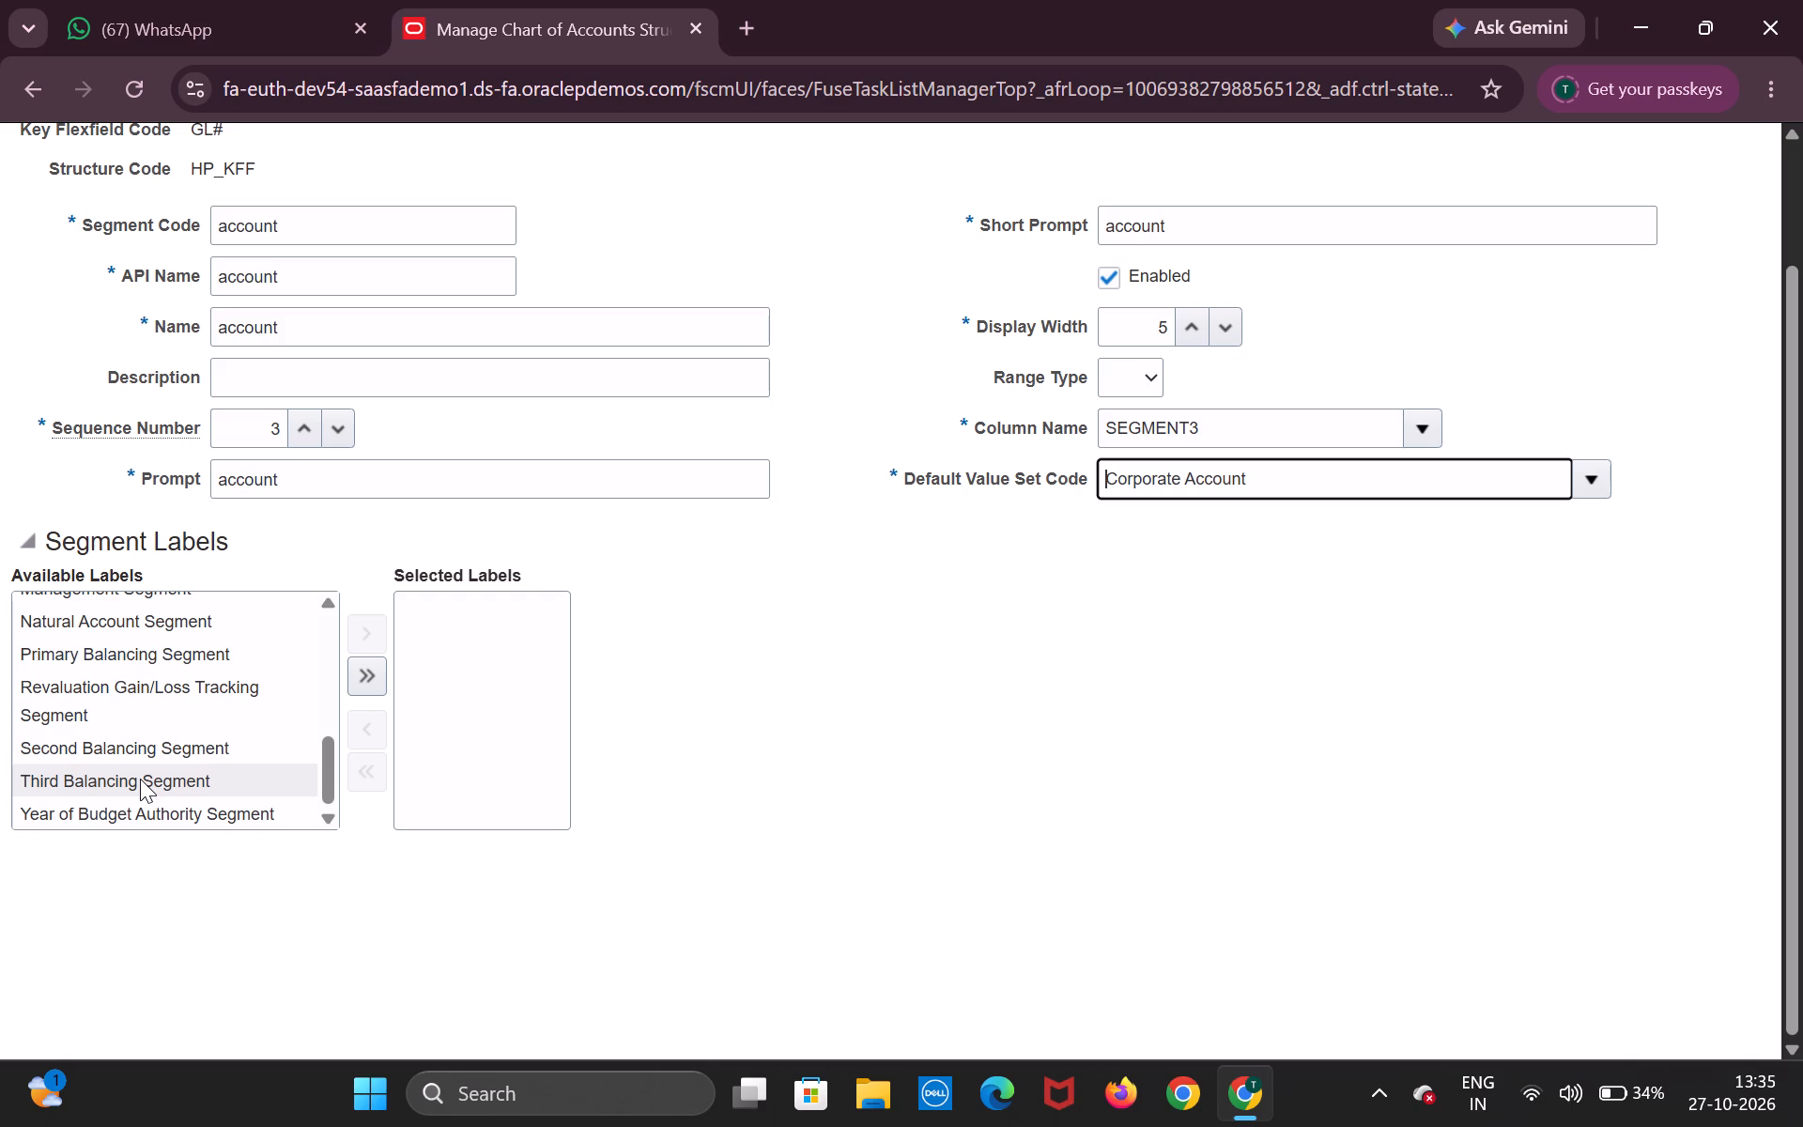
{"action": "double_click", "coordinate": [198, 620]}
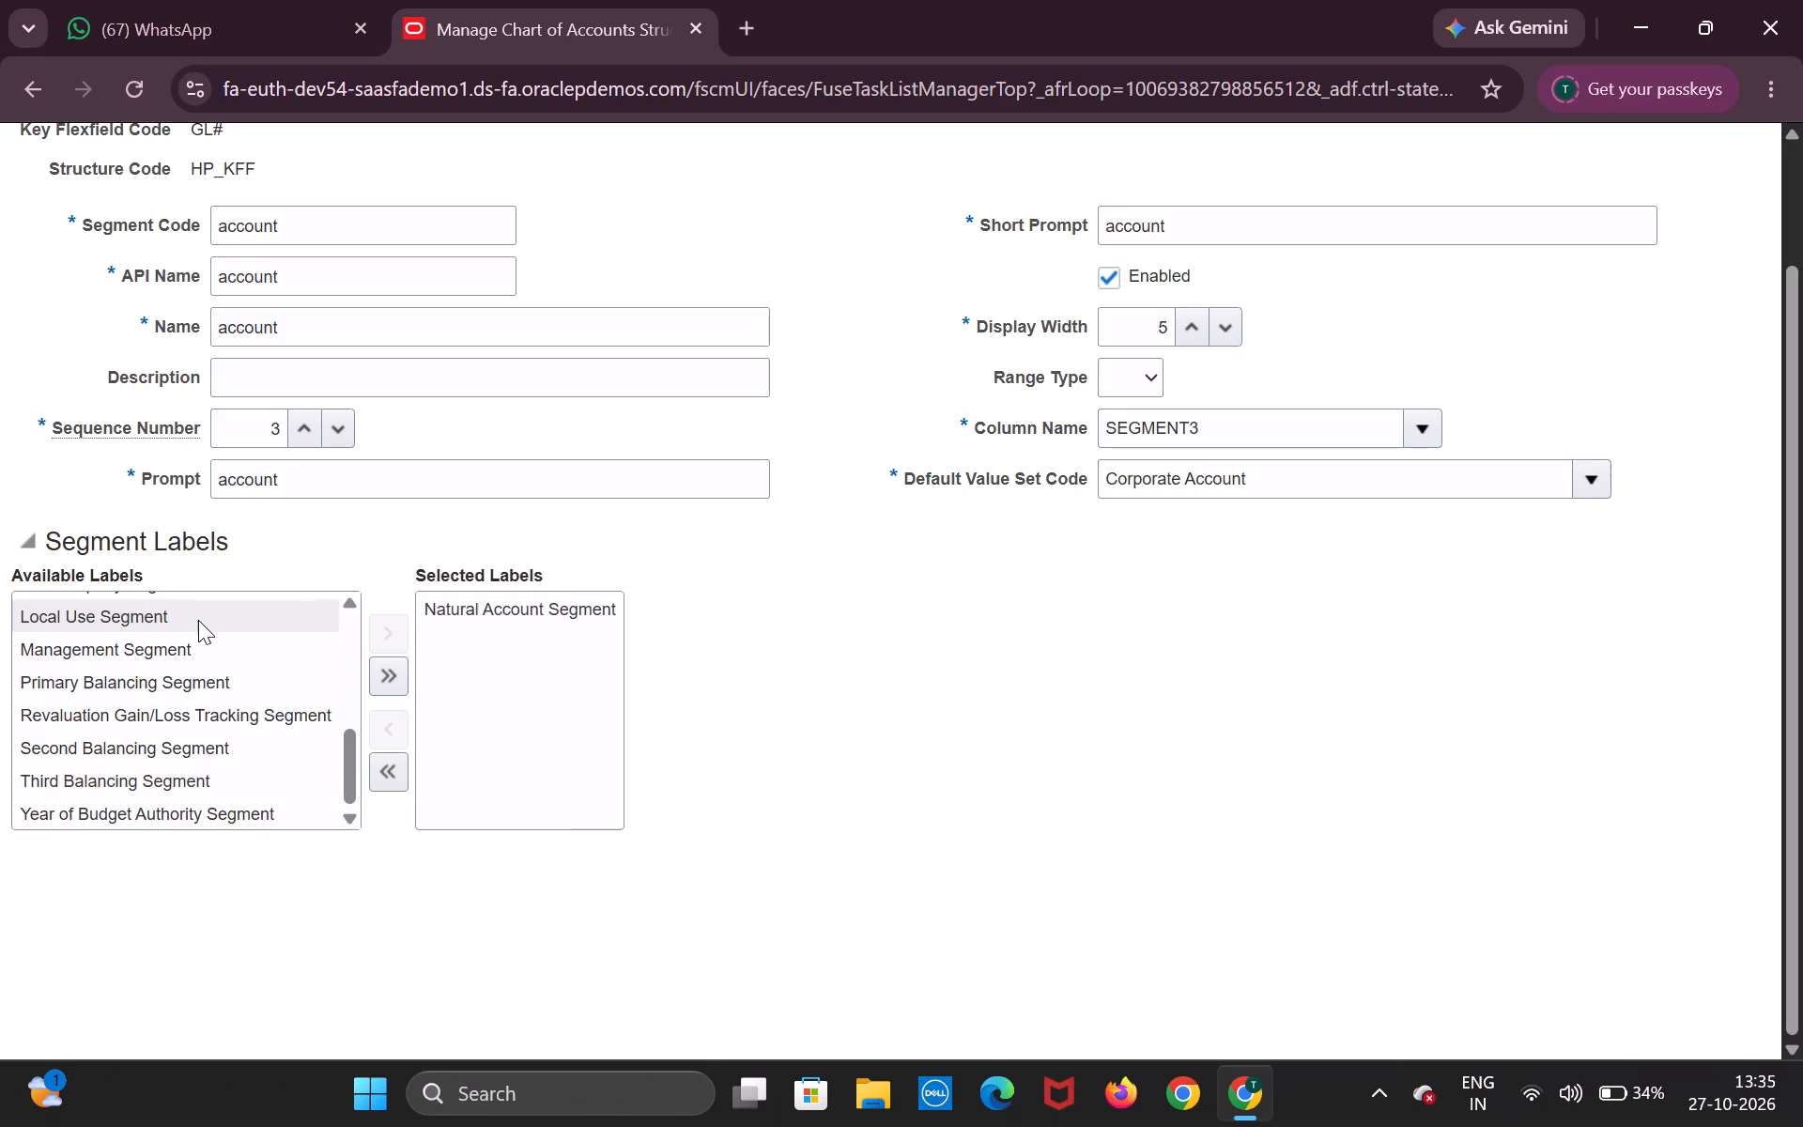
{"action": "scroll", "coordinate": [1245, 496], "scroll_direction": "up", "scroll_amount": 6}
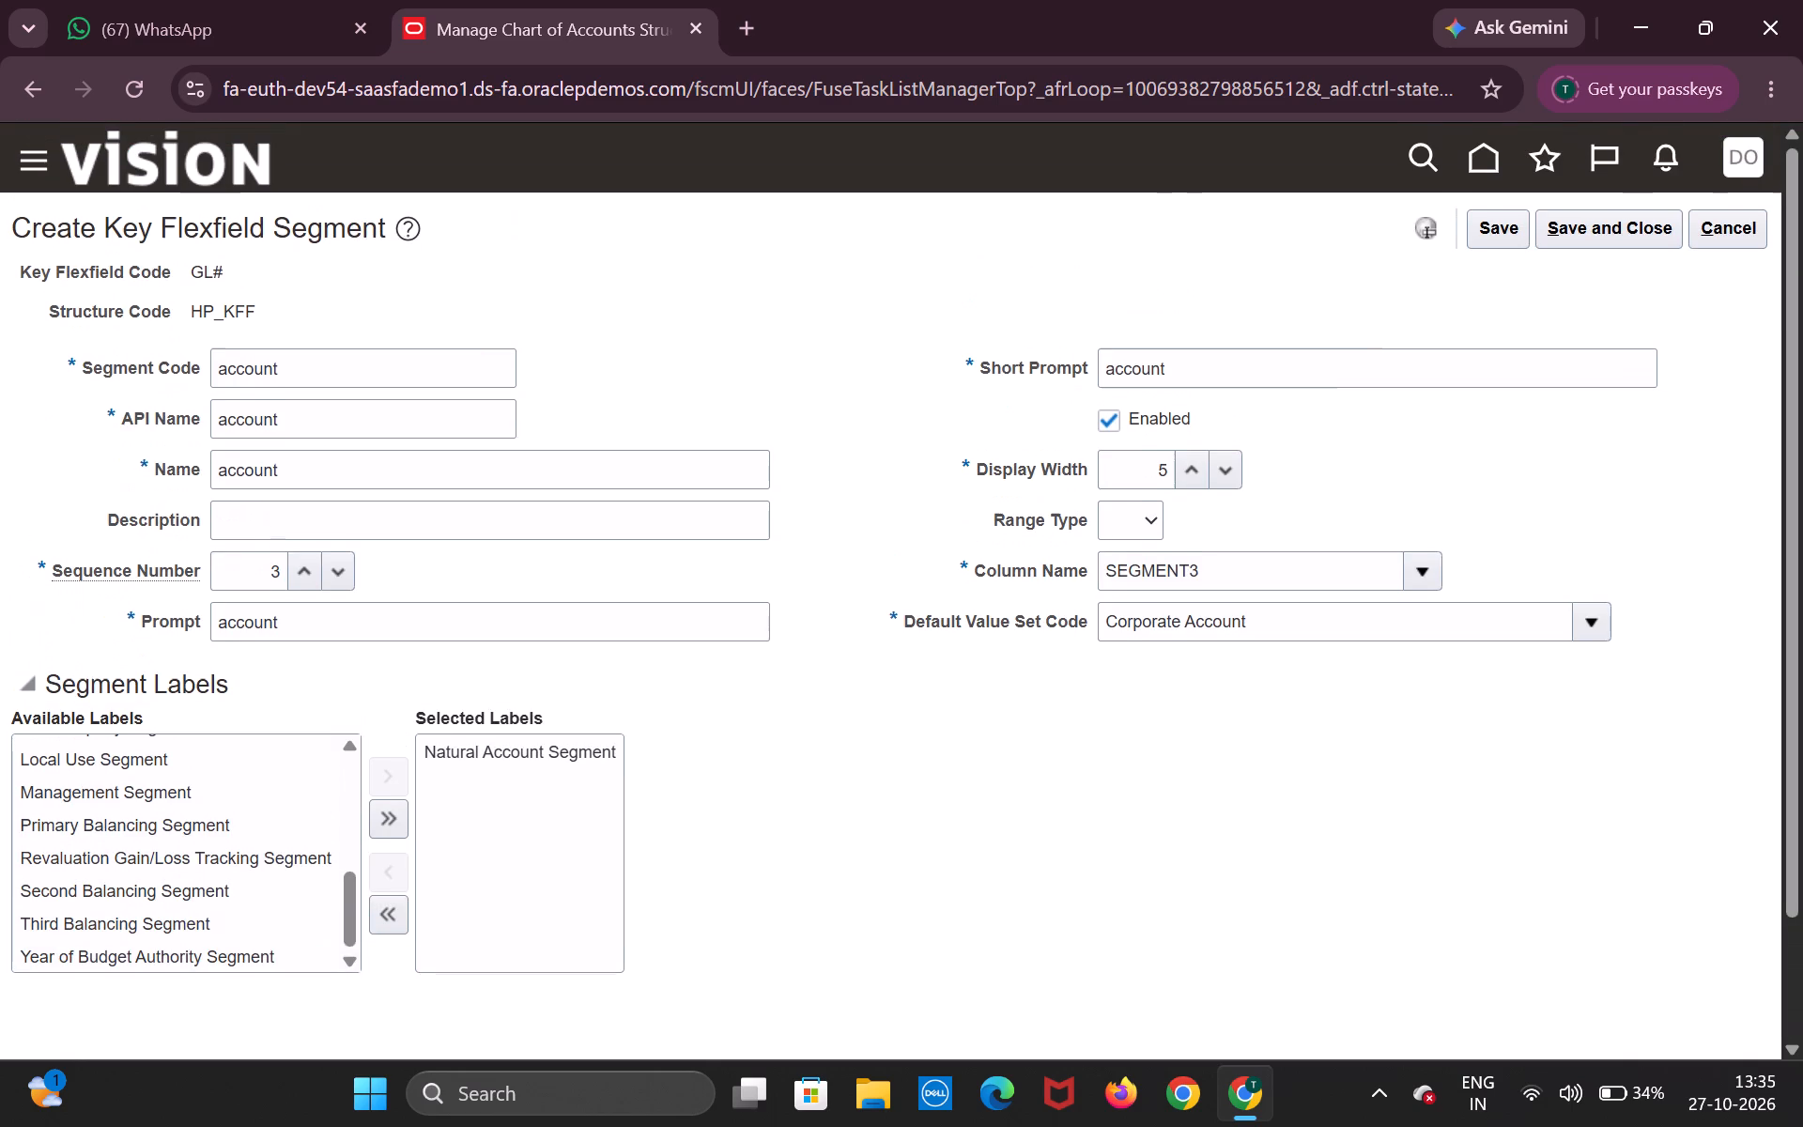
{"action": "left_click", "coordinate": [1607, 230]}
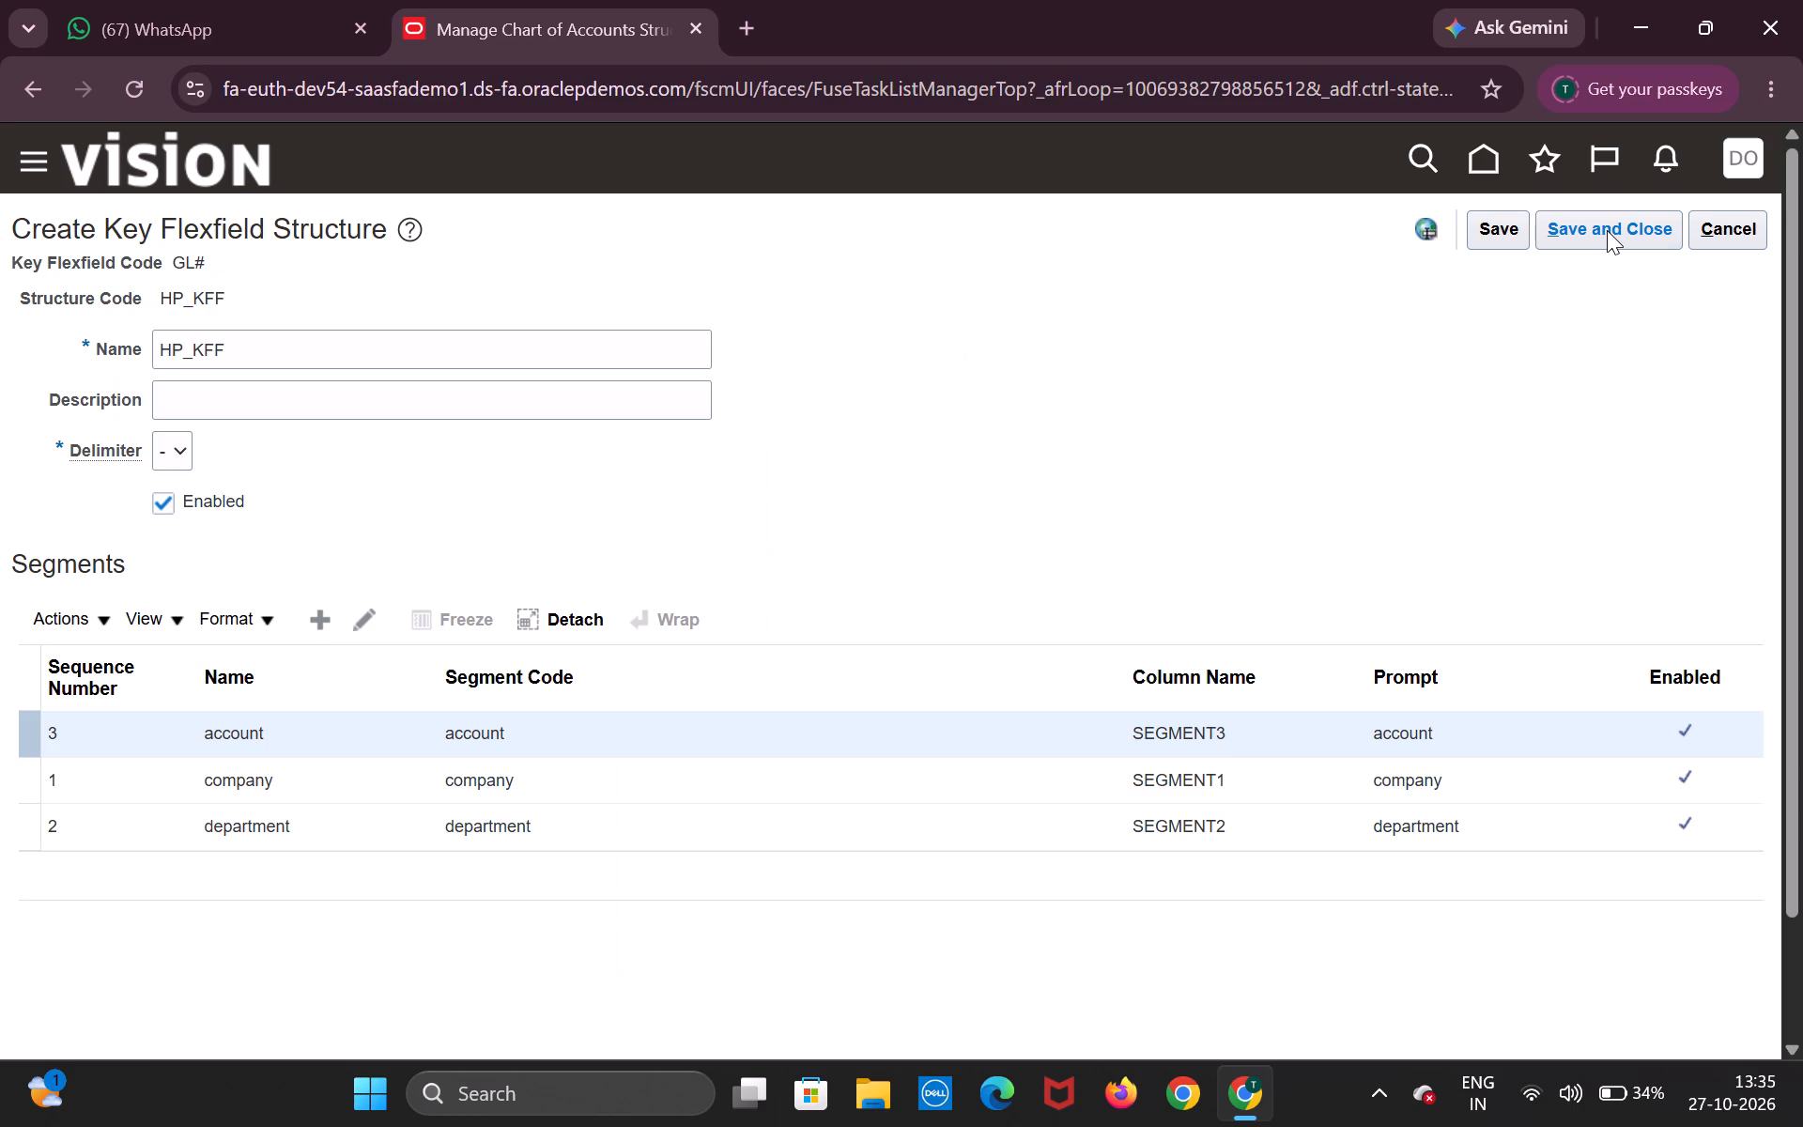
Save and close the HP_KFF structure and return to the Manage Chart of Accounts Structures page.
{"action": "left_click", "coordinate": [1607, 230]}
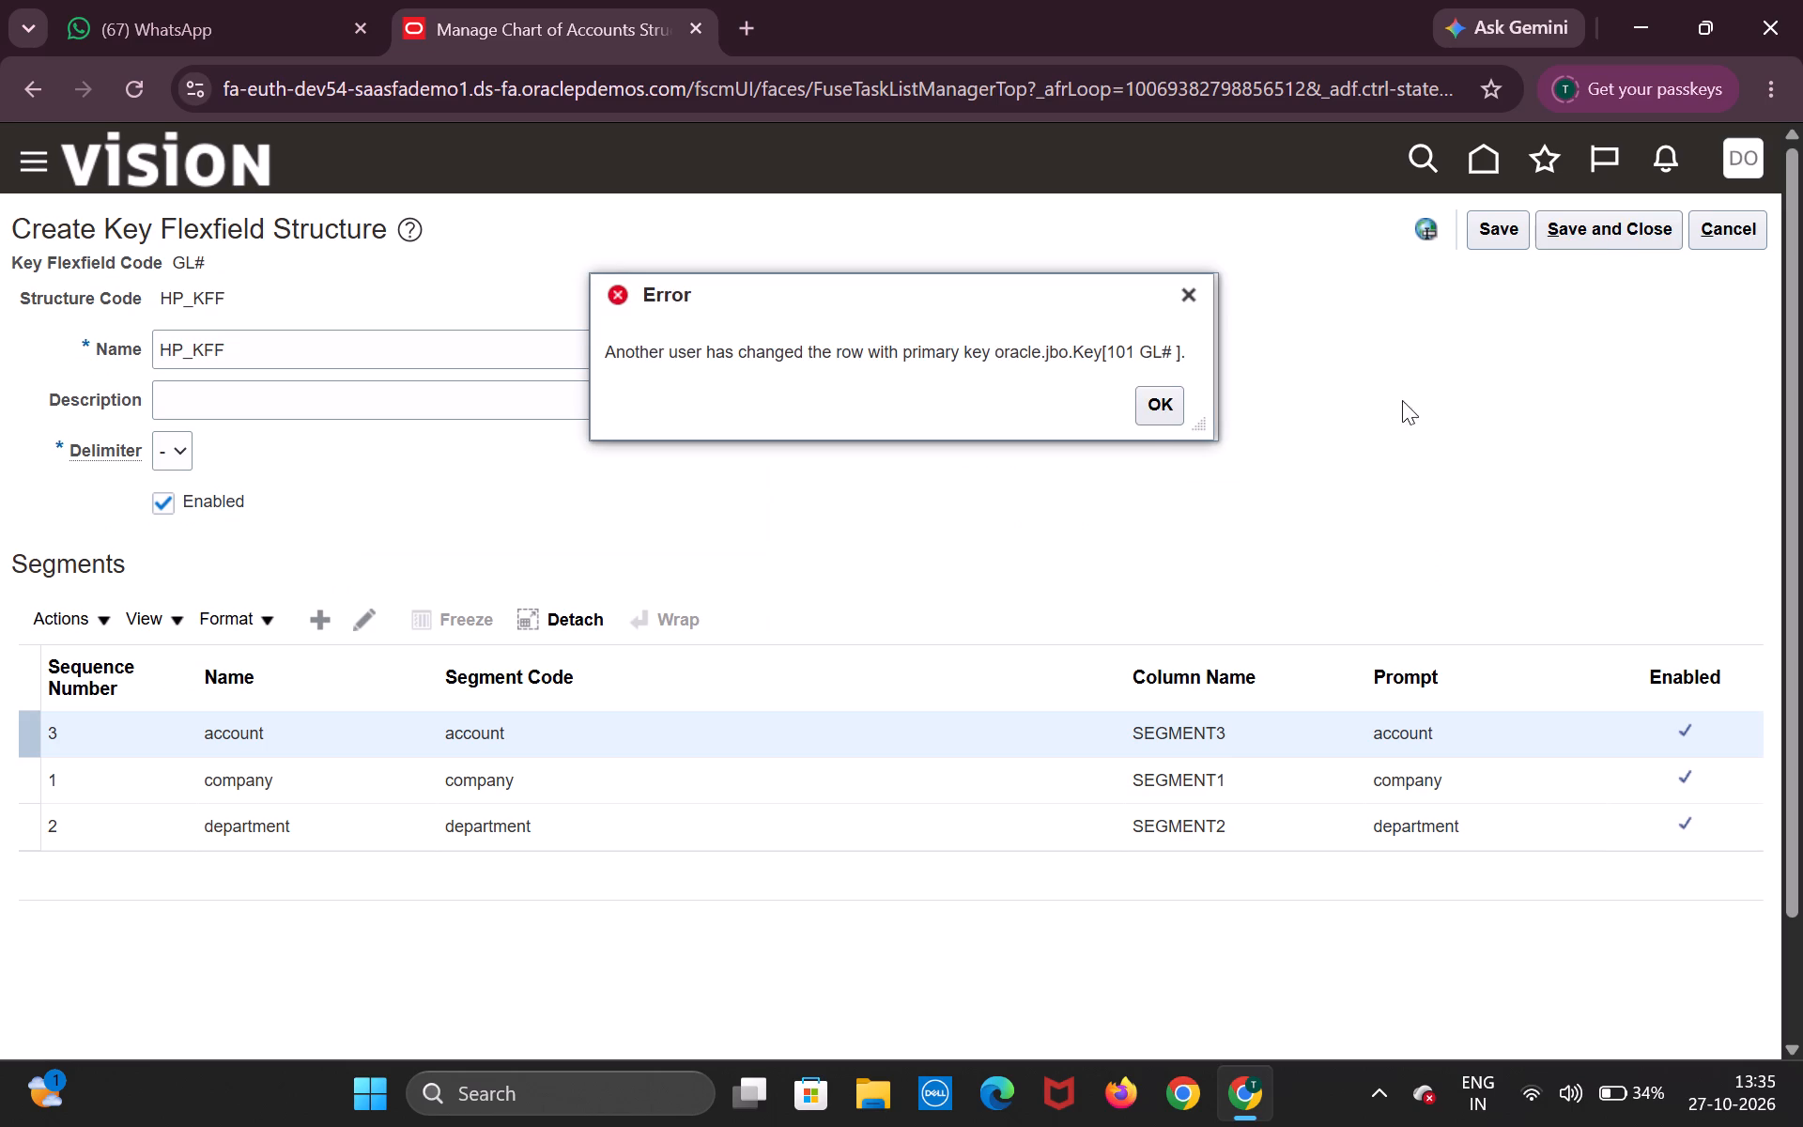
{"action": "left_click", "coordinate": [1156, 423]}
{"action": "left_click", "coordinate": [1598, 206]}
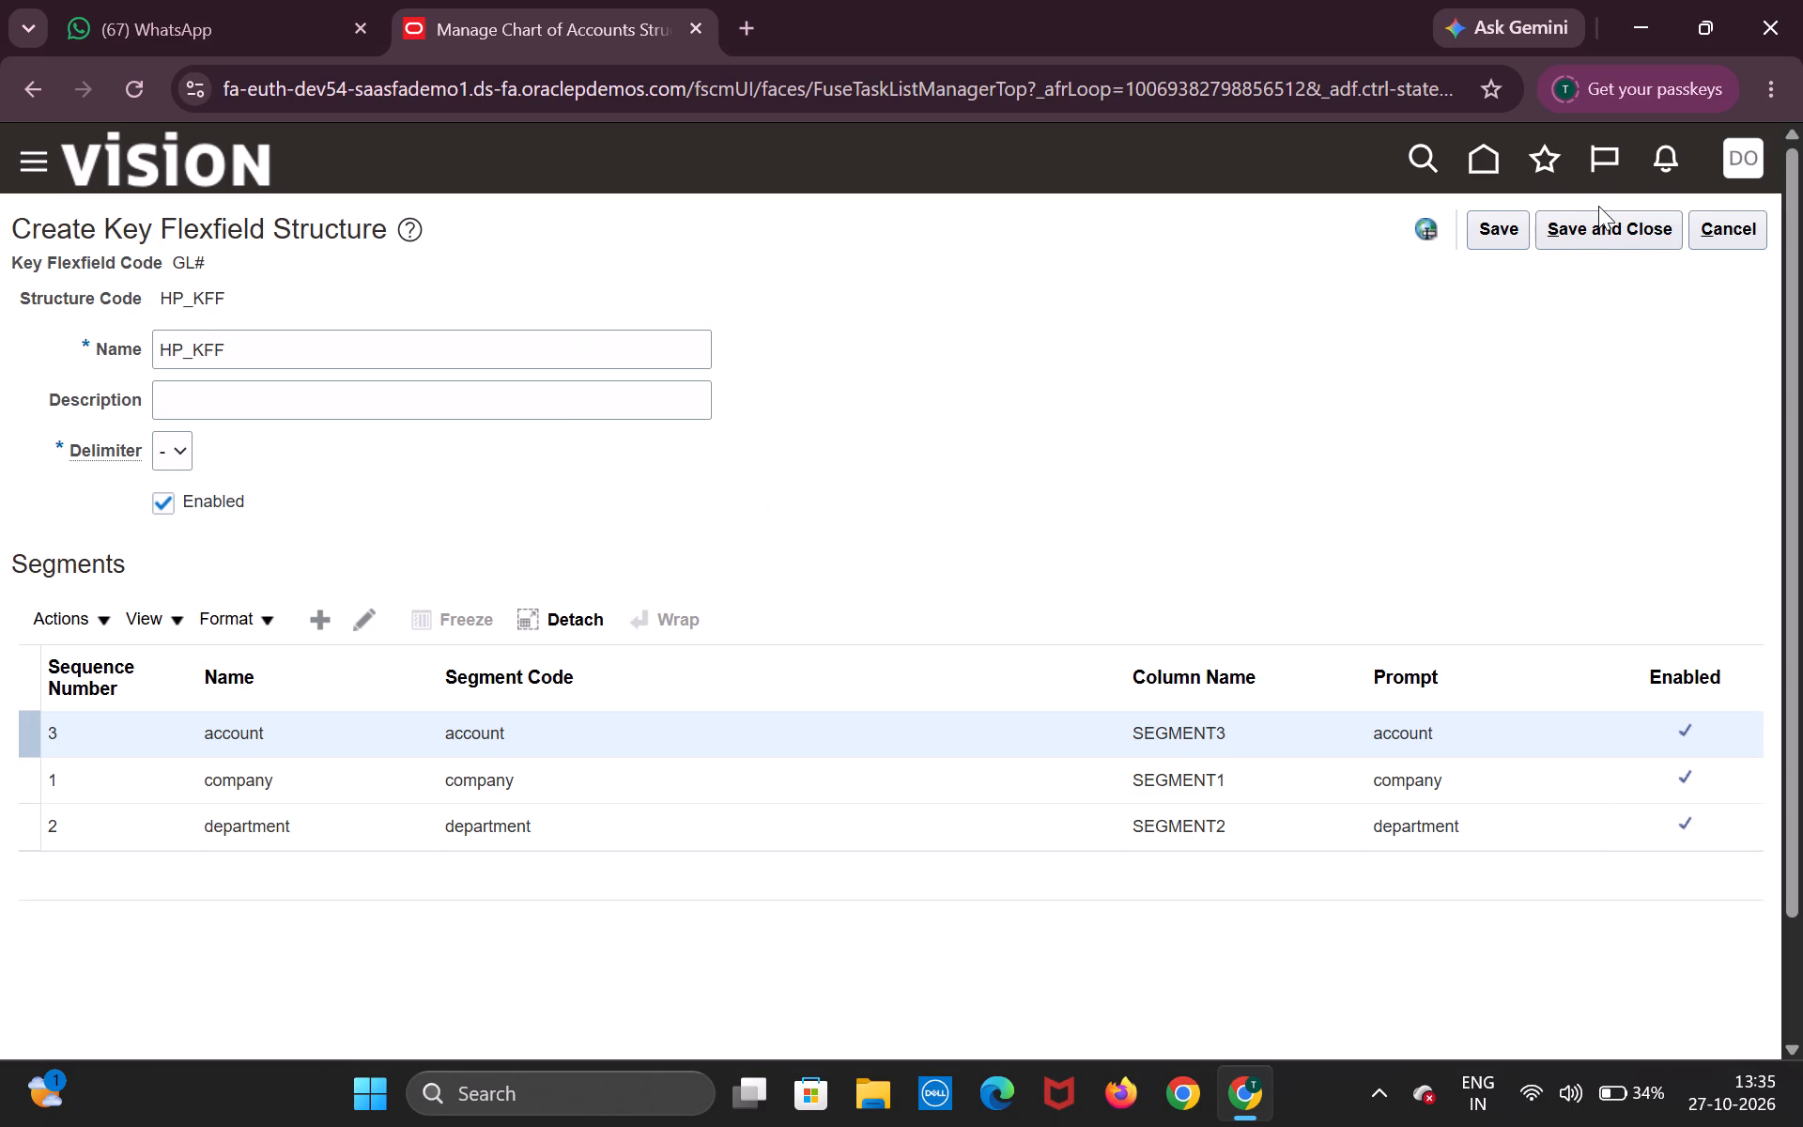
{"action": "left_click", "coordinate": [1607, 236]}
{"action": "left_click", "coordinate": [1732, 224]}
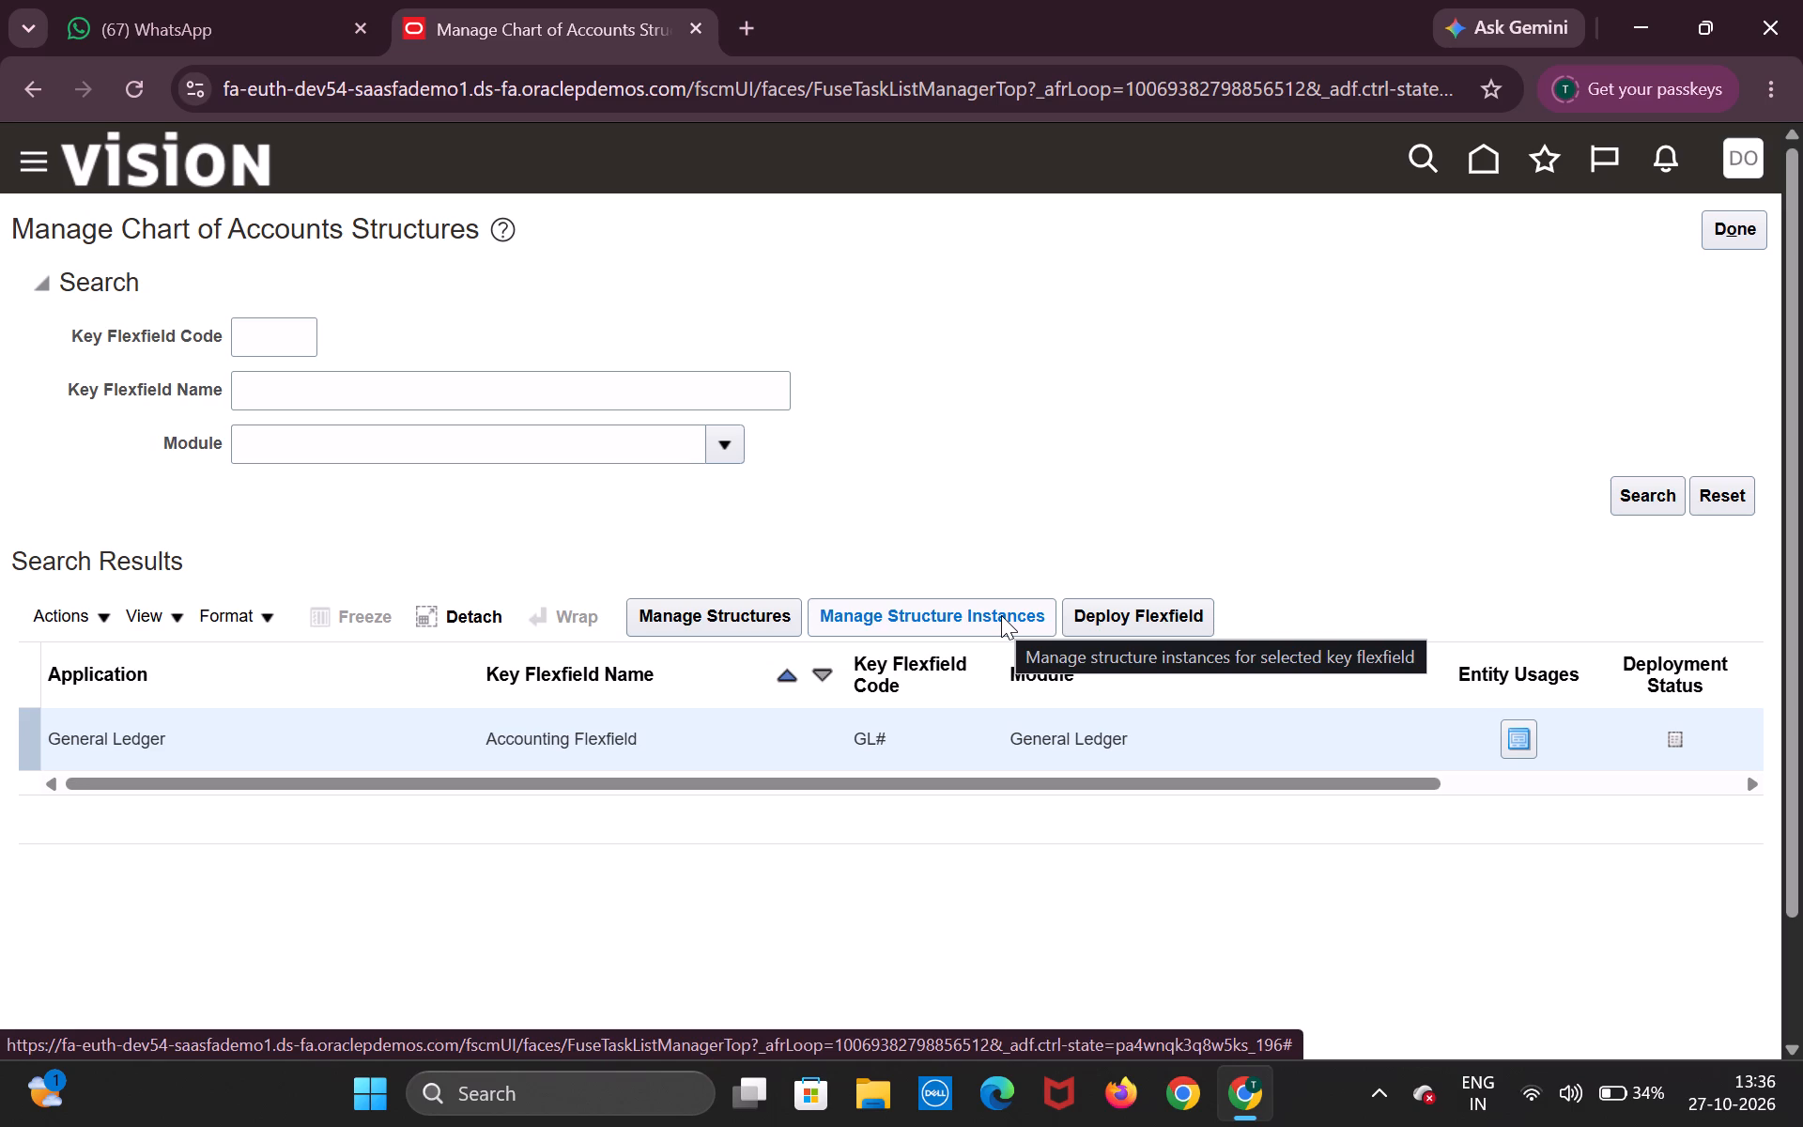
Start a new structure instance for the Accounting Flexfield with HP_COA_KFF as its structure instance code and name.
{"action": "left_click", "coordinate": [1001, 615]}
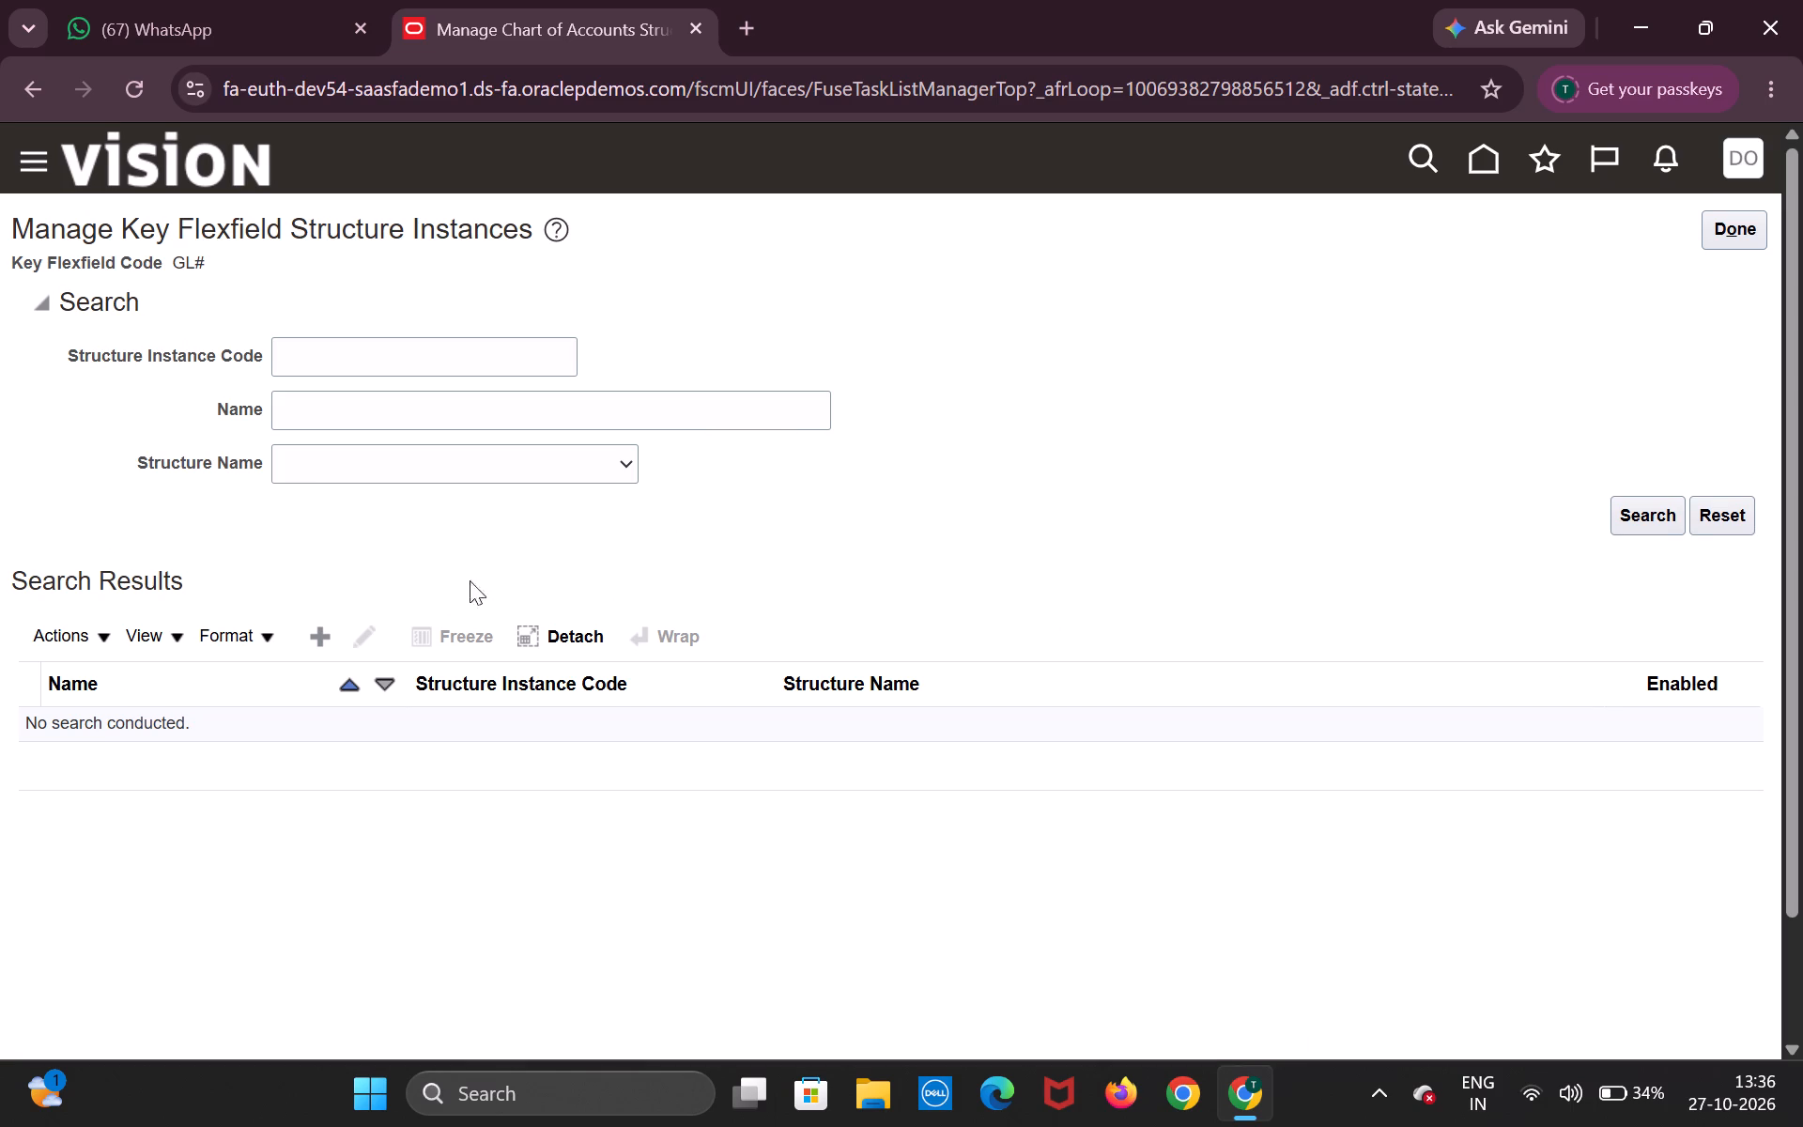
{"action": "left_click", "coordinate": [328, 636]}
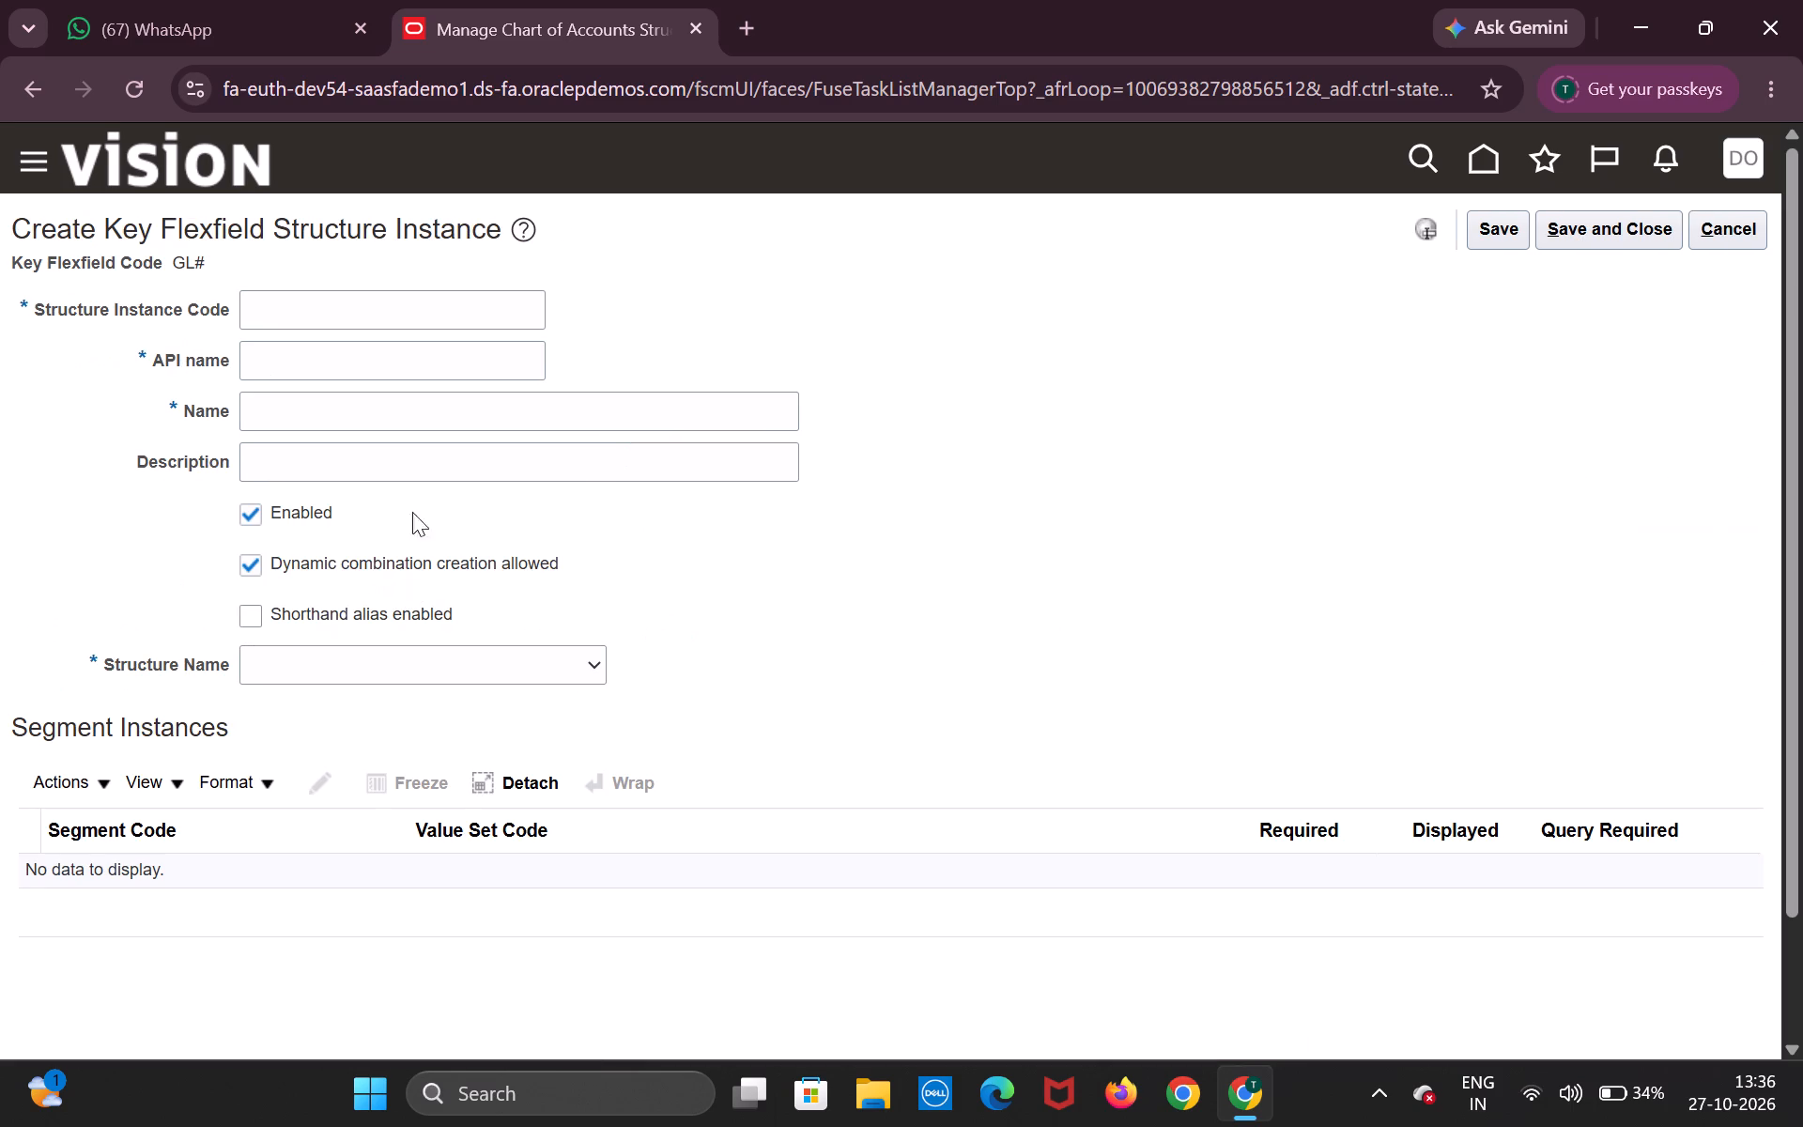
{"action": "left_click", "coordinate": [444, 307]}
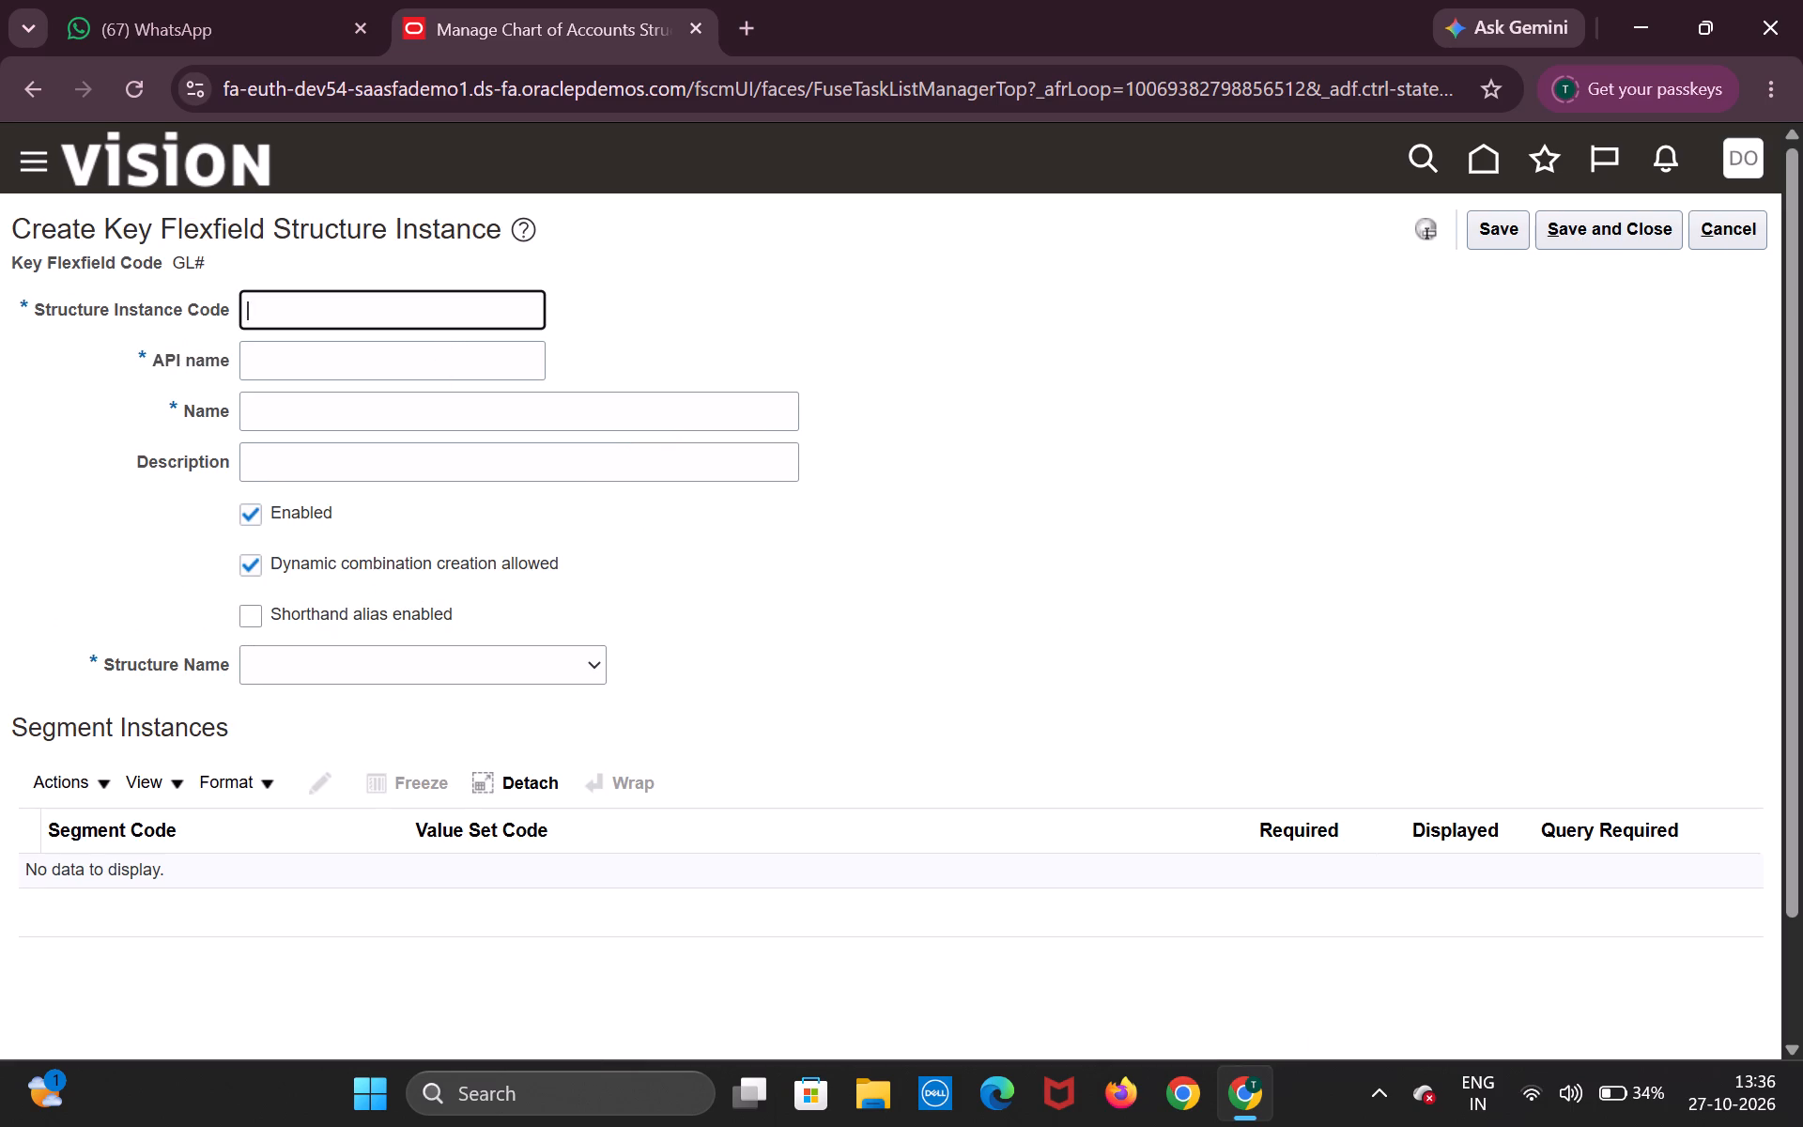
{"action": "type", "text": "HP"}
{"action": "key", "text": "shift+underscore"}
{"action": "type", "text": "COA"}
{"action": "key", "text": "shift+underscore"}
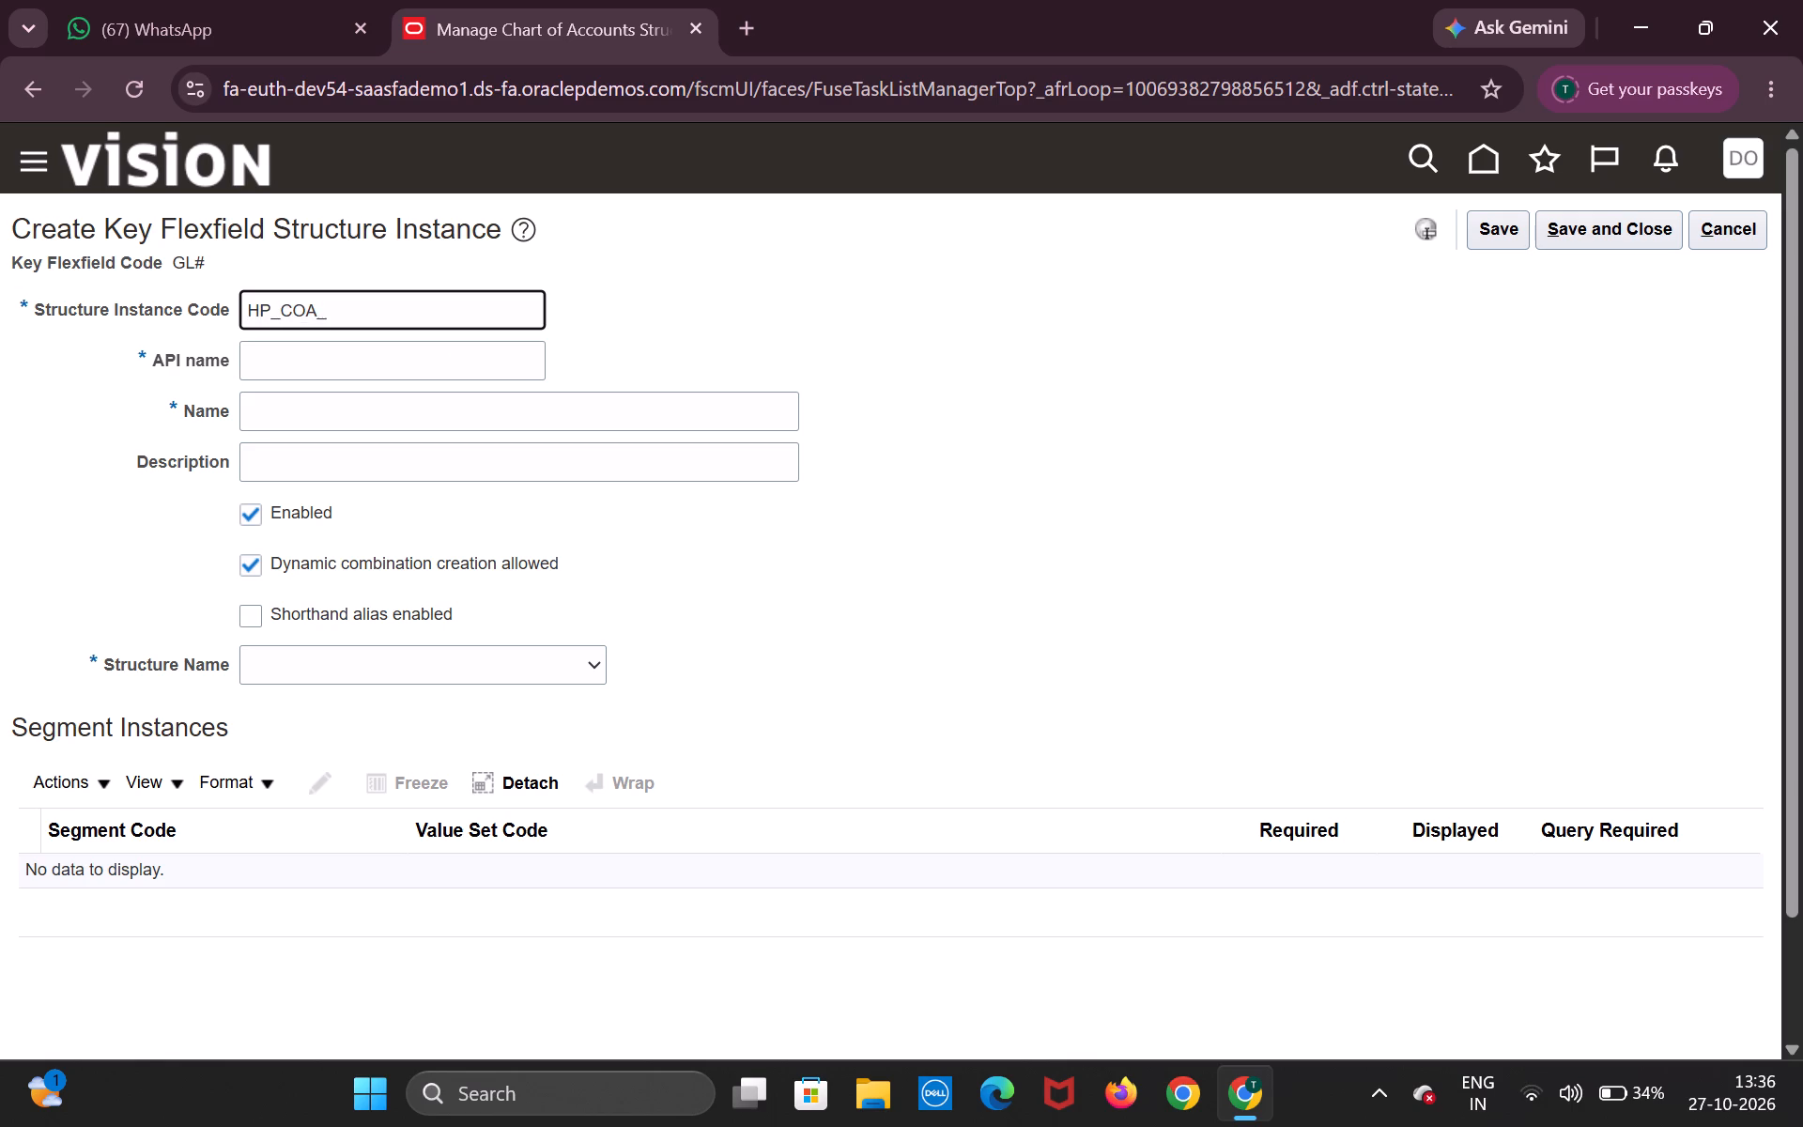
{"action": "type", "text": "KFF"}
{"action": "key", "text": "ctrl+a"}
{"action": "key", "text": "ctrl+c"}
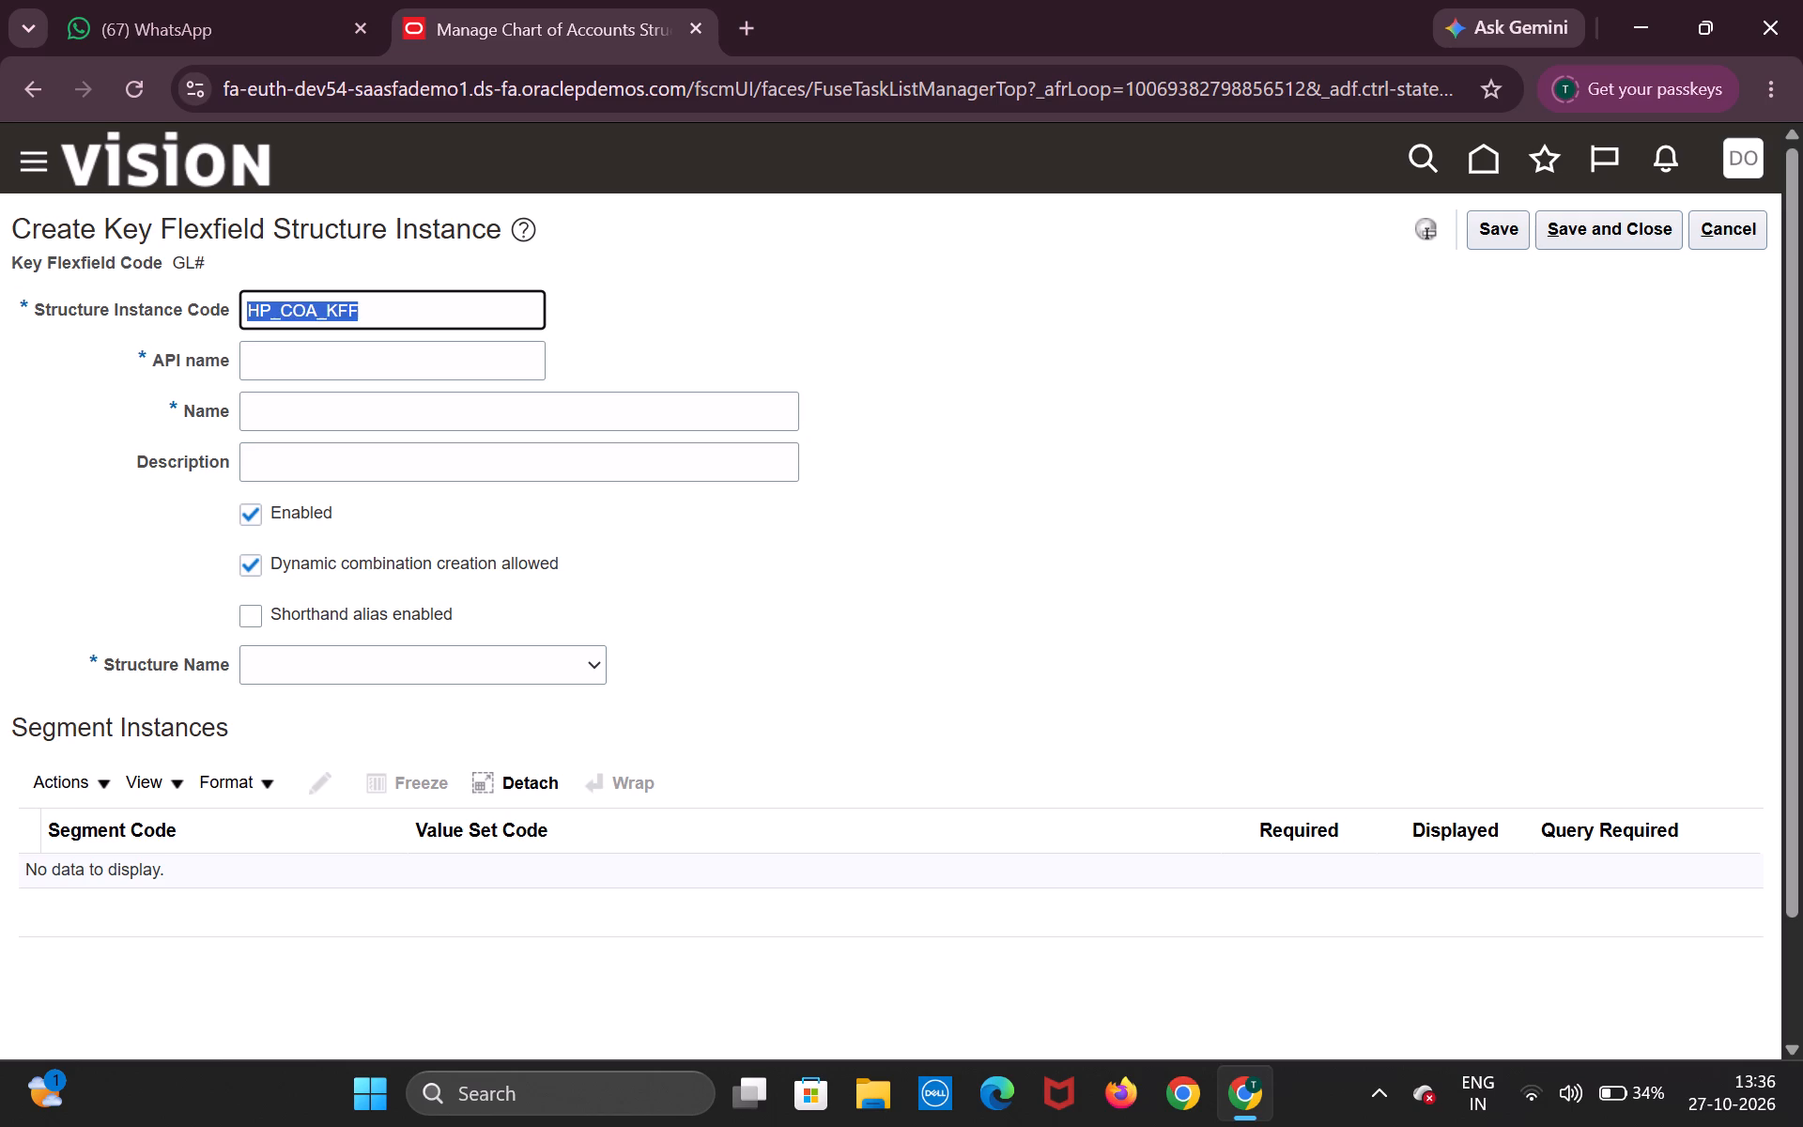
{"action": "key", "text": "Tab"}
{"action": "key", "text": "Tab"}
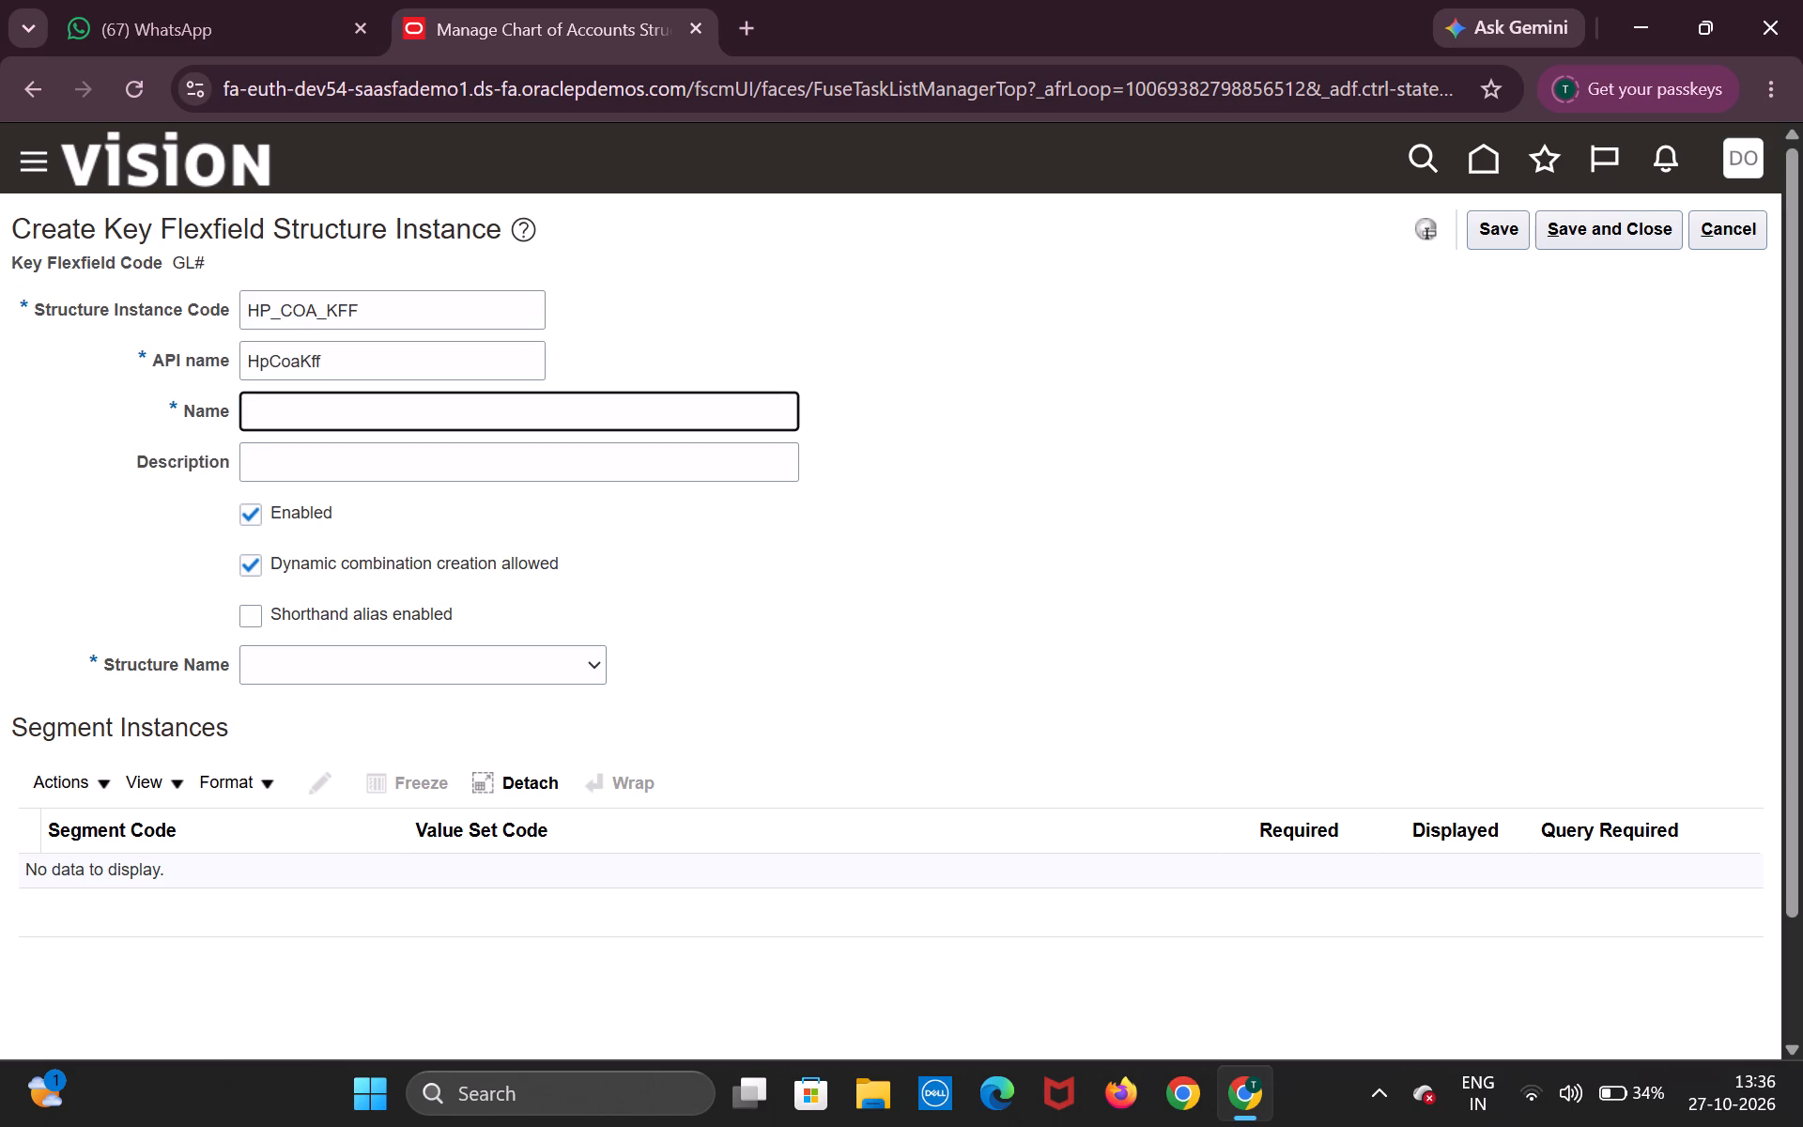
{"action": "key", "text": "ctrl+v"}
{"action": "key", "text": "Tab"}
{"action": "key", "text": "Tab"}
{"action": "key", "text": "Tab"}
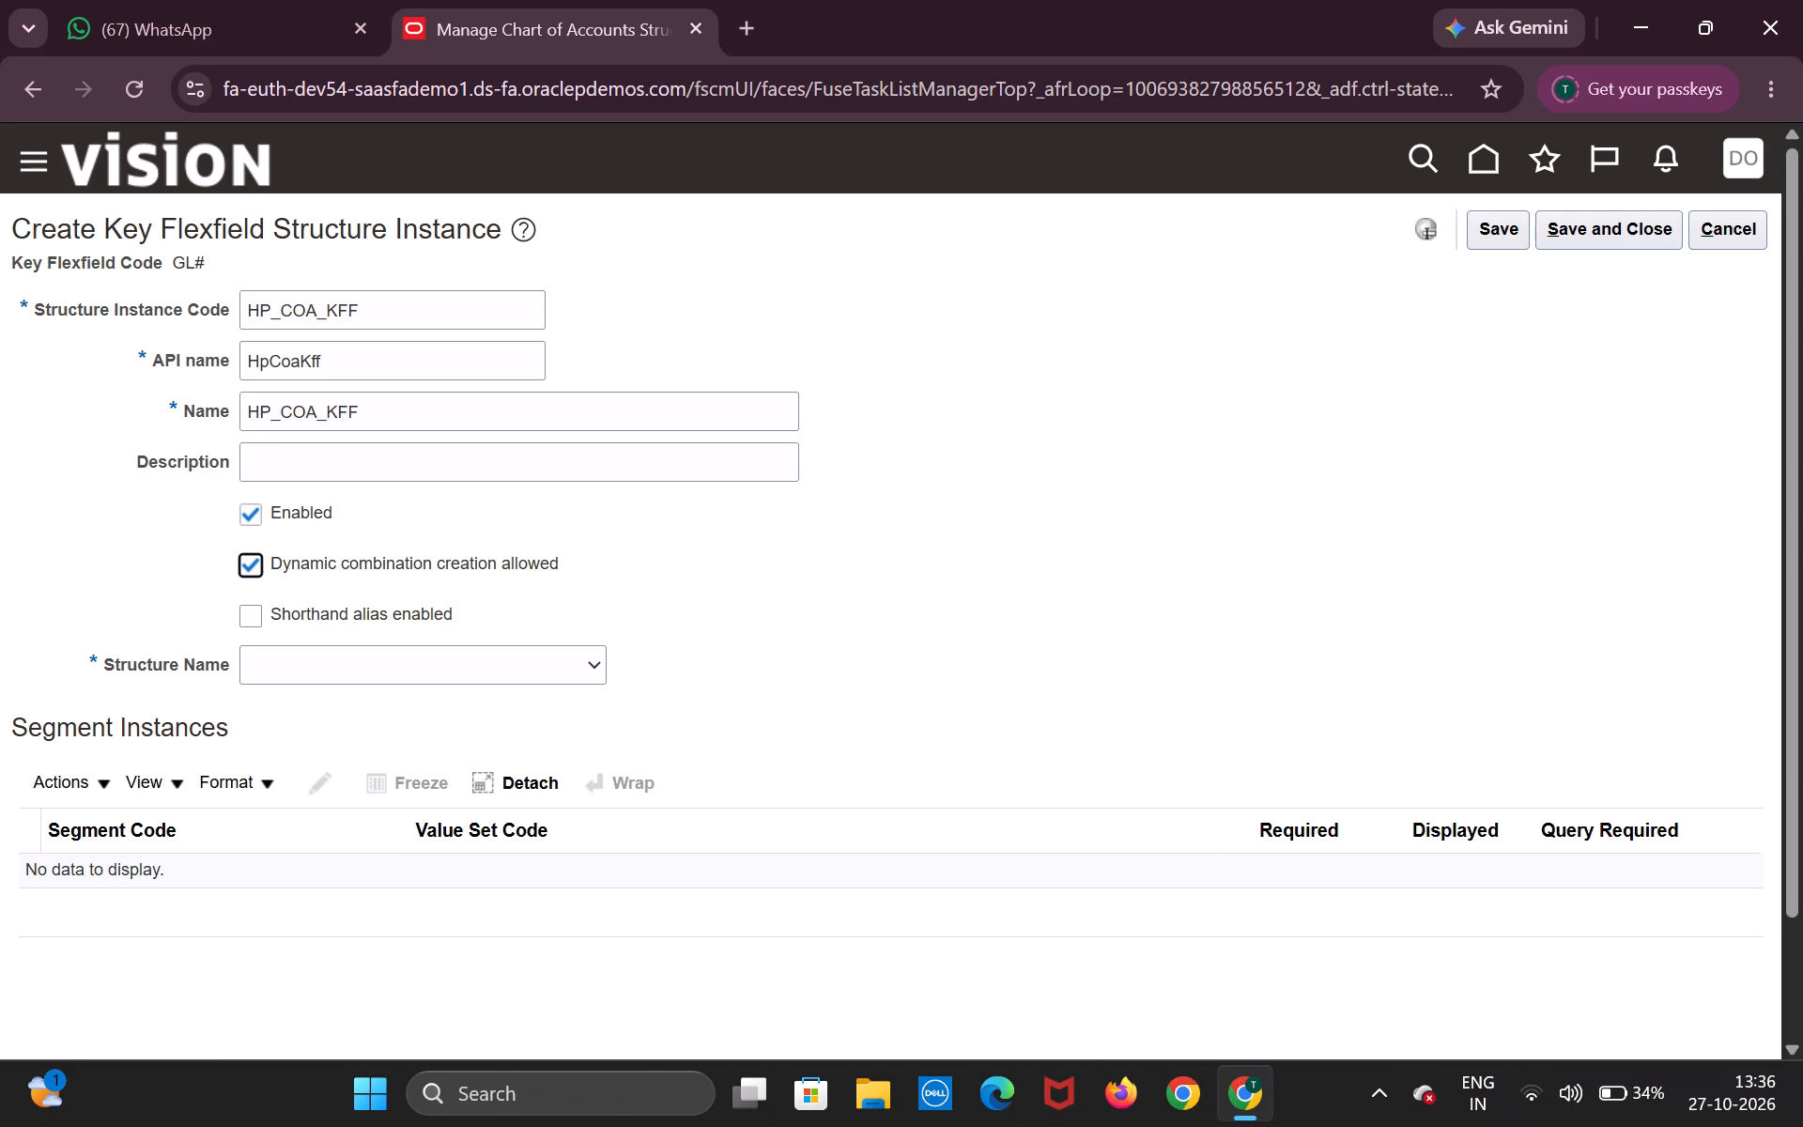